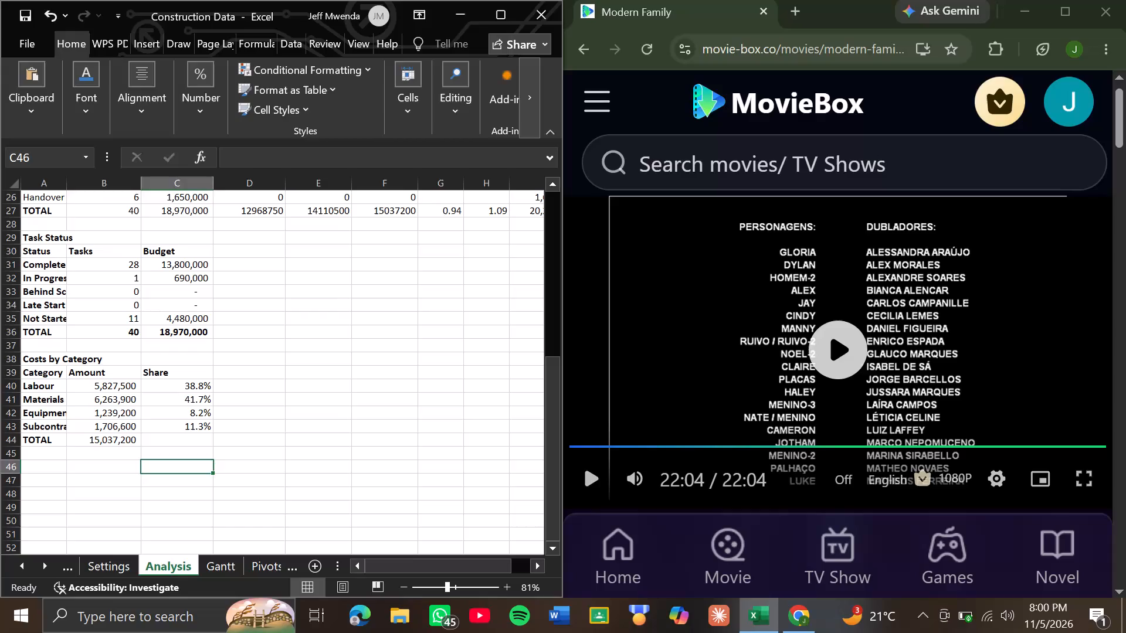
Enter the bold section heading "Contractors" in cell A46 of the Analysis sheet.
{"action": "key", "text": "Left"}
{"action": "key", "text": "Left"}
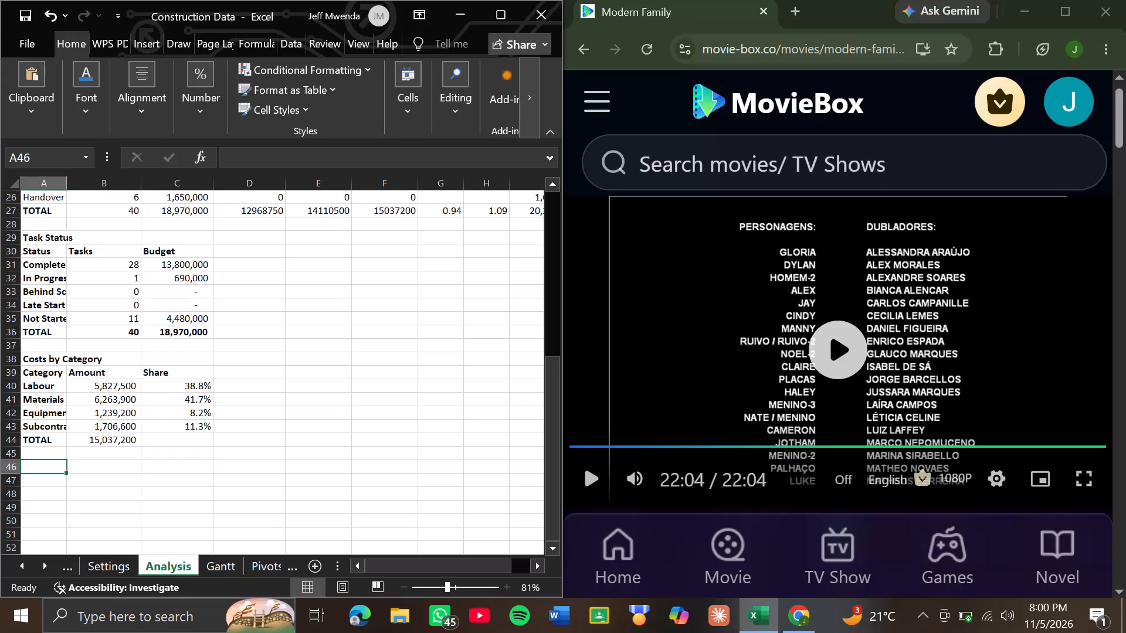
{"action": "key", "text": "ctrl+b"}
{"action": "key", "text": "c"}
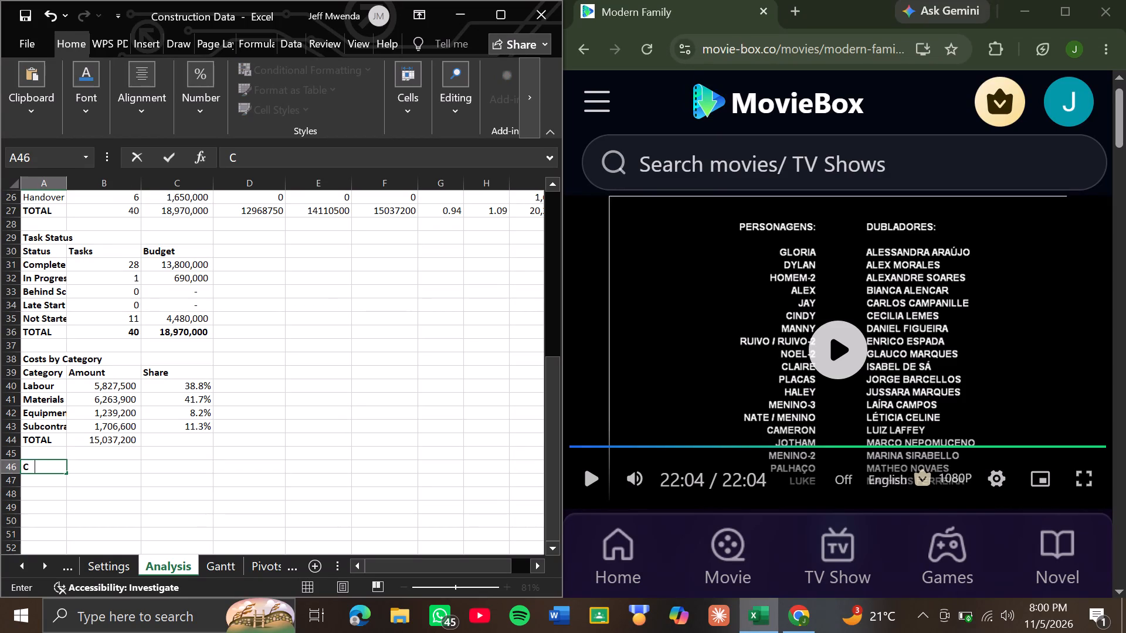
{"action": "type", "text": "ntractors"}
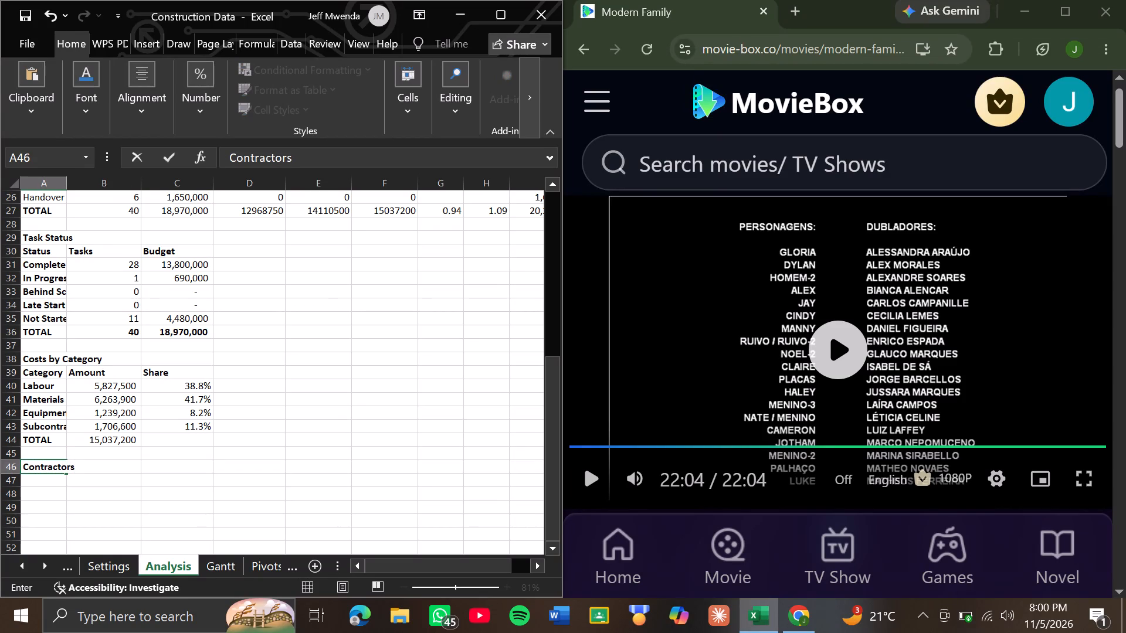
{"action": "key", "text": "Down"}
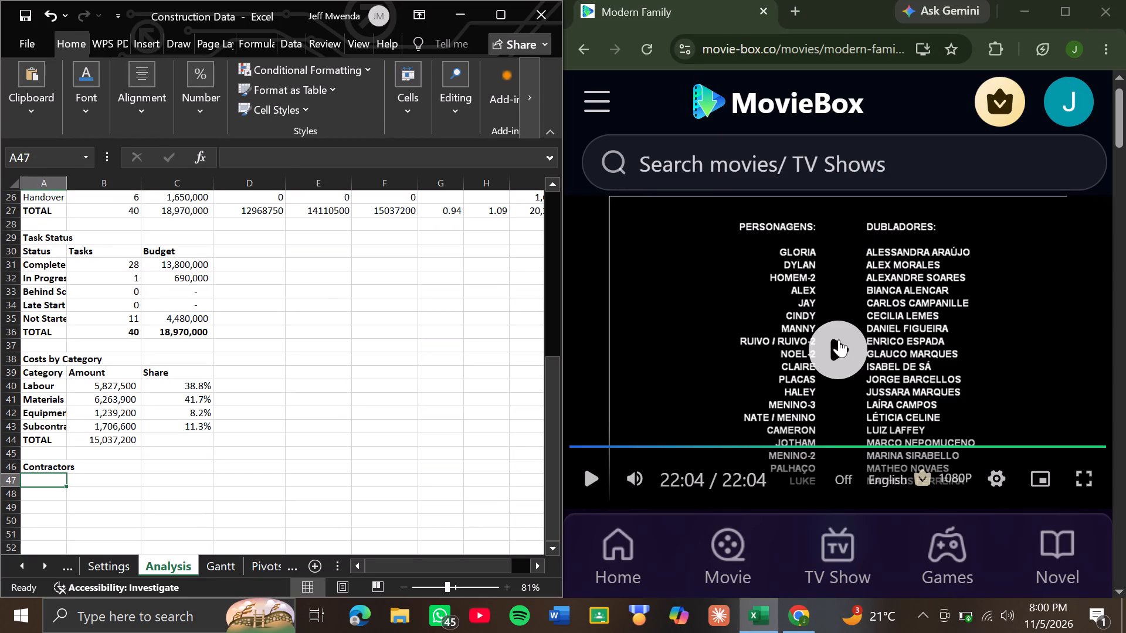
Switch to Chrome and start the next Modern Family episode on MovieBox with the sound unmuted.
{"action": "left_click", "coordinate": [828, 349]}
{"action": "scroll", "coordinate": [828, 349], "scroll_direction": "down", "scroll_amount": 2}
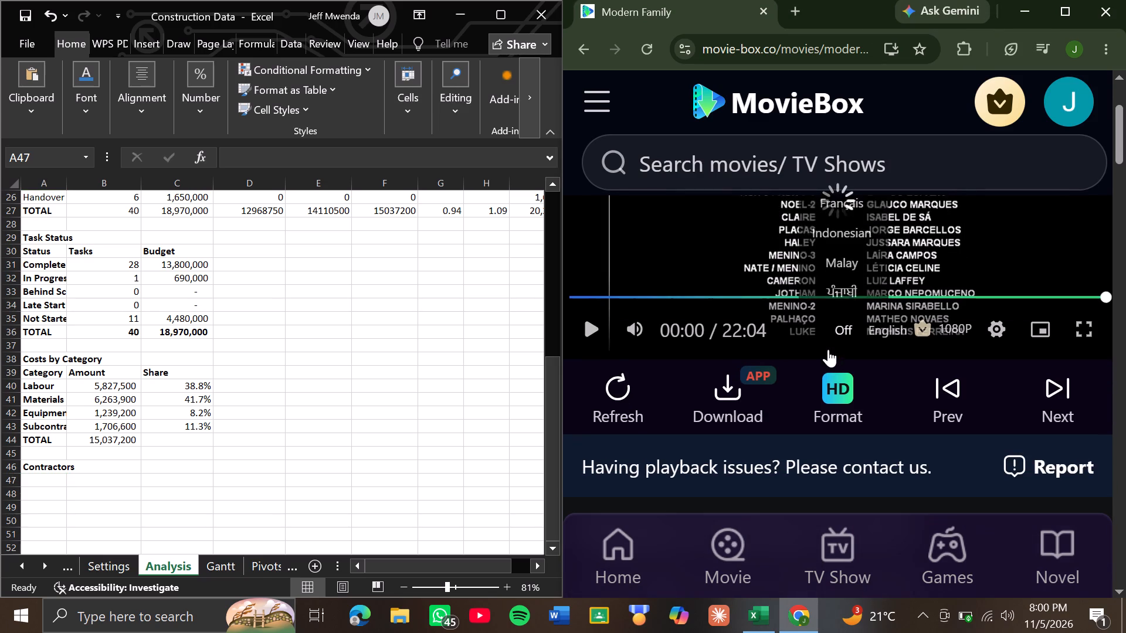
{"action": "left_click", "coordinate": [1057, 389]}
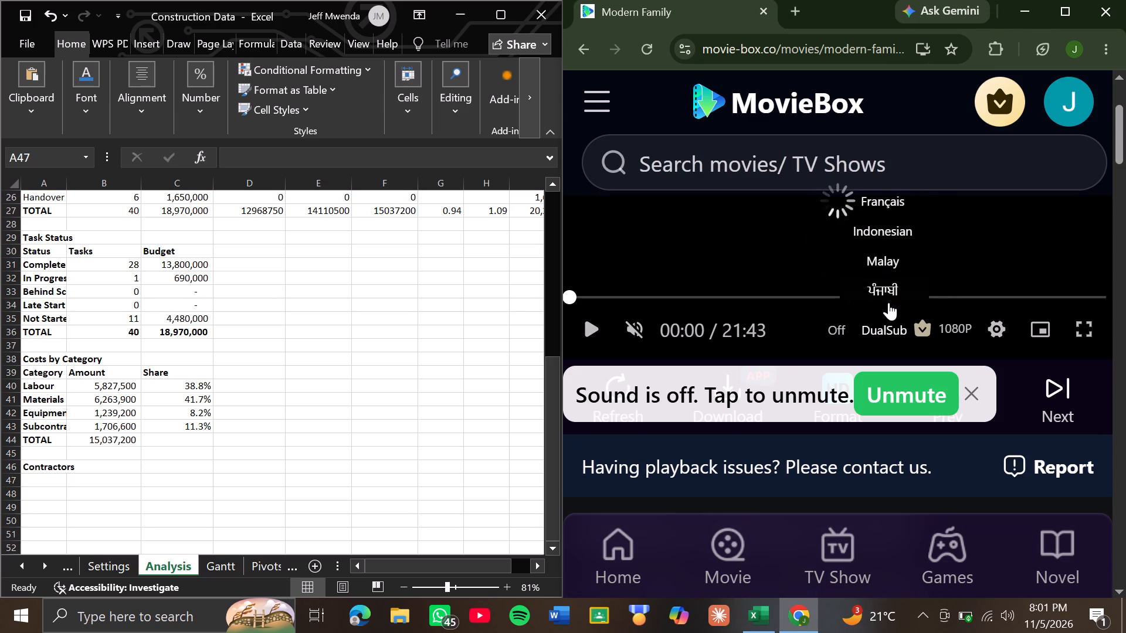
{"action": "left_click", "coordinate": [915, 396]}
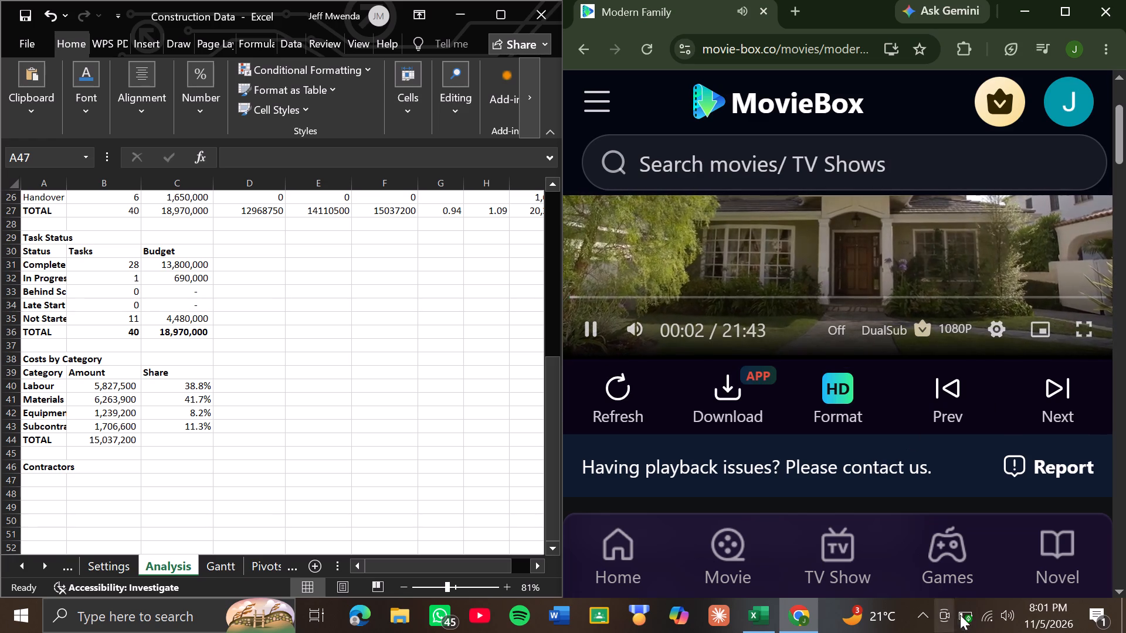
Set the video's DualSub subtitle language to English.
{"action": "scroll", "coordinate": [816, 356], "scroll_direction": "up", "scroll_amount": 1}
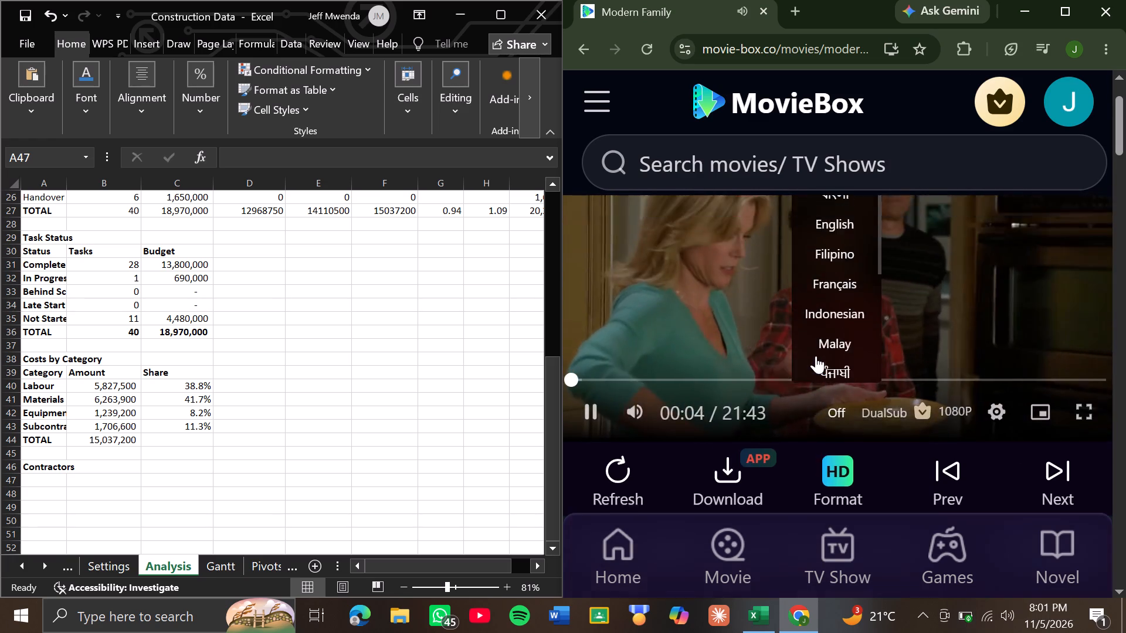
{"action": "scroll", "coordinate": [816, 356], "scroll_direction": "up", "scroll_amount": 2}
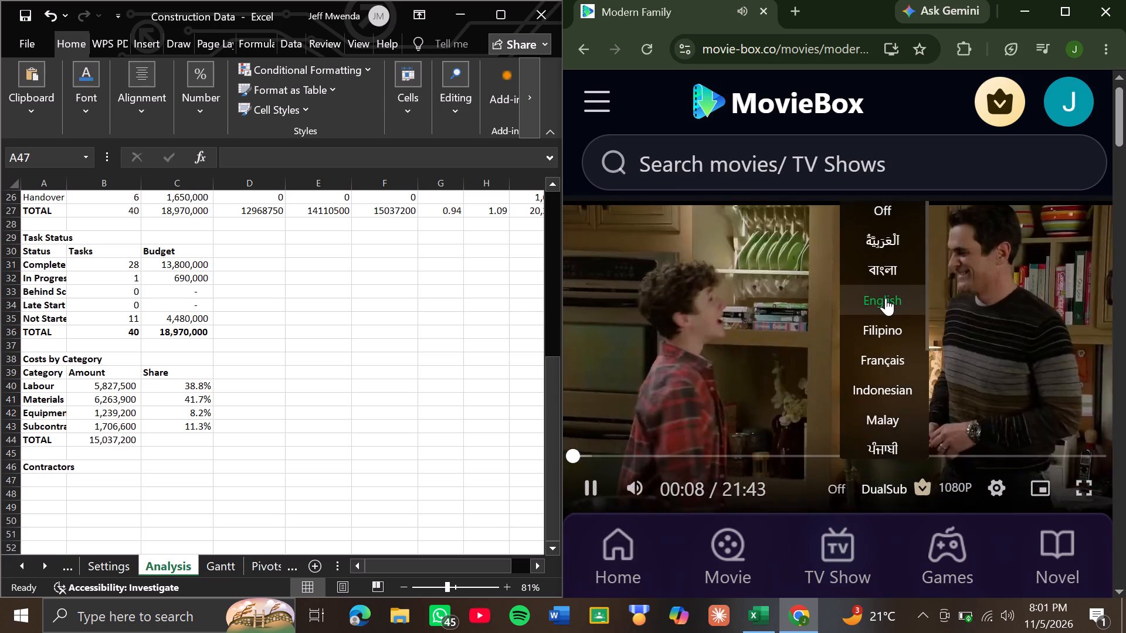
{"action": "left_click", "coordinate": [886, 298]}
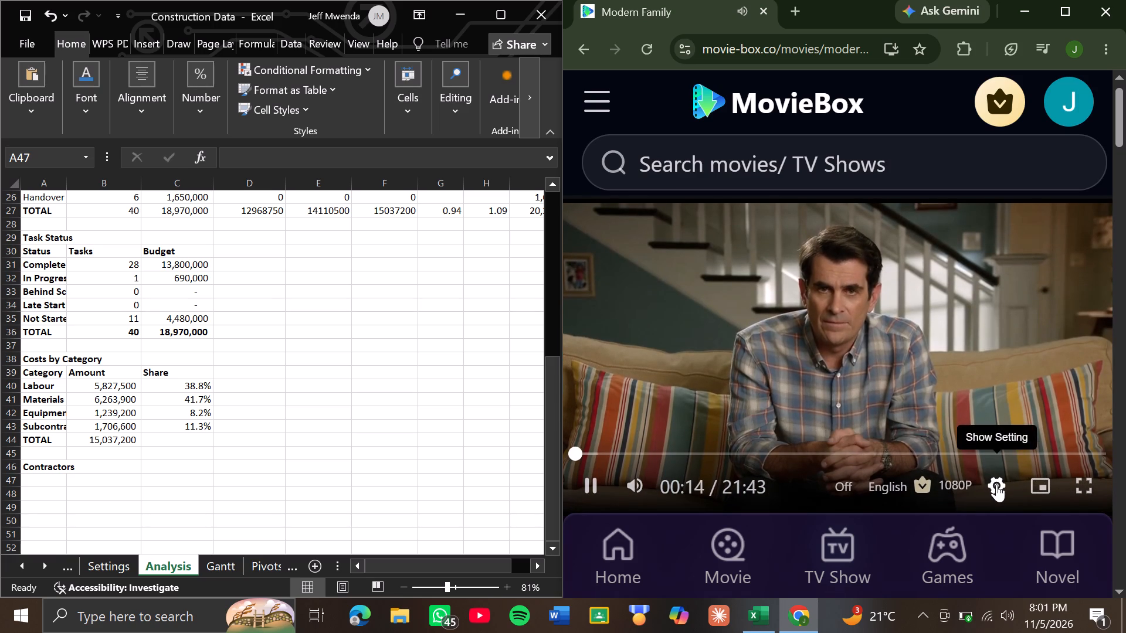
Set the subtitle size to 110% in the video's subtitle style settings and close the settings.
{"action": "left_click", "coordinate": [996, 484]}
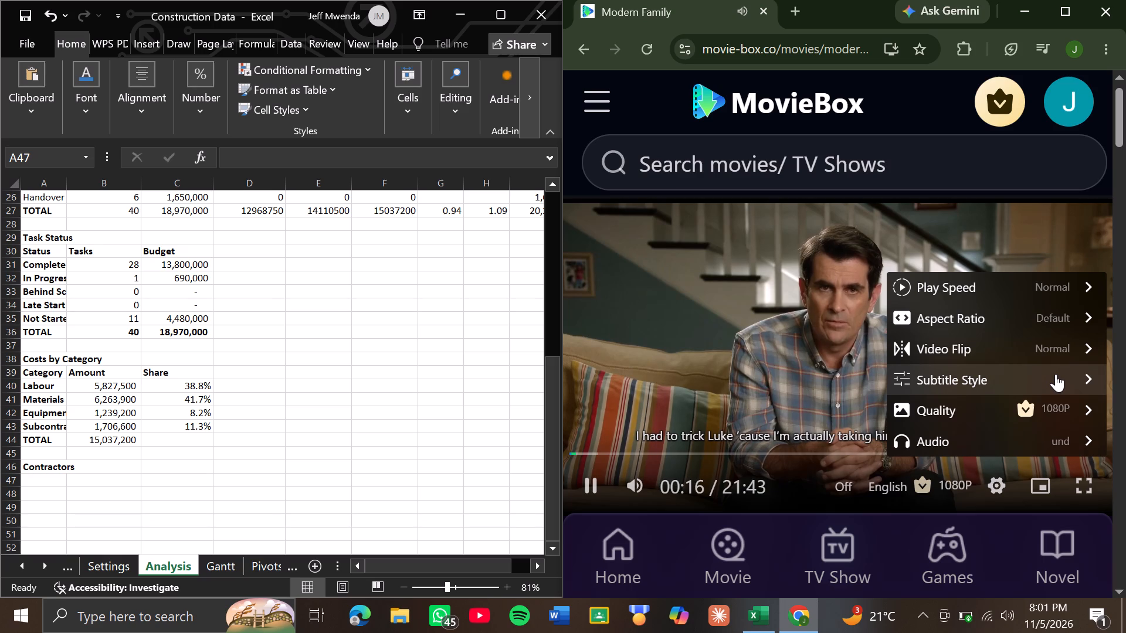
{"action": "left_click", "coordinate": [1056, 374]}
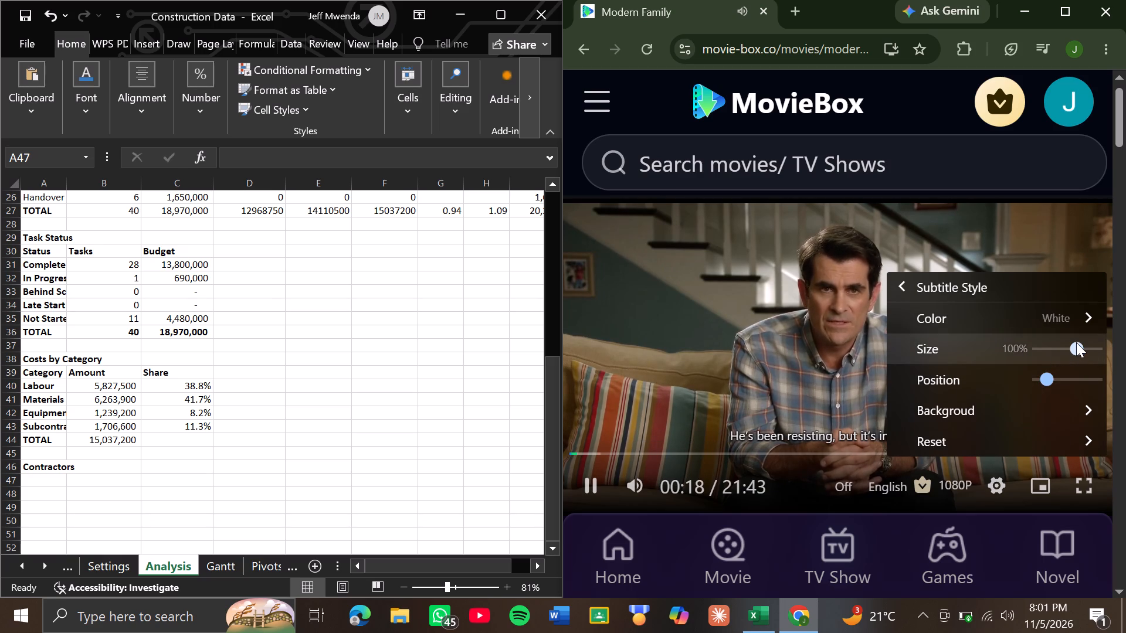
{"action": "left_click", "coordinate": [1076, 342]}
{"action": "key", "text": "Right"}
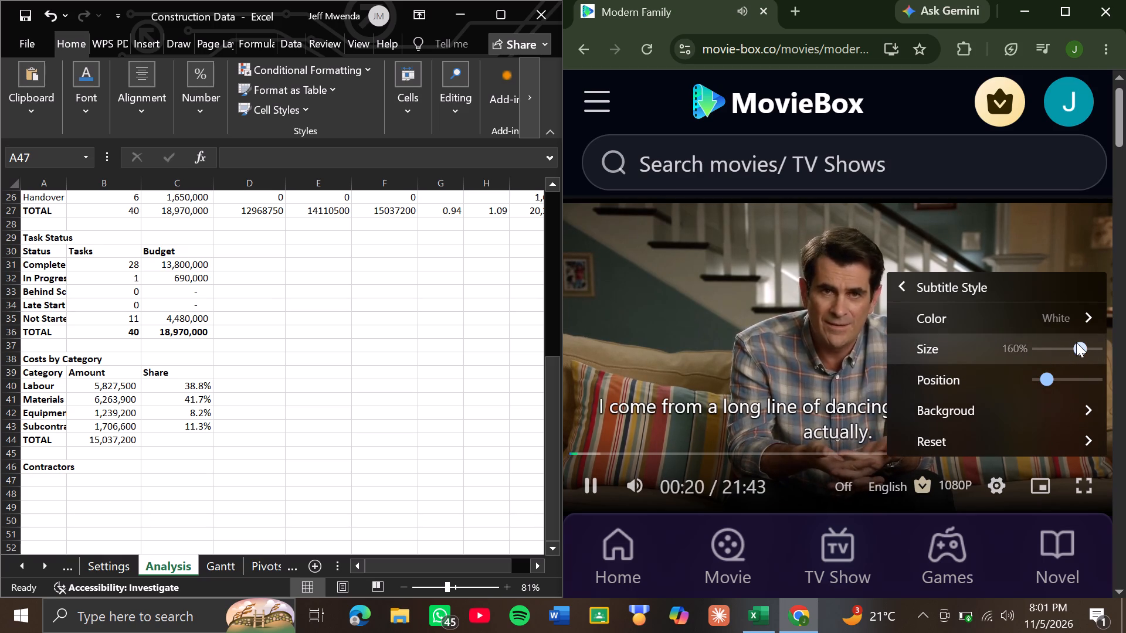
{"action": "key", "text": "Left"}
{"action": "key", "text": "Left"}
{"action": "key", "text": "Left"}
{"action": "key", "text": "Left"}
{"action": "key", "text": "Left"}
{"action": "key", "text": "Left"}
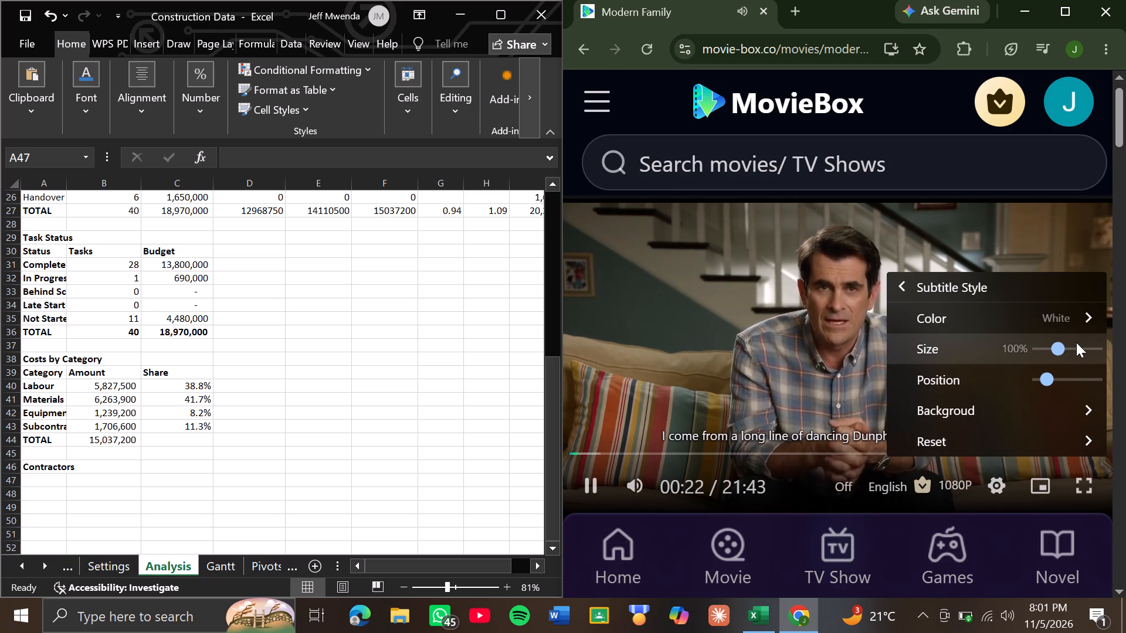
{"action": "key", "text": "Right"}
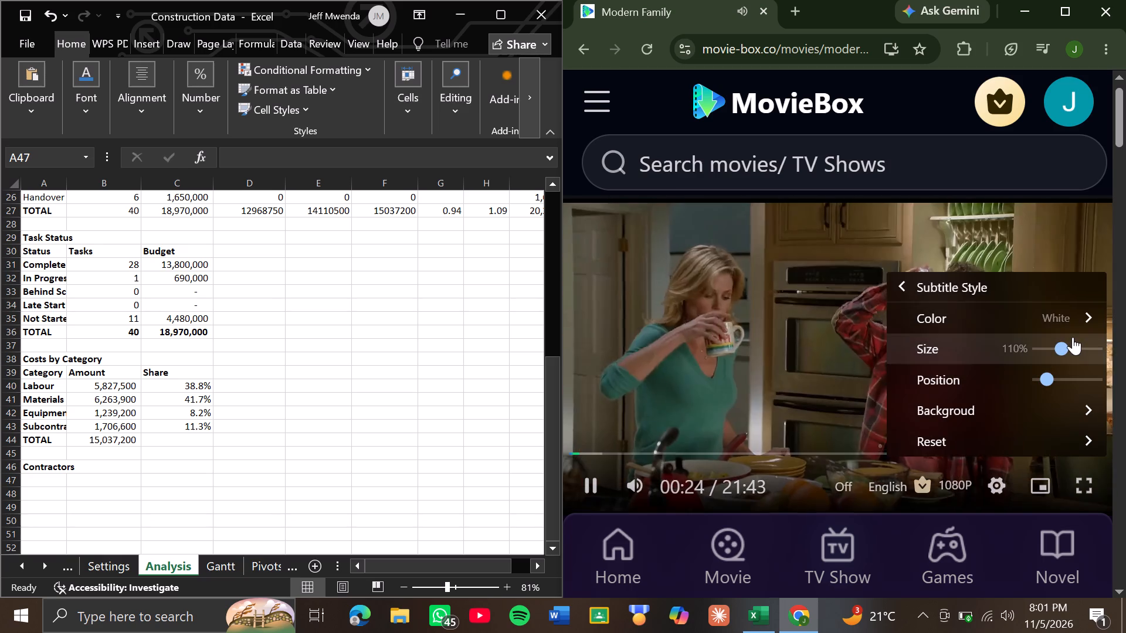
{"action": "left_click", "coordinate": [996, 287]}
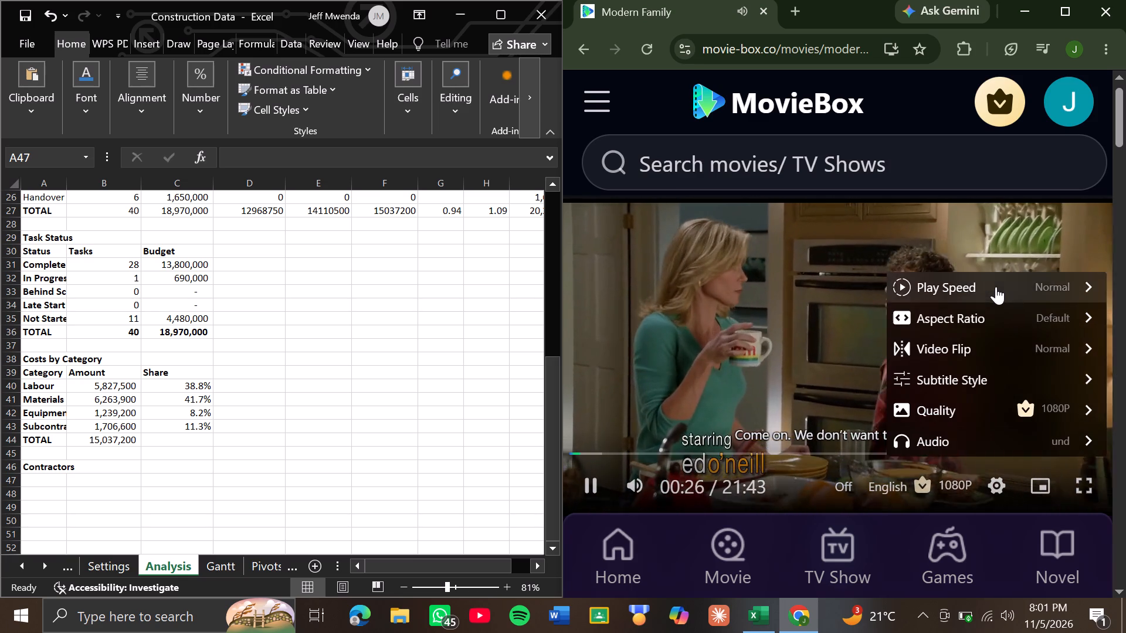
{"action": "left_click", "coordinate": [998, 496]}
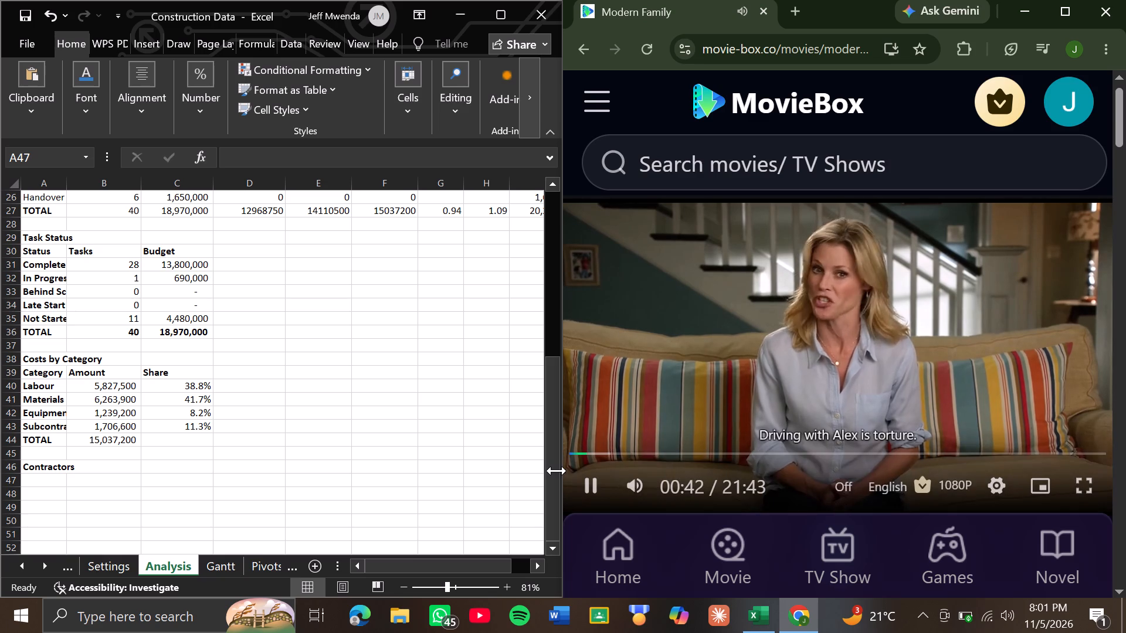
Return to Excel and enter the headers Contractors, Trade, Tasks, Budget, Actual Cost and CPI across A47:F47.
{"action": "left_click", "coordinate": [68, 484]}
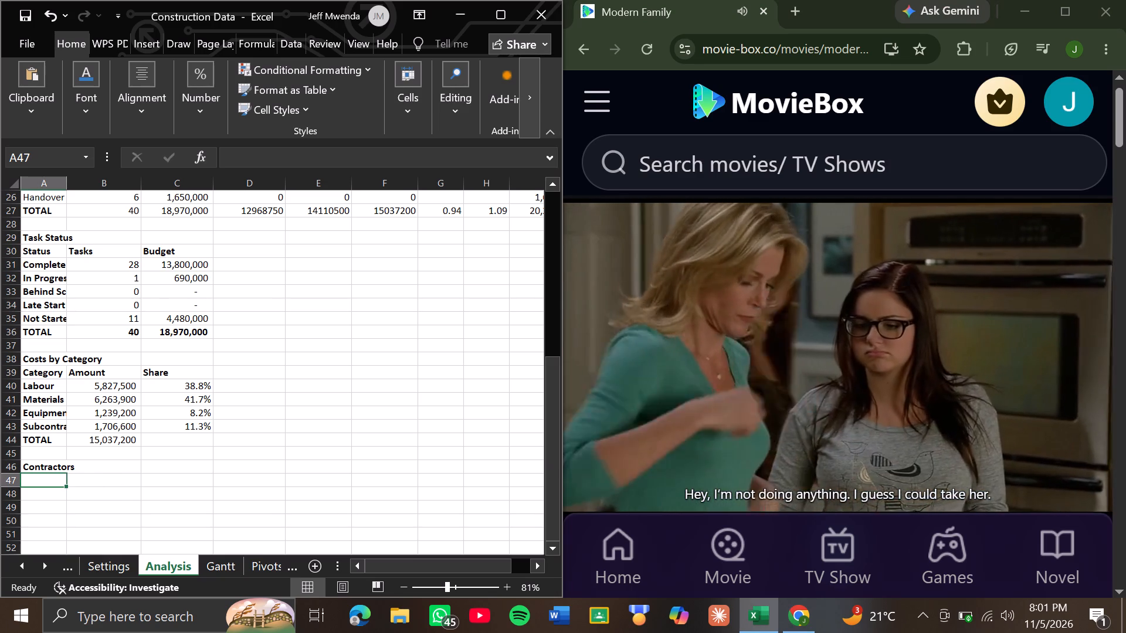
{"action": "key", "text": "o"}
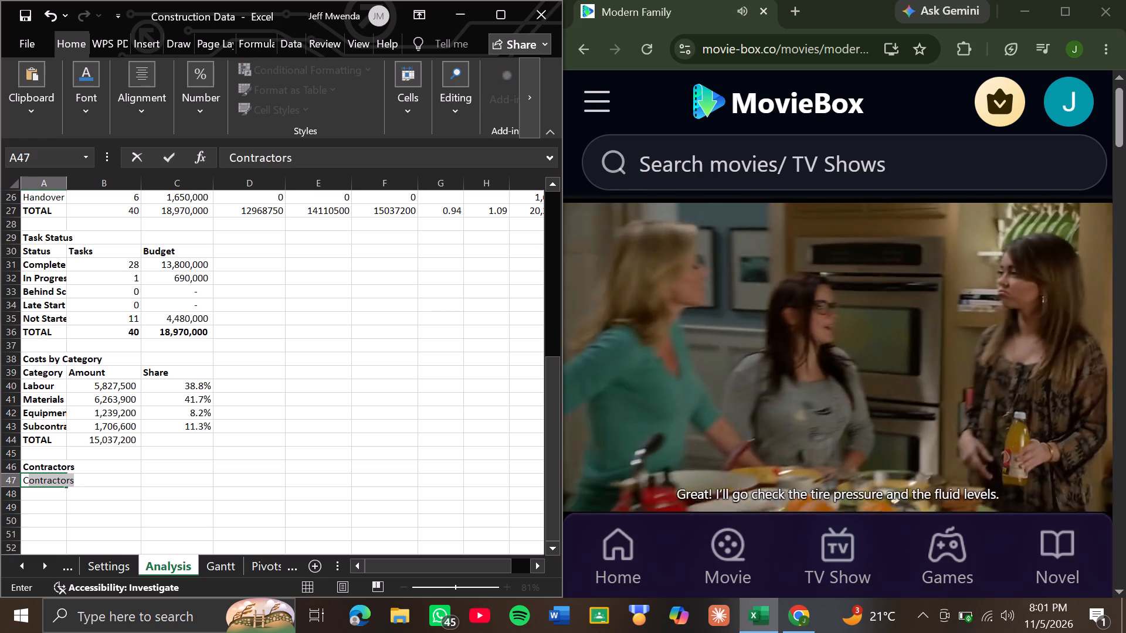
{"action": "key", "text": "n"}
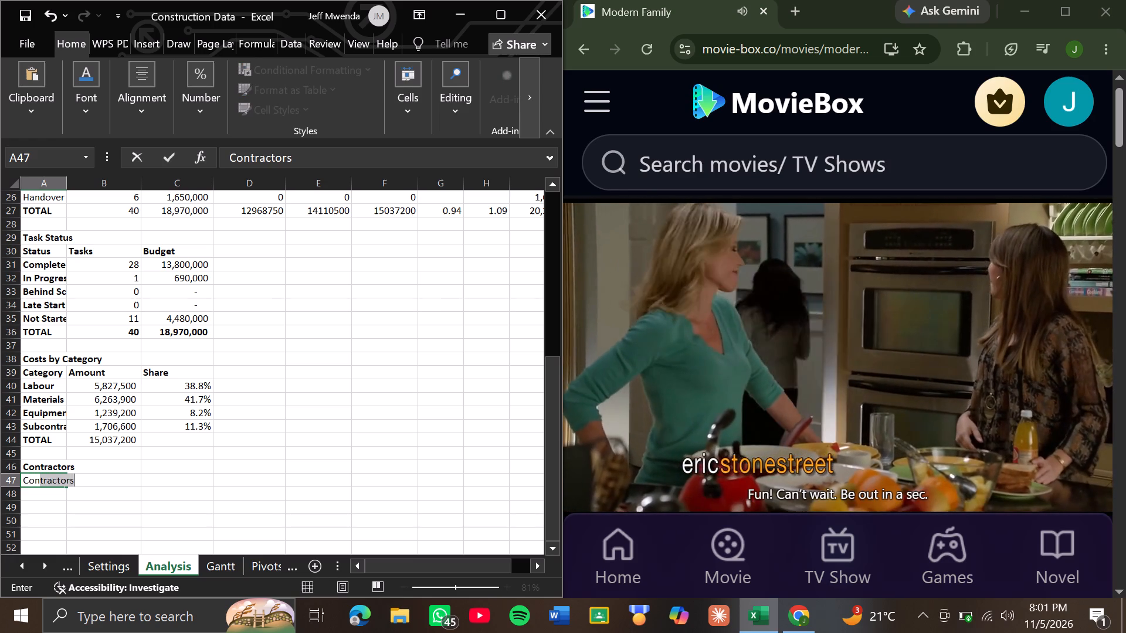
{"action": "key", "text": "Tab"}
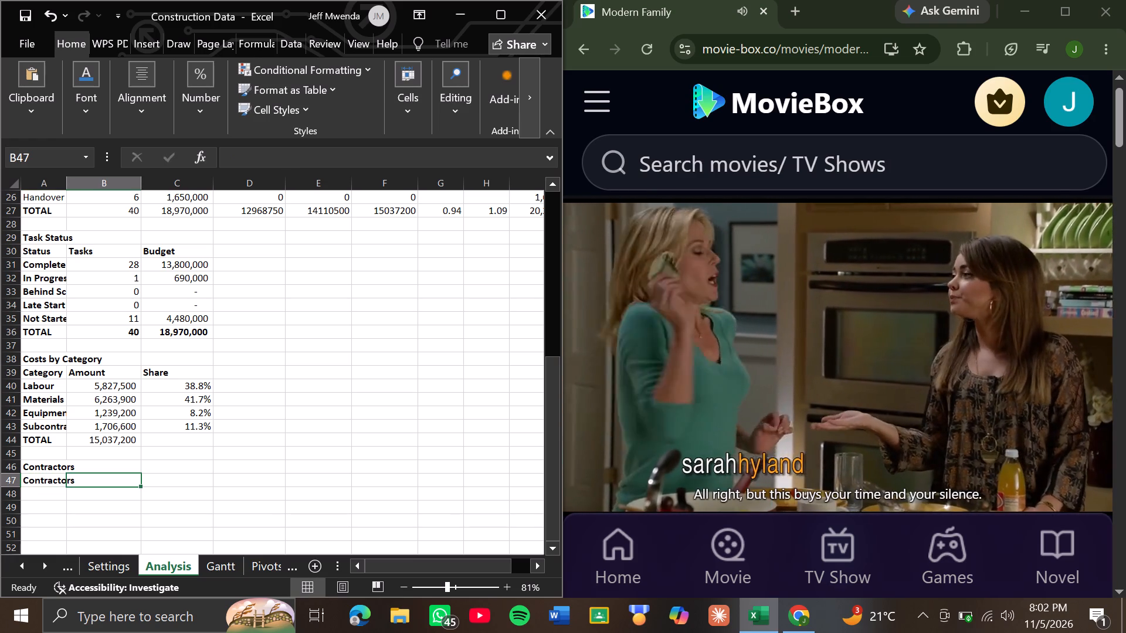
{"action": "key", "text": "Left"}
{"action": "key", "text": "BackSpace"}
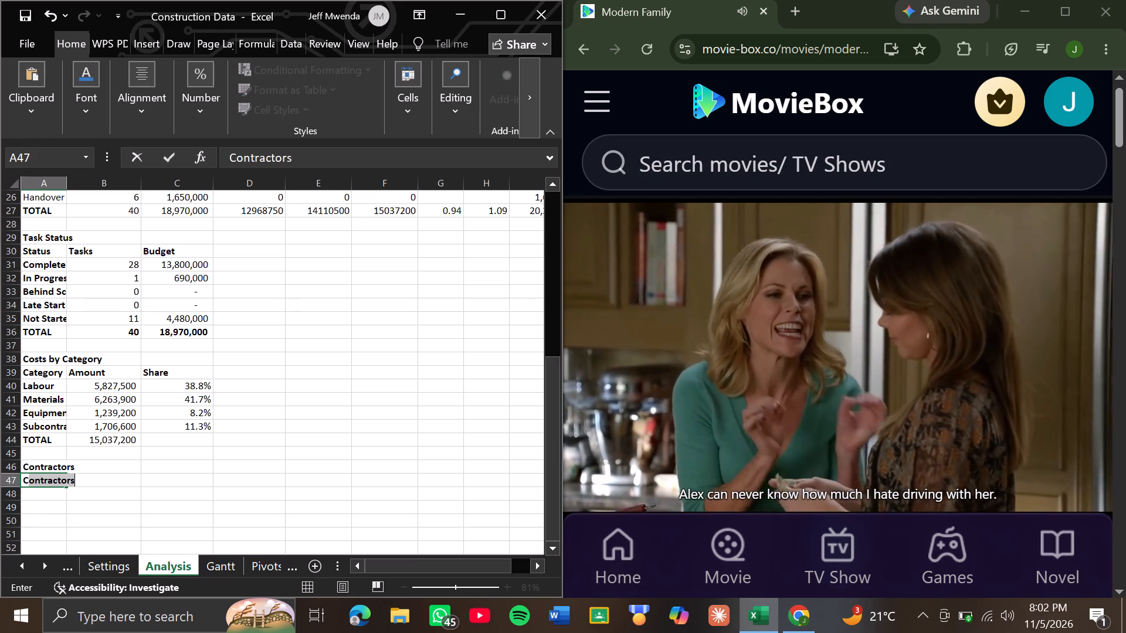
{"action": "type", "text": "ontractor"}
{"action": "key", "text": "Right"}
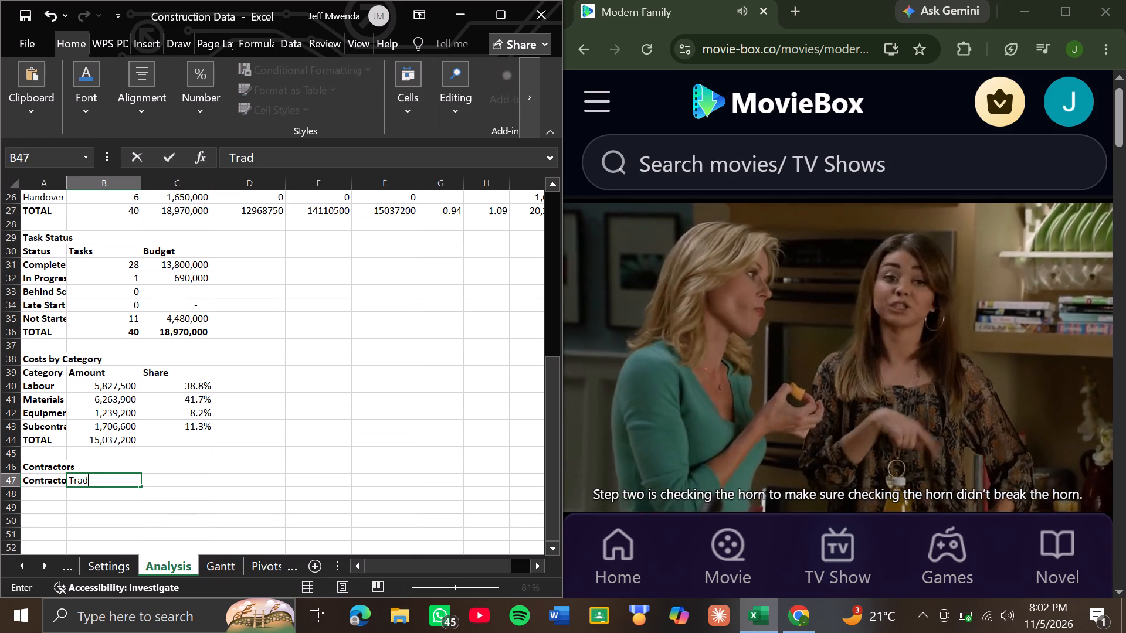
{"action": "key", "text": "Right"}
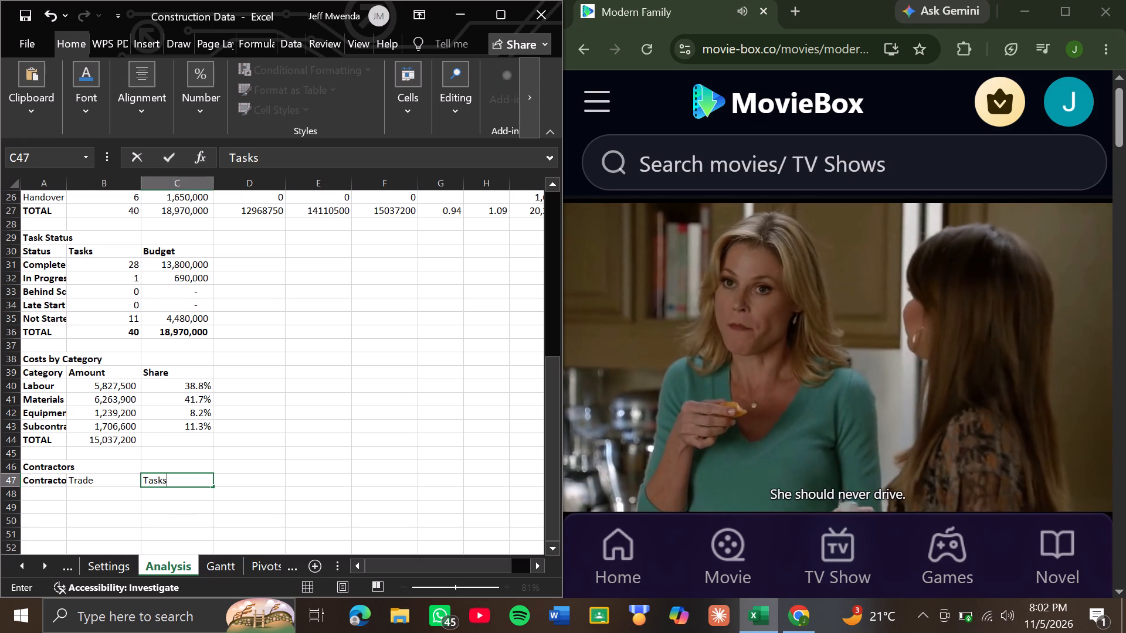
{"action": "key", "text": "Right"}
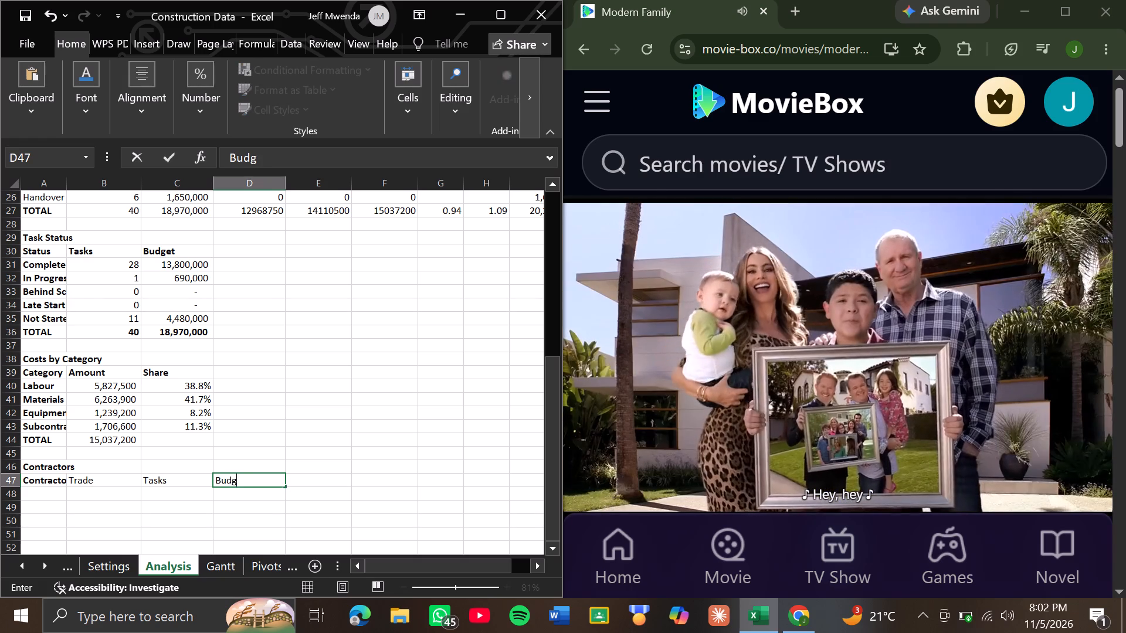
{"action": "key", "text": "Right"}
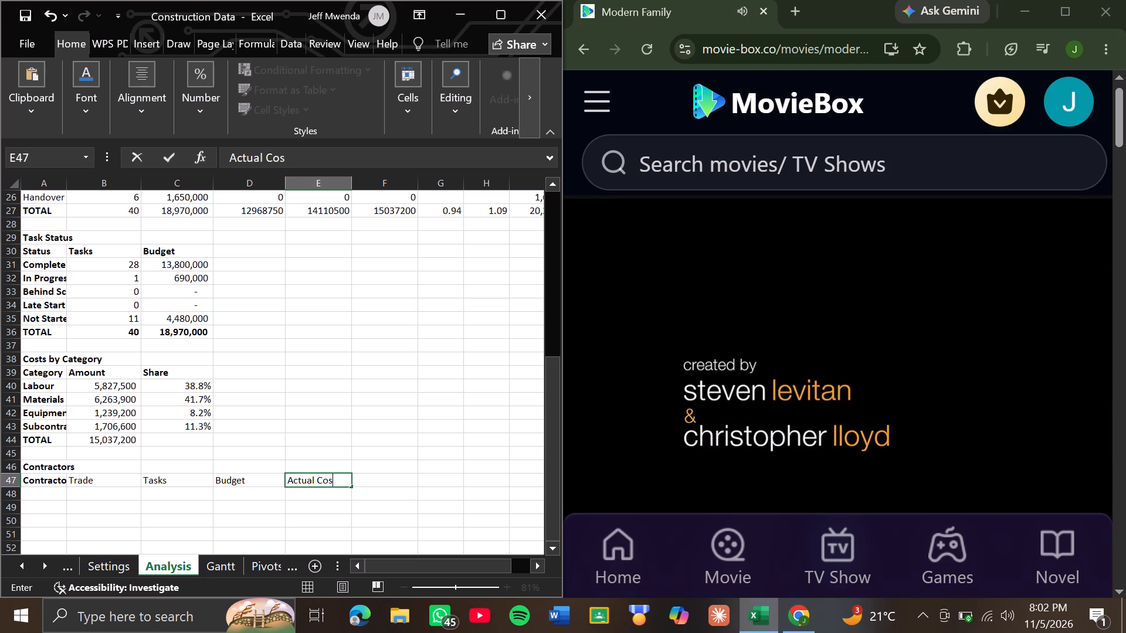
{"action": "key", "text": "t"}
{"action": "key", "text": "Right"}
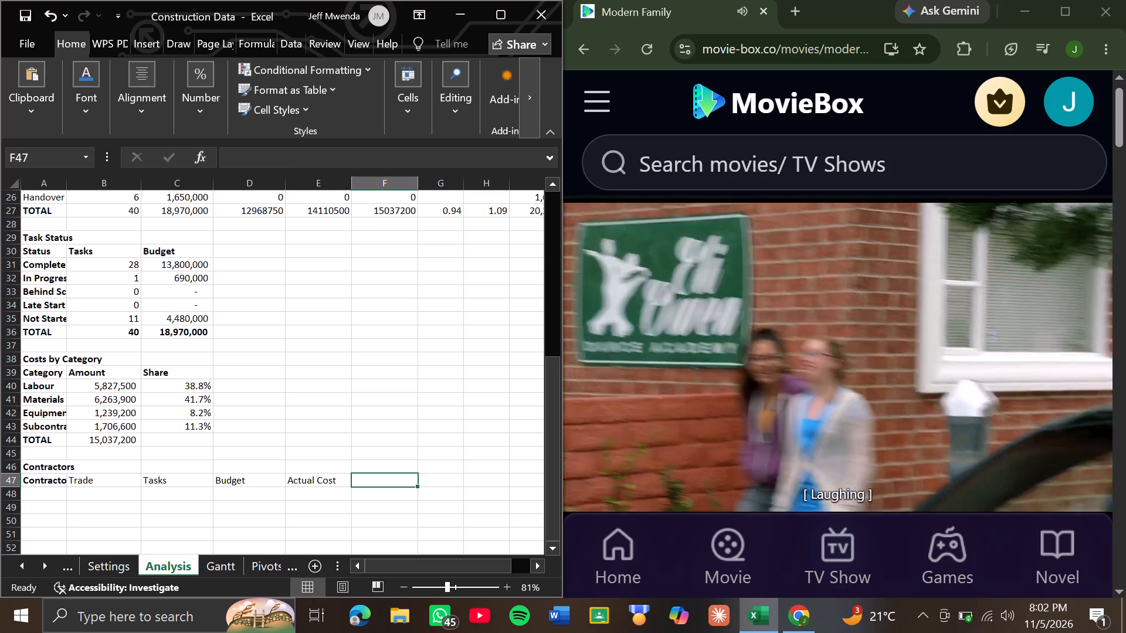
{"action": "type", "text": "CPI"}
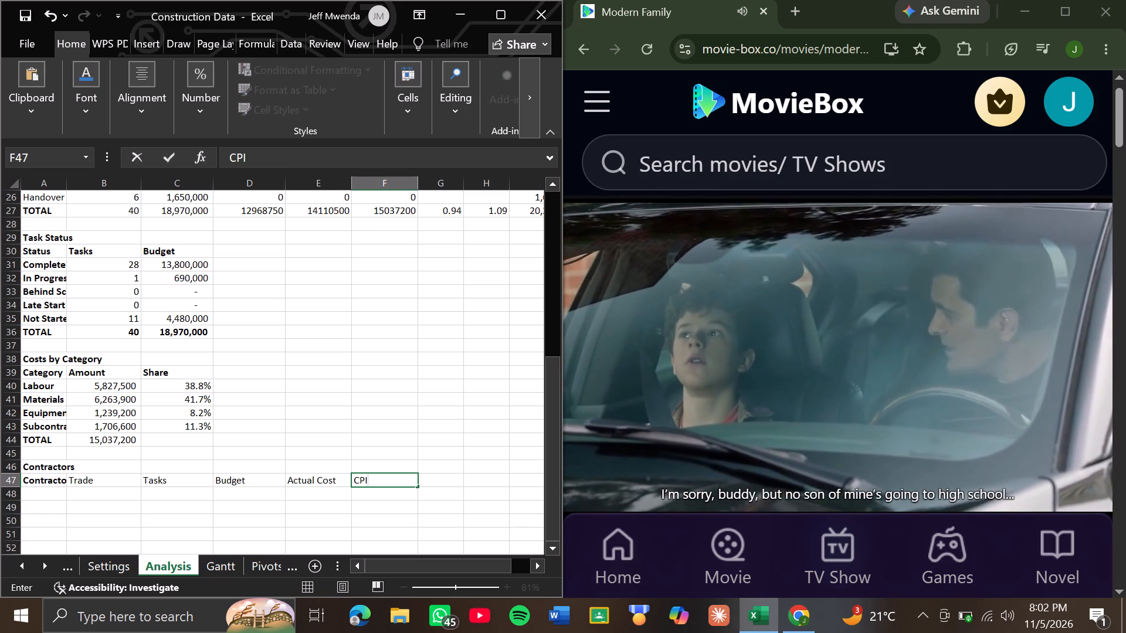
Correct the header in A47 to the singular "Contractor".
{"action": "left_click", "coordinate": [47, 484]}
{"action": "double_click", "coordinate": [56, 481]}
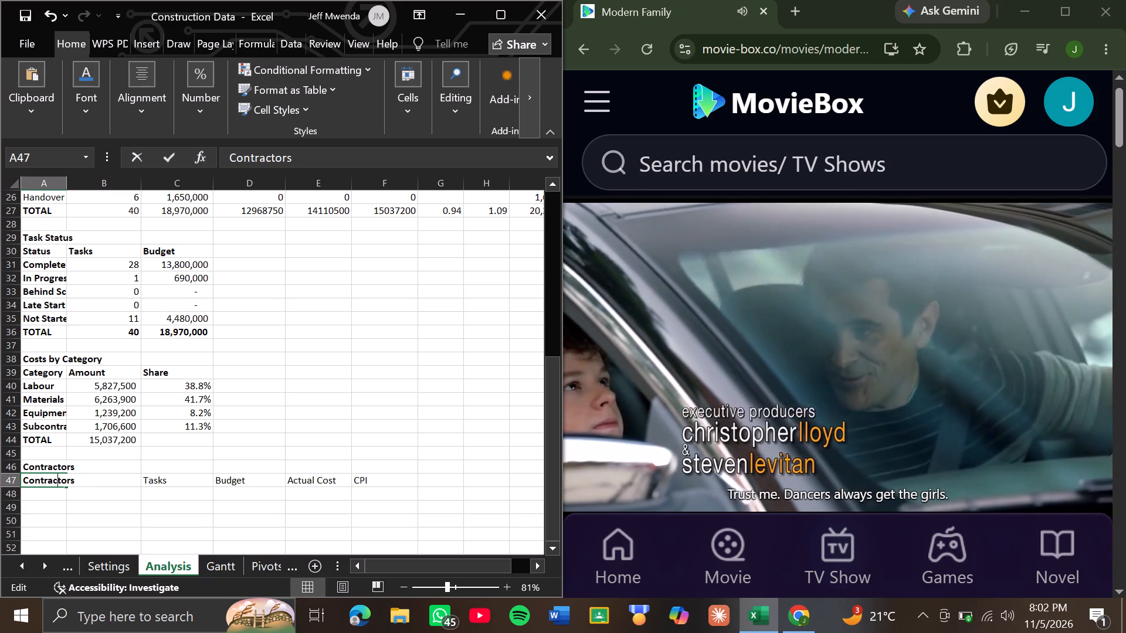
{"action": "key", "text": "Right"}
{"action": "key", "text": "Right"}
{"action": "key", "text": "Right"}
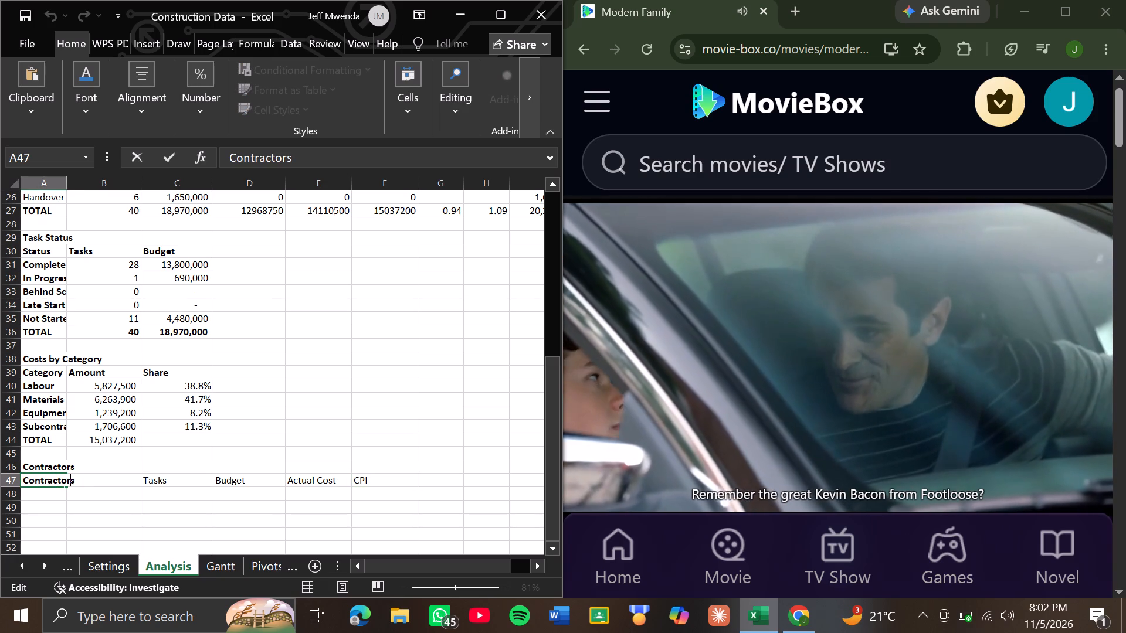
{"action": "key", "text": "Right"}
{"action": "key", "text": "BackSpace"}
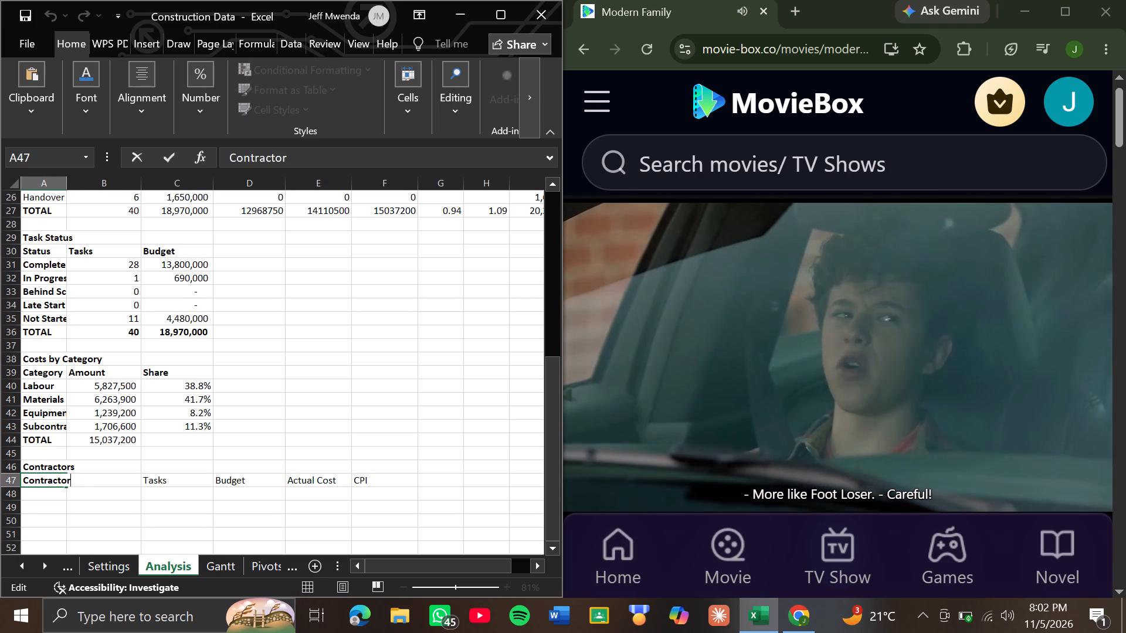
Make the Trade through CPI headers in B47:F47 bold.
{"action": "left_click_drag", "start_coordinate": [388, 482], "coordinate": [265, 481]}
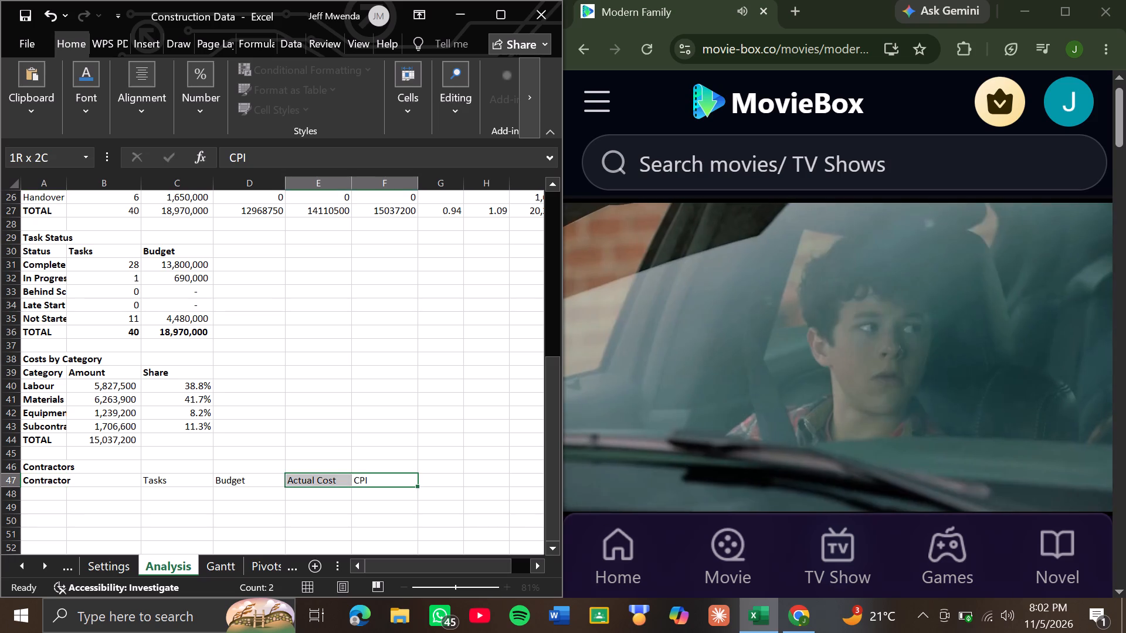
{"action": "left_click_drag", "start_coordinate": [265, 481], "coordinate": [89, 476]}
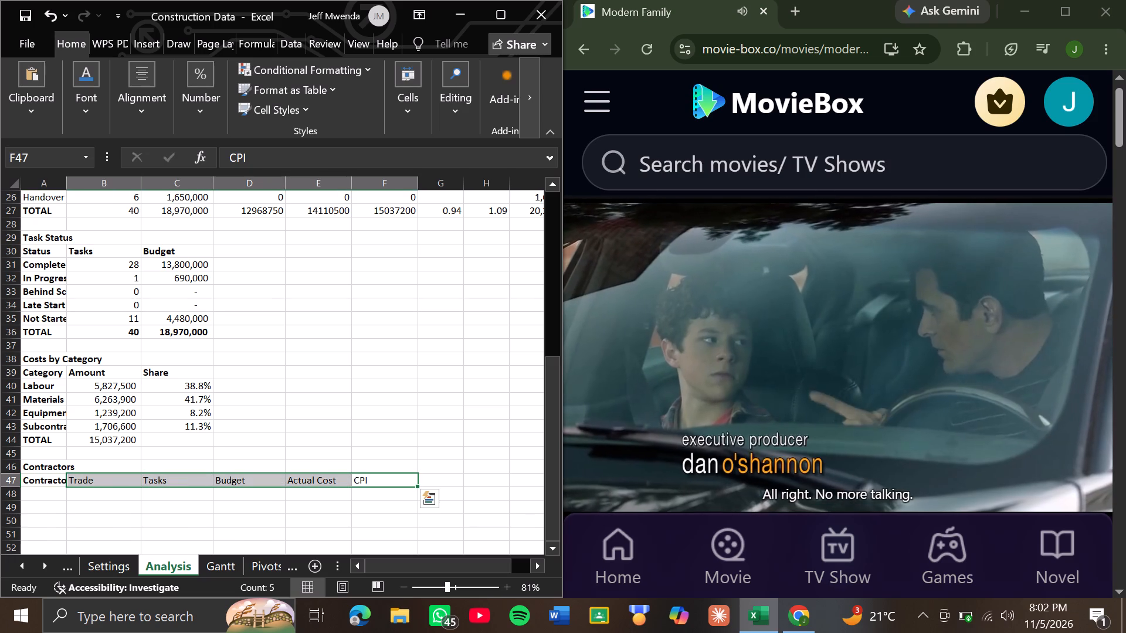
{"action": "key", "text": "ctrl+b"}
Enter the contractor names Jengo Builders, Maji Plumbing and Mwamba Steel Works down A48:A50, under the Contractor header.
{"action": "left_click", "coordinate": [44, 494]}
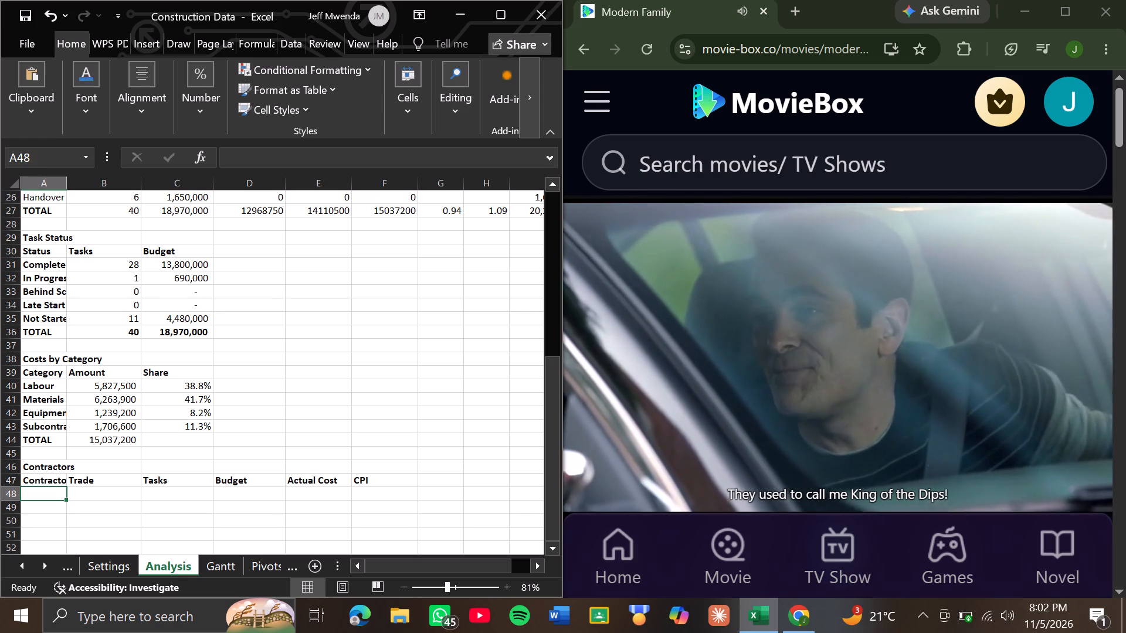
{"action": "type", "text": "engo"}
{"action": "key", "text": "space"}
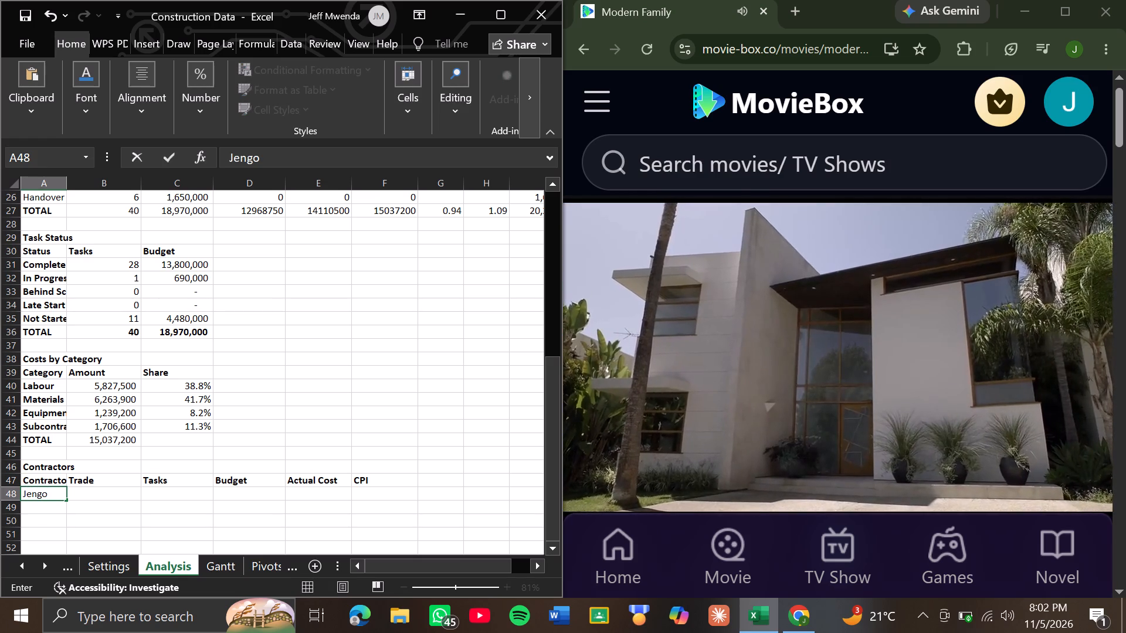
{"action": "key", "text": "b"}
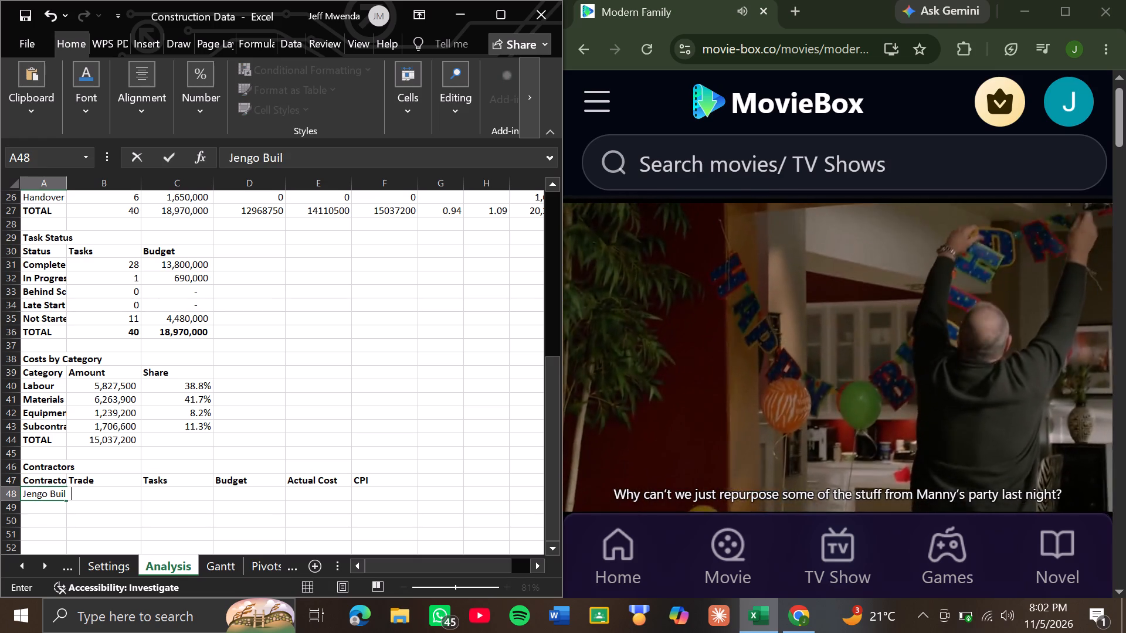
{"action": "key", "text": "Down"}
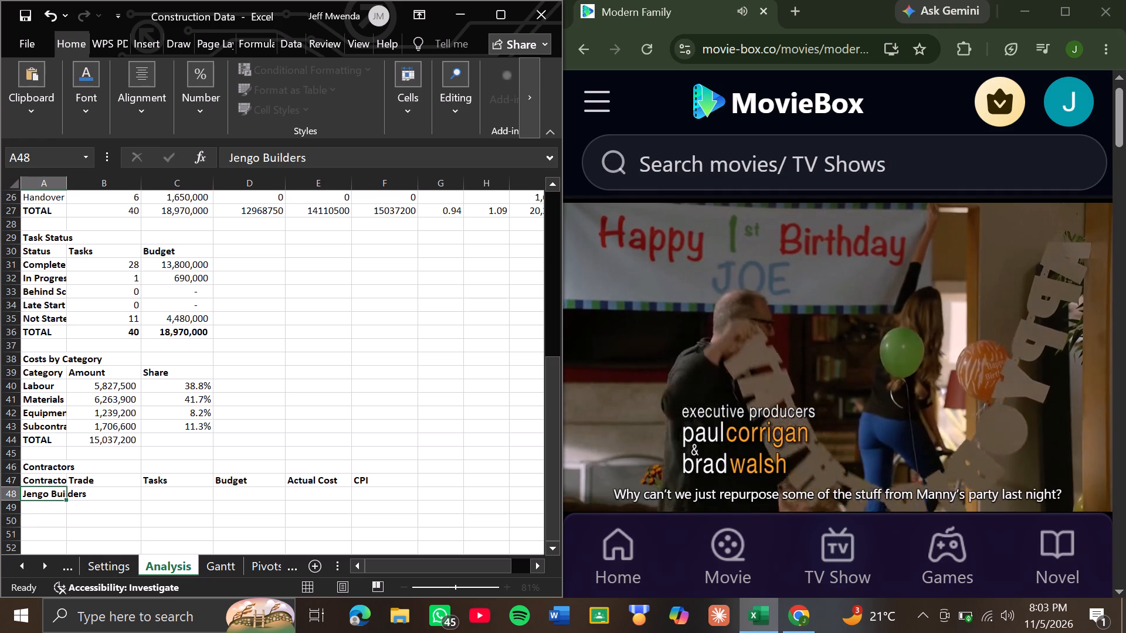
{"action": "key", "text": "BackSpace"}
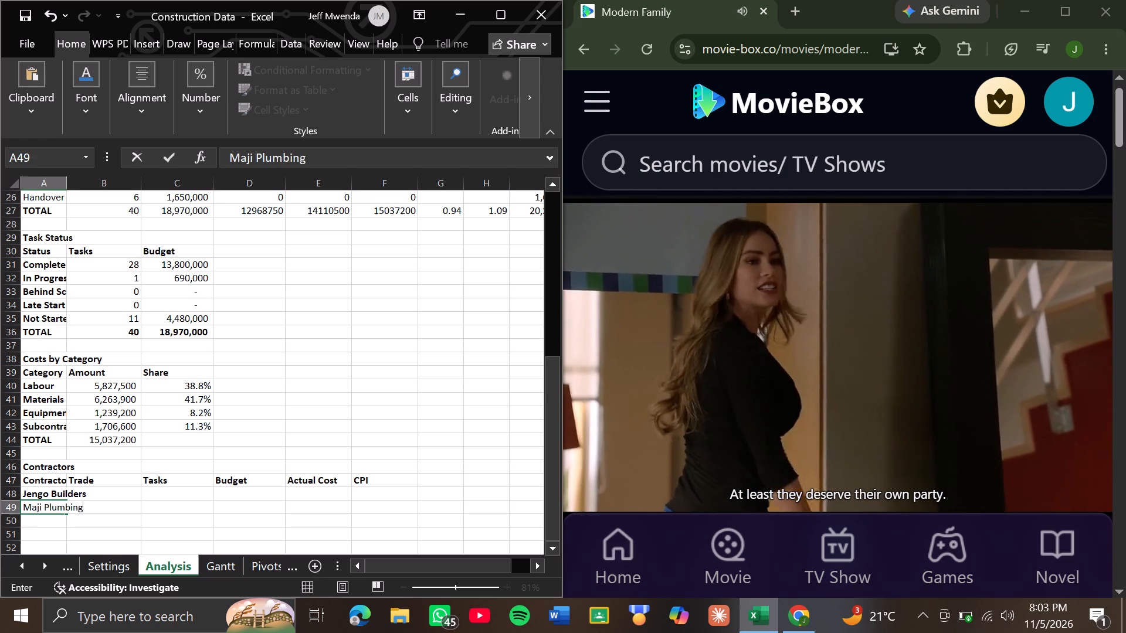
{"action": "key", "text": "Down"}
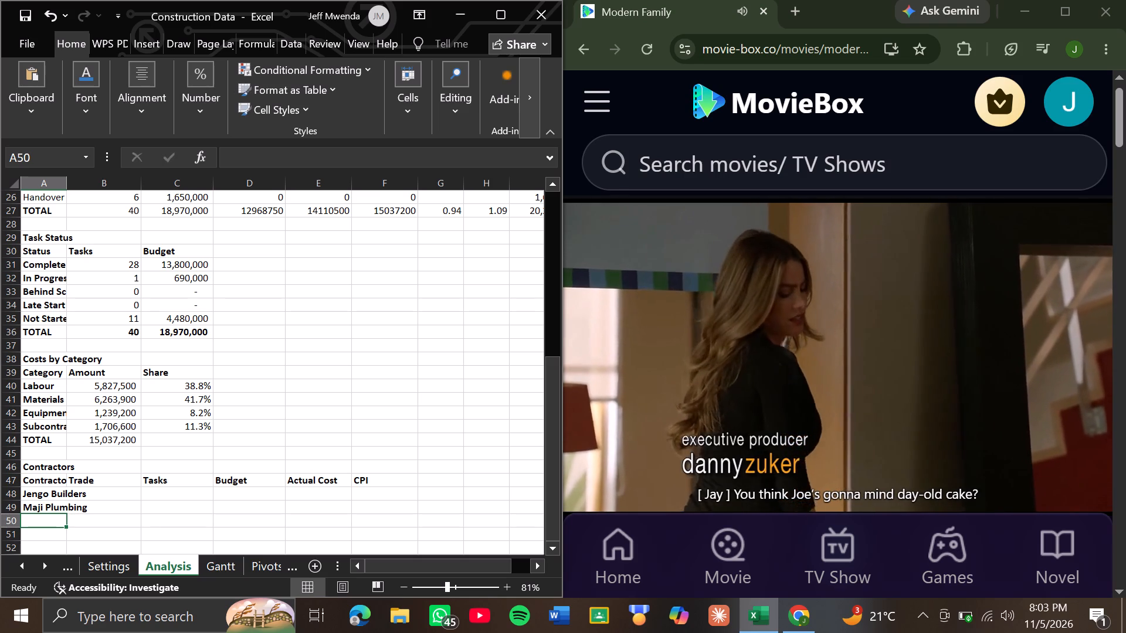
{"action": "type", "text": "wamba"}
{"action": "key", "text": "space"}
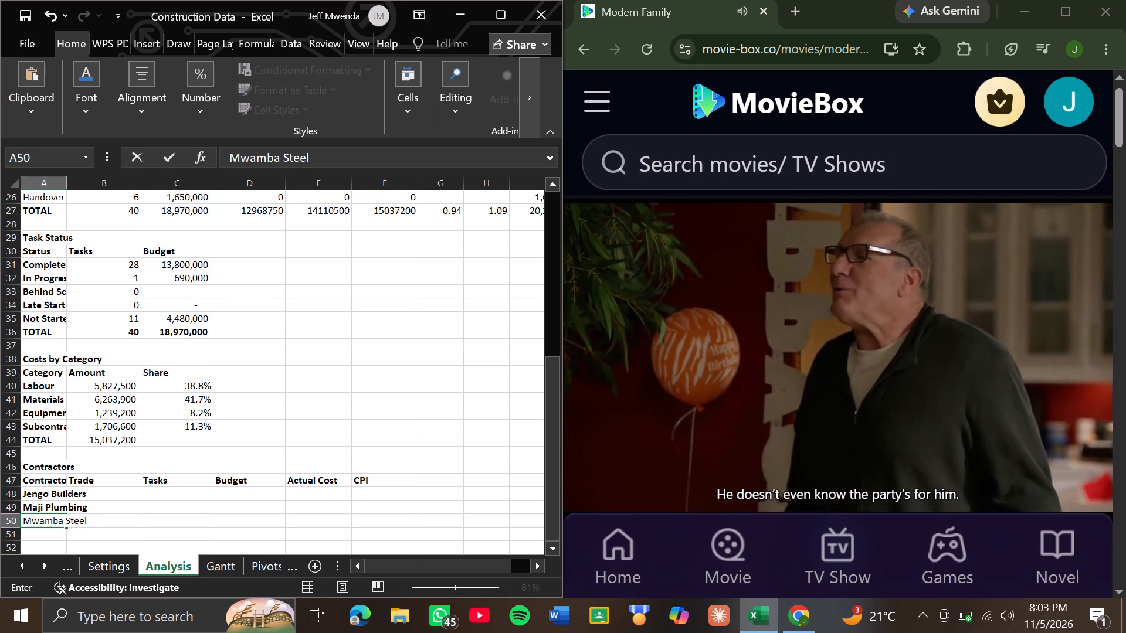
{"action": "key", "text": "w"}
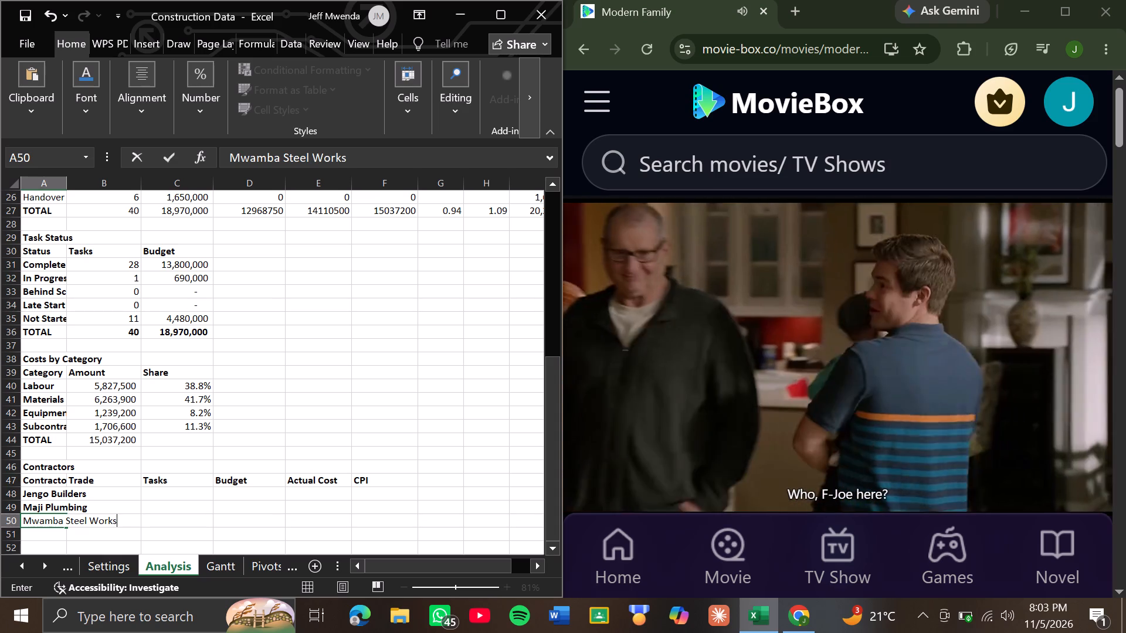
{"action": "key", "text": "Down"}
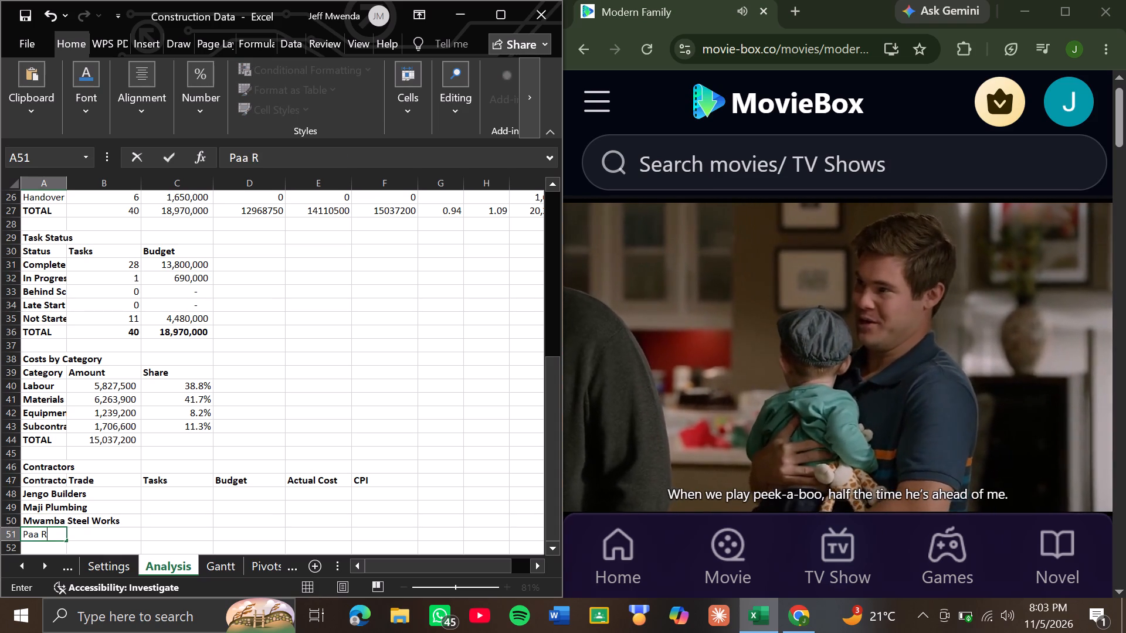
Complete the contractor list in A51:A53 with Paa Roofing, Rangi Finishers and Taa Electricals.
{"action": "type", "text": "oofing"}
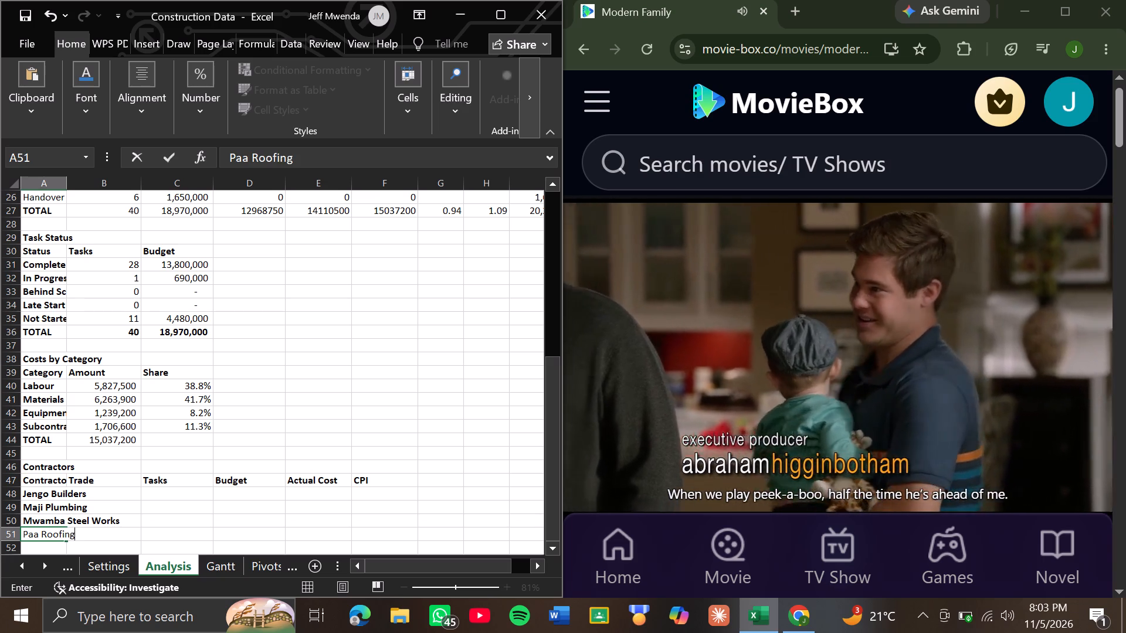
{"action": "key", "text": "Down"}
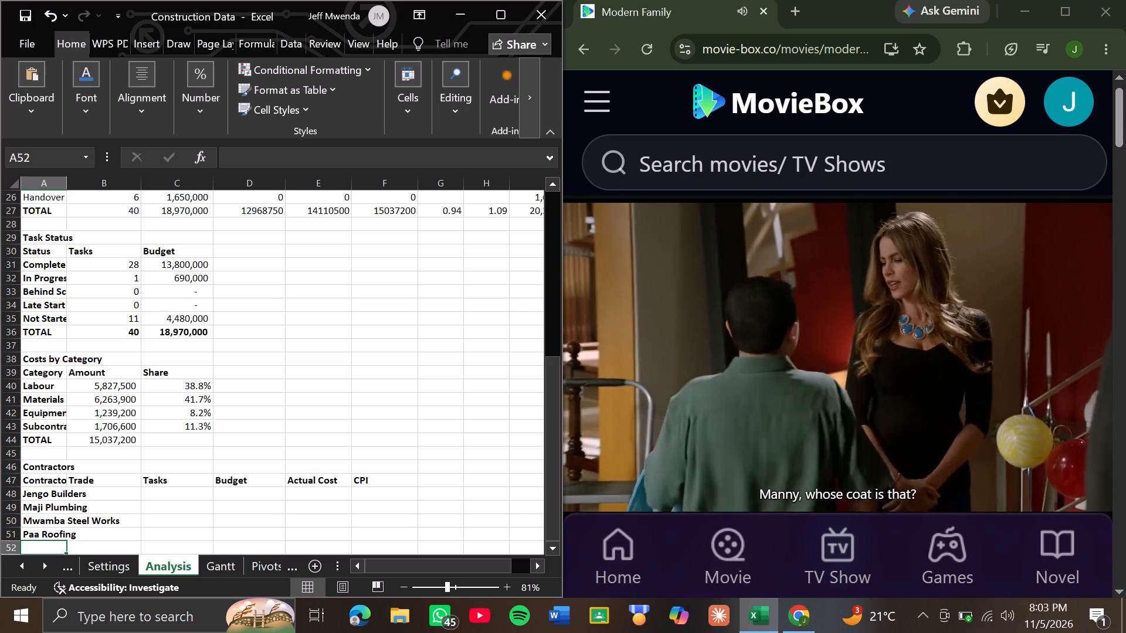
{"action": "key", "text": "r"}
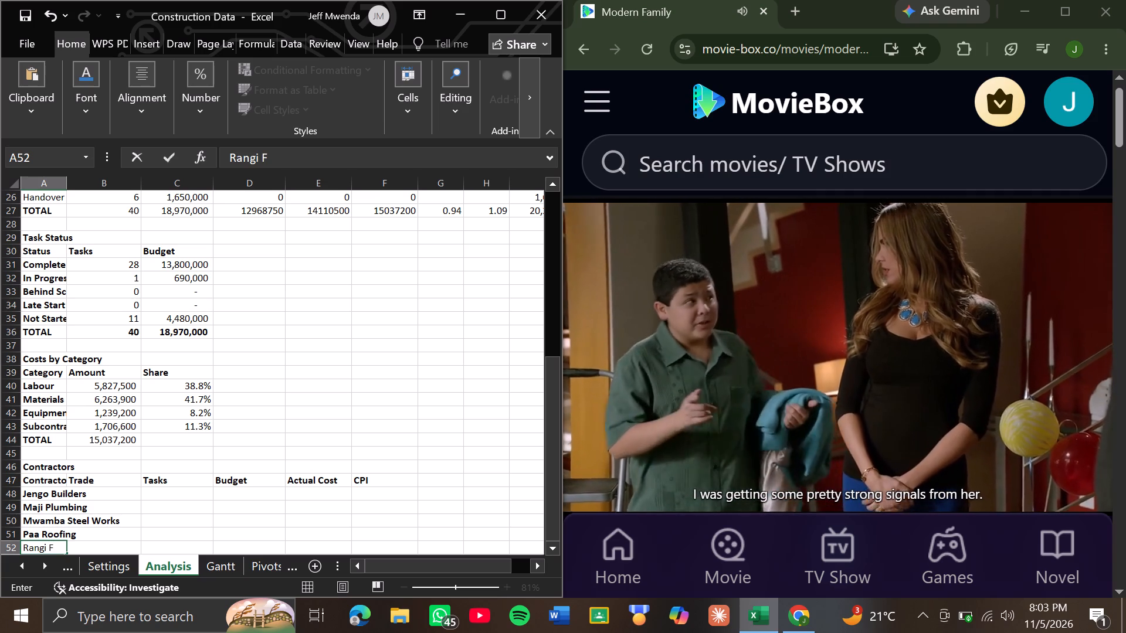
{"action": "type", "text": "inishers"}
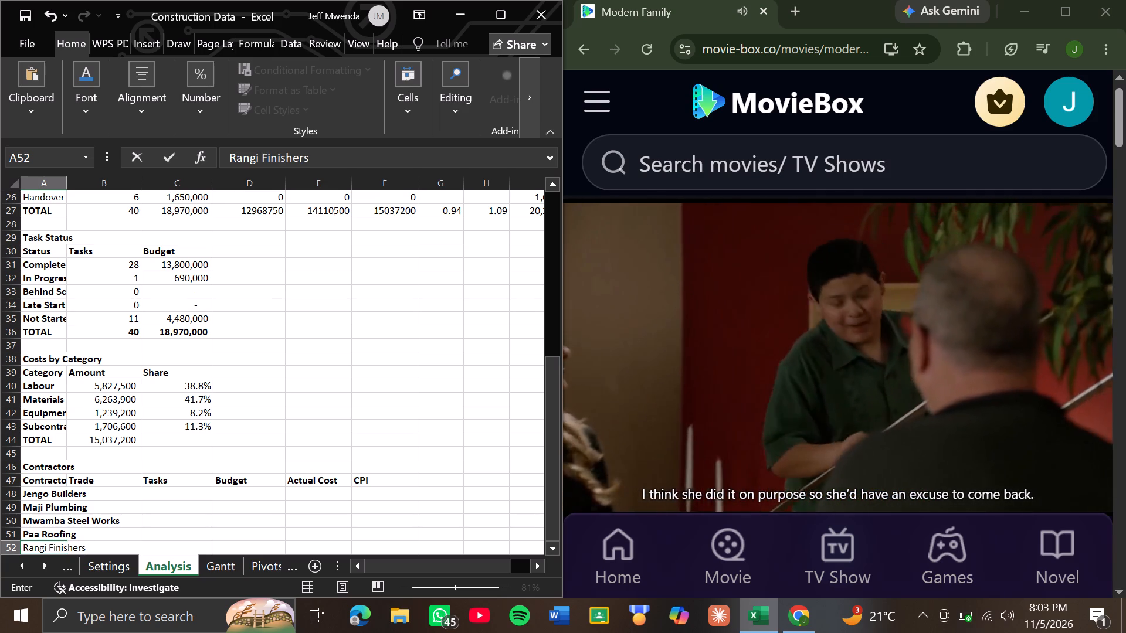
{"action": "key", "text": "Down"}
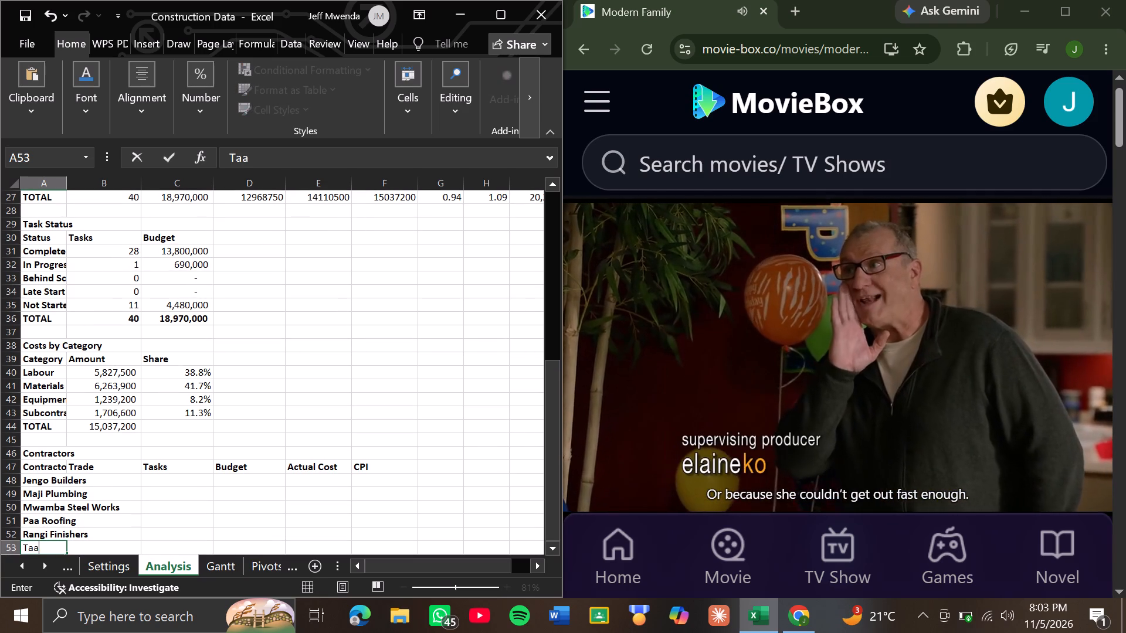
{"action": "type", "text": "lectri"}
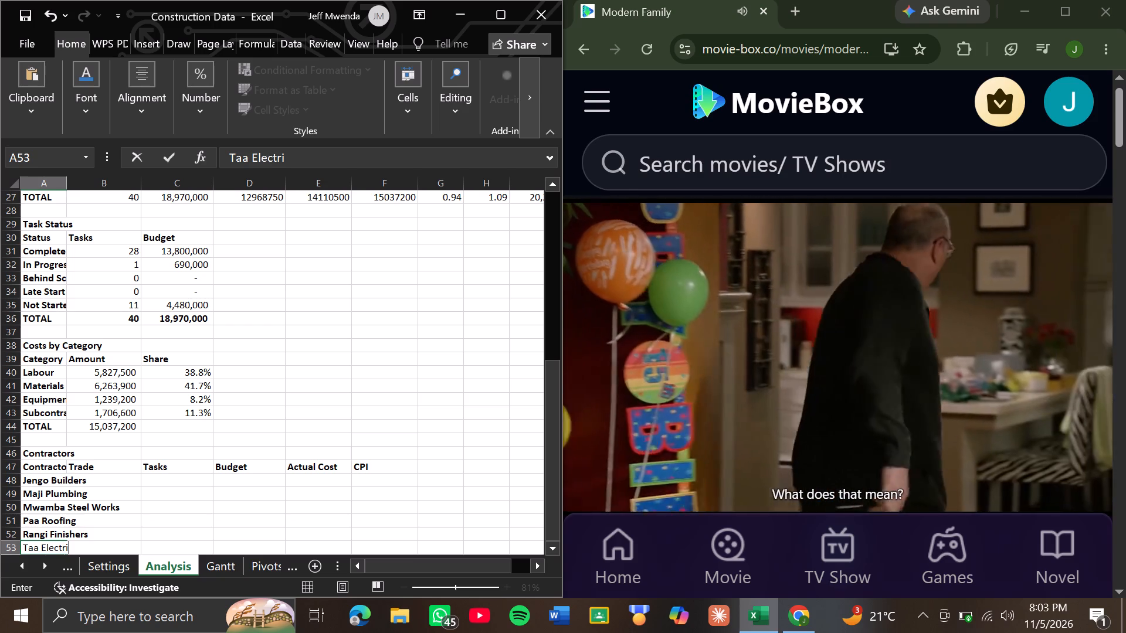
{"action": "type", "text": "cals"}
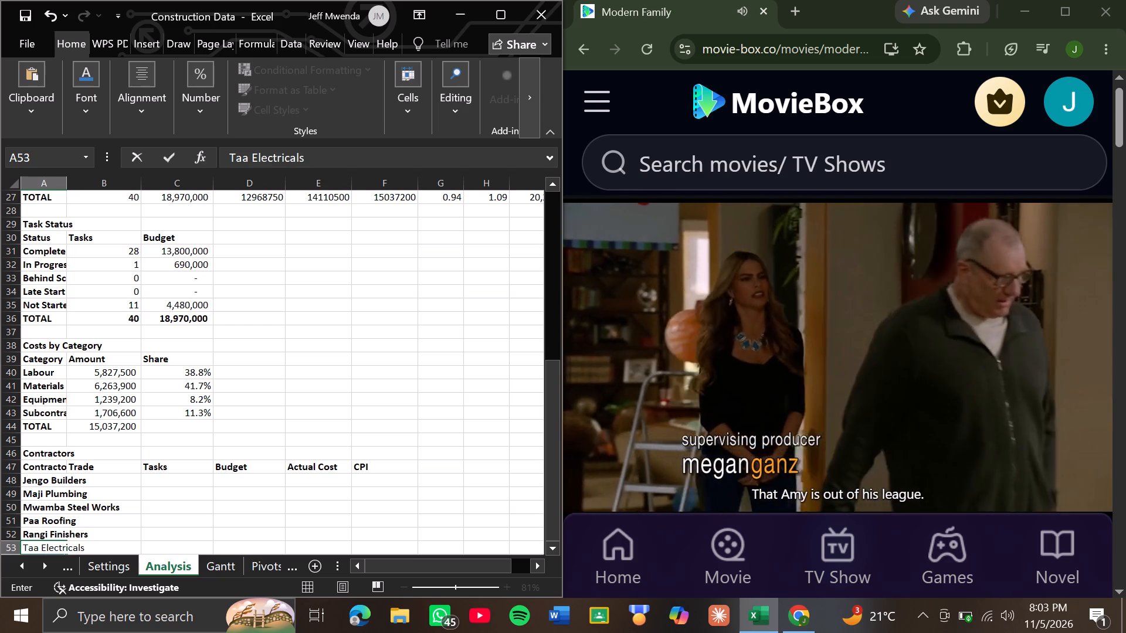
{"action": "key", "text": "Right"}
Go to B48, the first Trade cell beside Jengo Builders, to begin filling the Trade column.
{"action": "key", "text": "Up"}
{"action": "key", "text": "Up"}
{"action": "key", "text": "Up"}
{"action": "key", "text": "Up"}
{"action": "key", "text": "Up"}
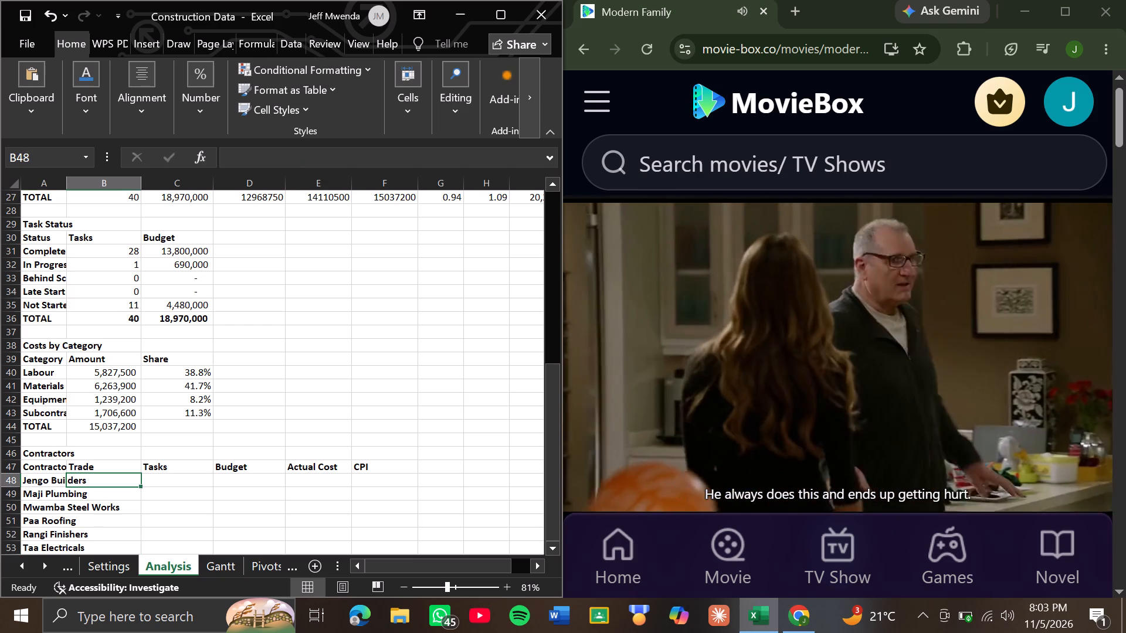
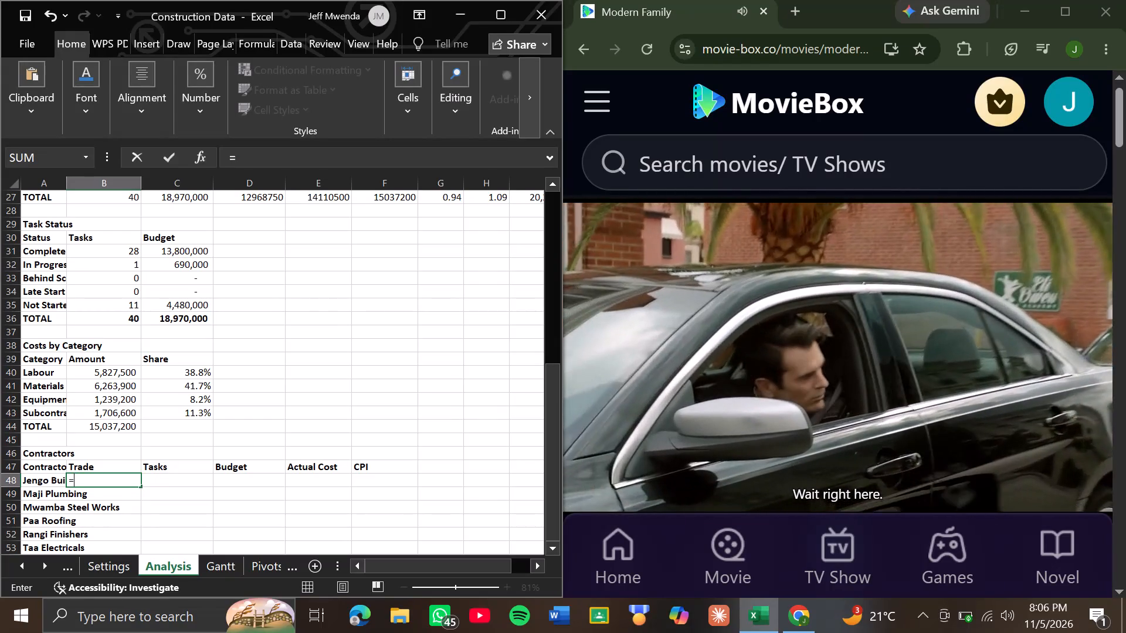
Start the Trade lookup formula in B48 with an INDEX function over the tblContractors[Trade] column.
{"action": "type", "text": "inde"}
{"action": "key", "text": "Tab"}
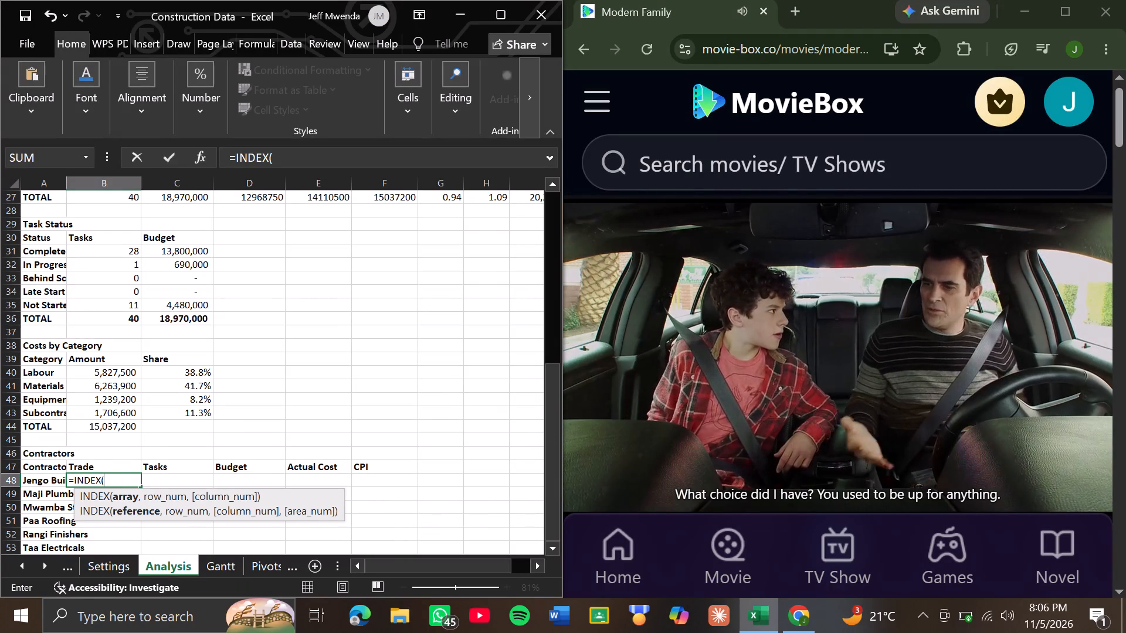
{"action": "type", "text": "tbl"}
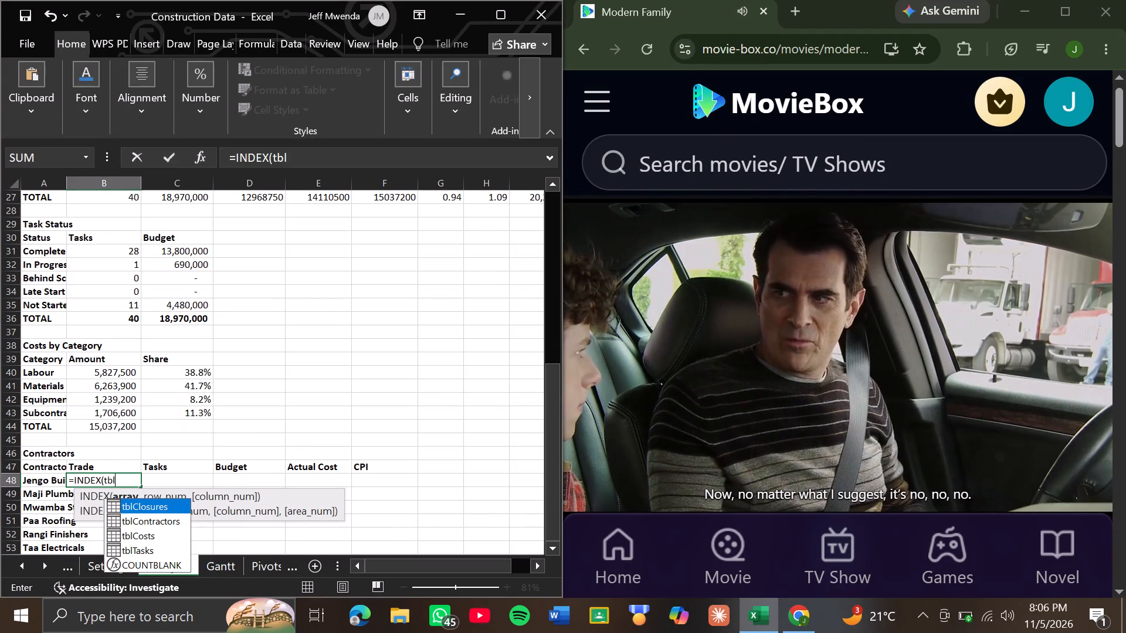
{"action": "key", "text": "Down"}
{"action": "key", "text": "Tab"}
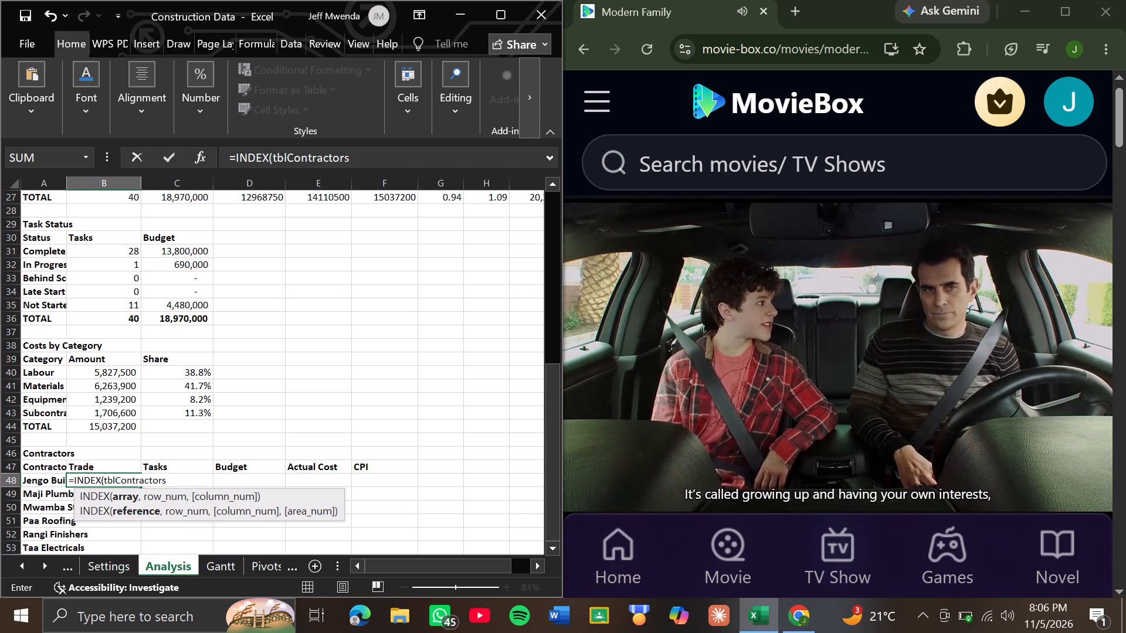
{"action": "key", "text": "bracketleft"}
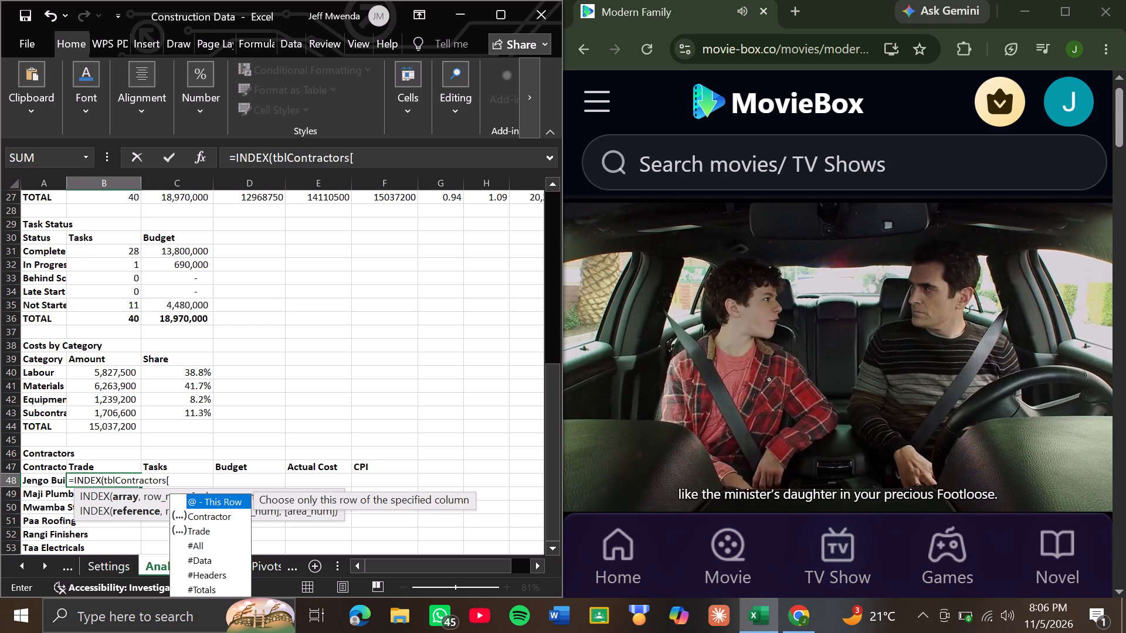
{"action": "key", "text": "Down"}
{"action": "key", "text": "Down"}
{"action": "key", "text": "Tab"}
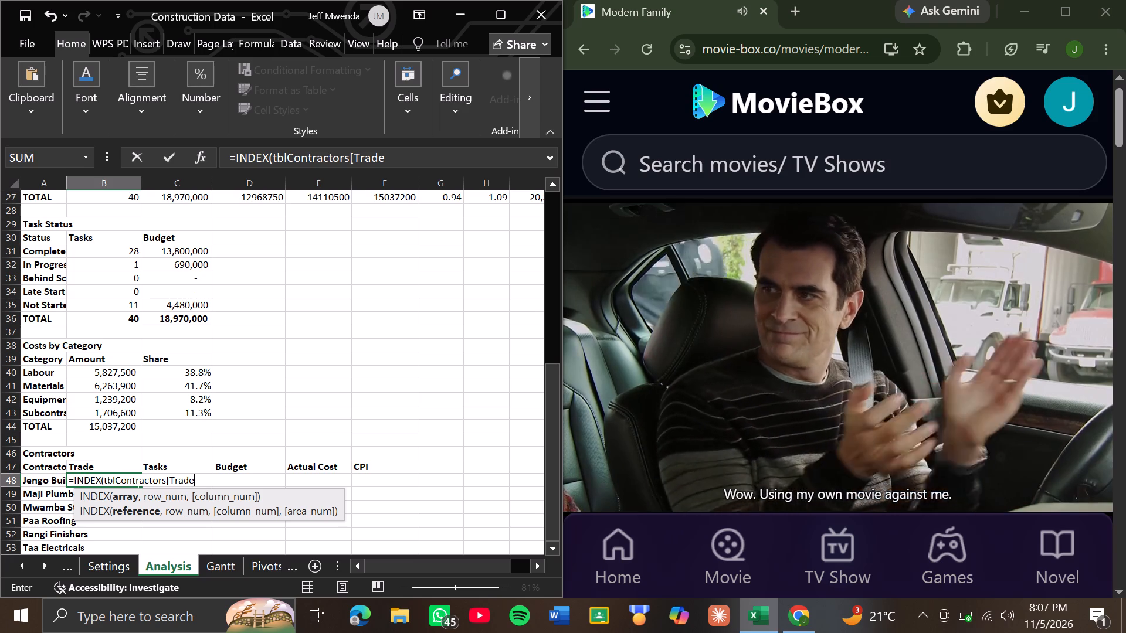
{"action": "key", "text": "bracketright"}
{"action": "key", "text": "comma"}
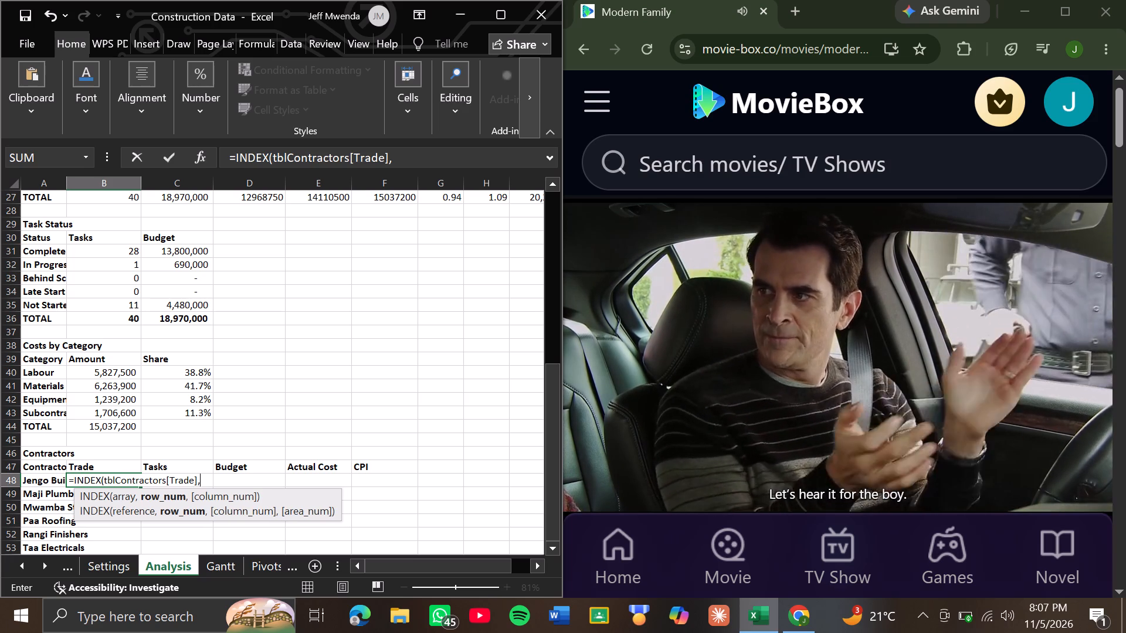
Complete the B48 formula with MATCH($A48,tblContractors[Contractor],0) as the row number and commit it.
{"action": "type", "text": "mat"}
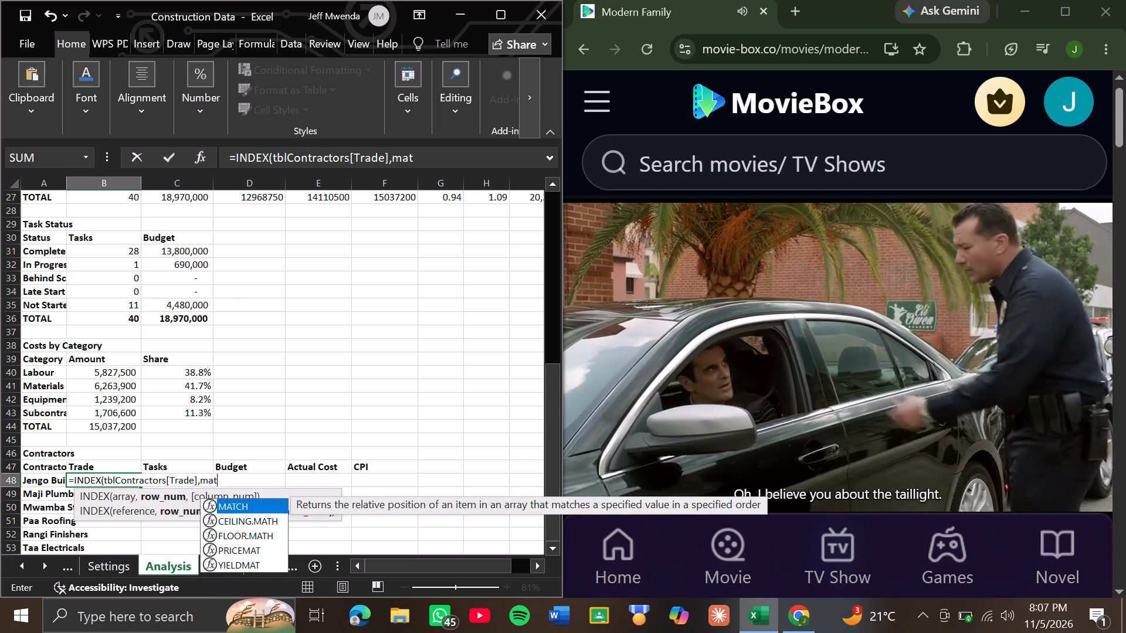
{"action": "key", "text": "Tab"}
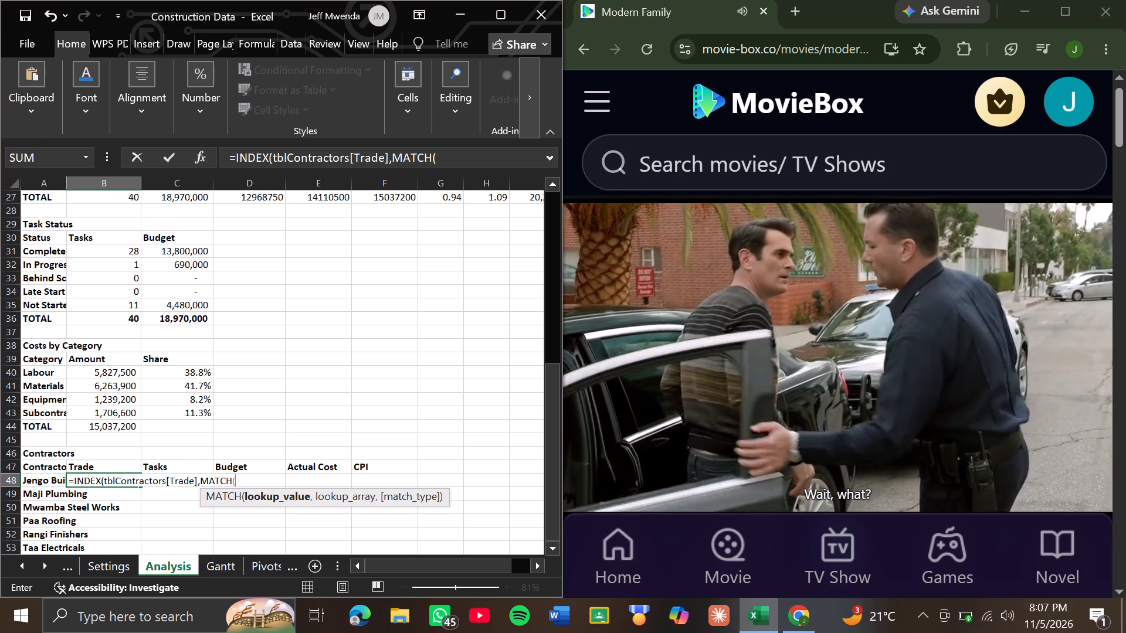
{"action": "key", "text": "shift+dollar"}
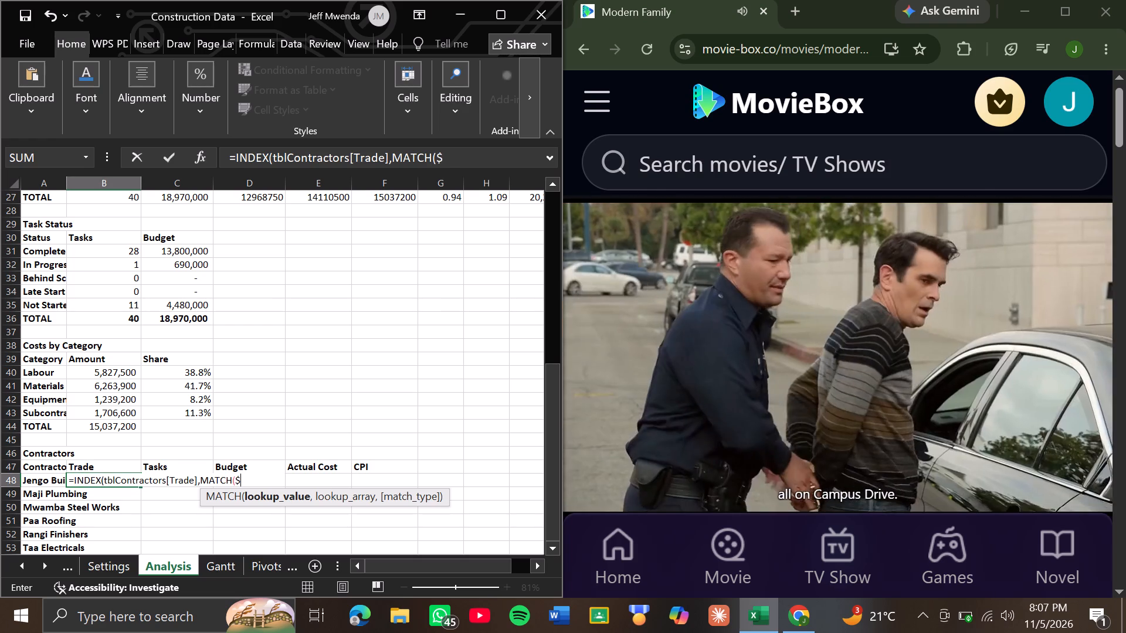
{"action": "key", "text": "a"}
{"action": "type", "text": "48"}
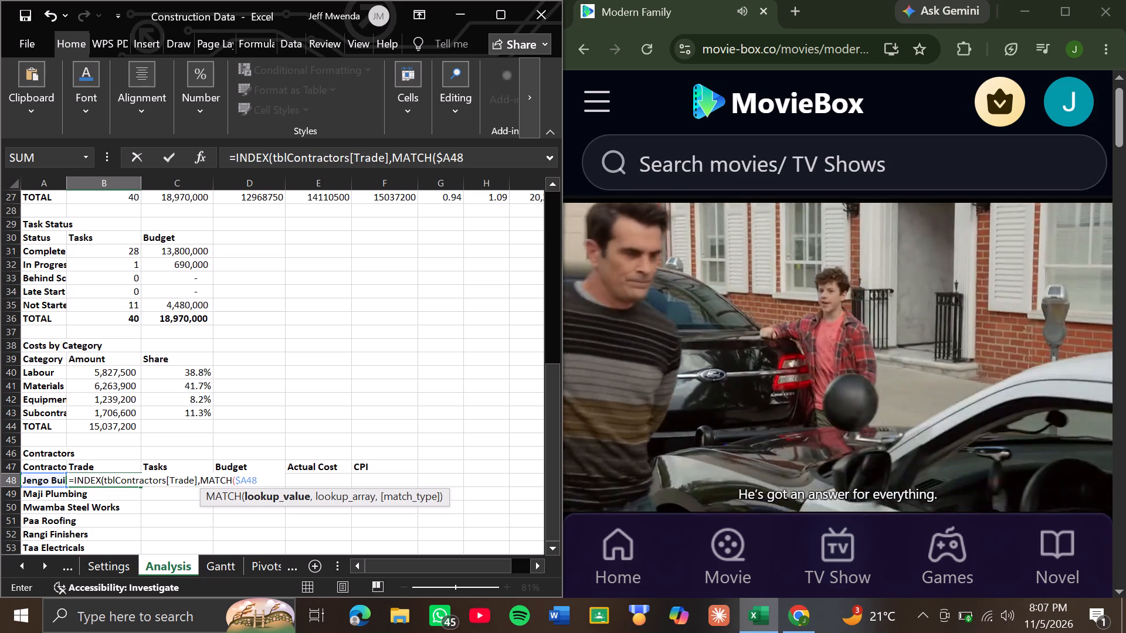
{"action": "key", "text": "comma"}
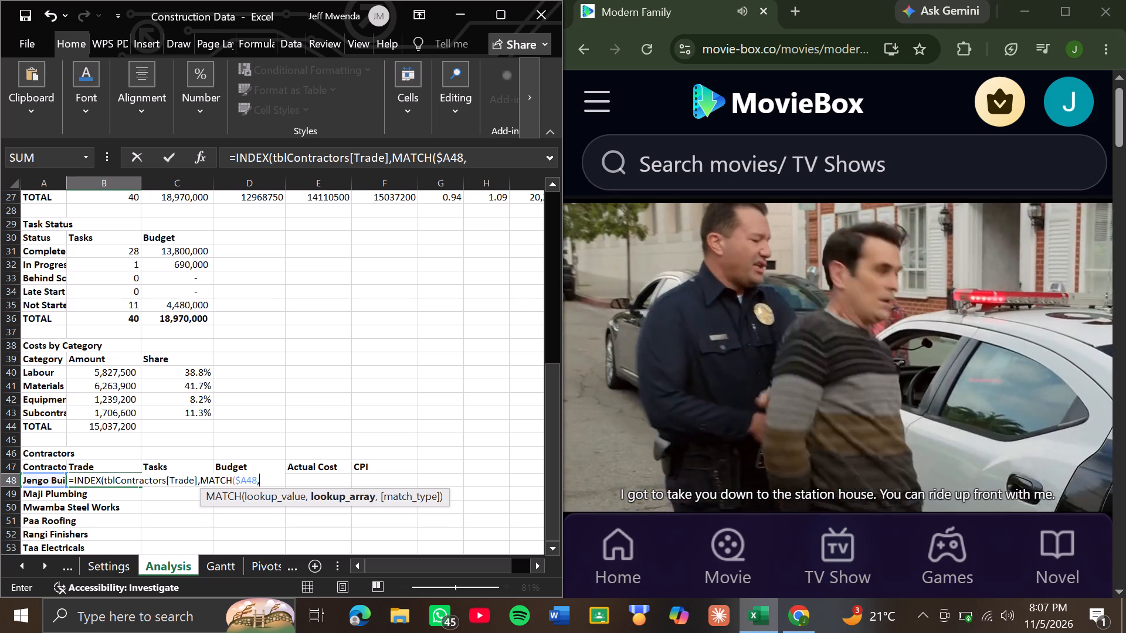
{"action": "type", "text": "tbl"}
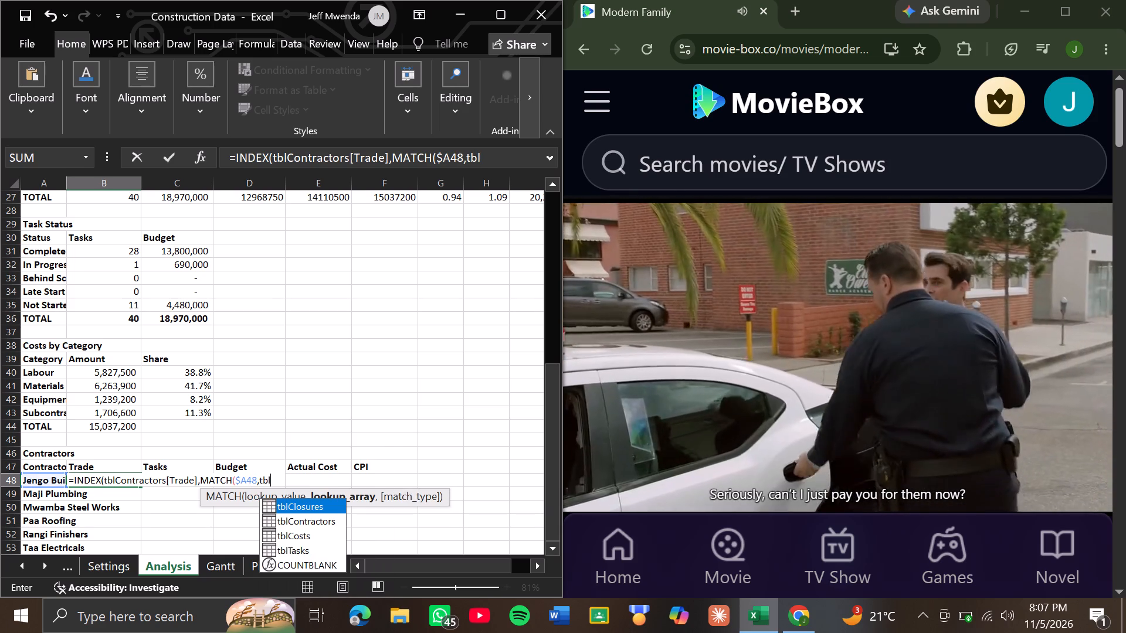
{"action": "key", "text": "Down"}
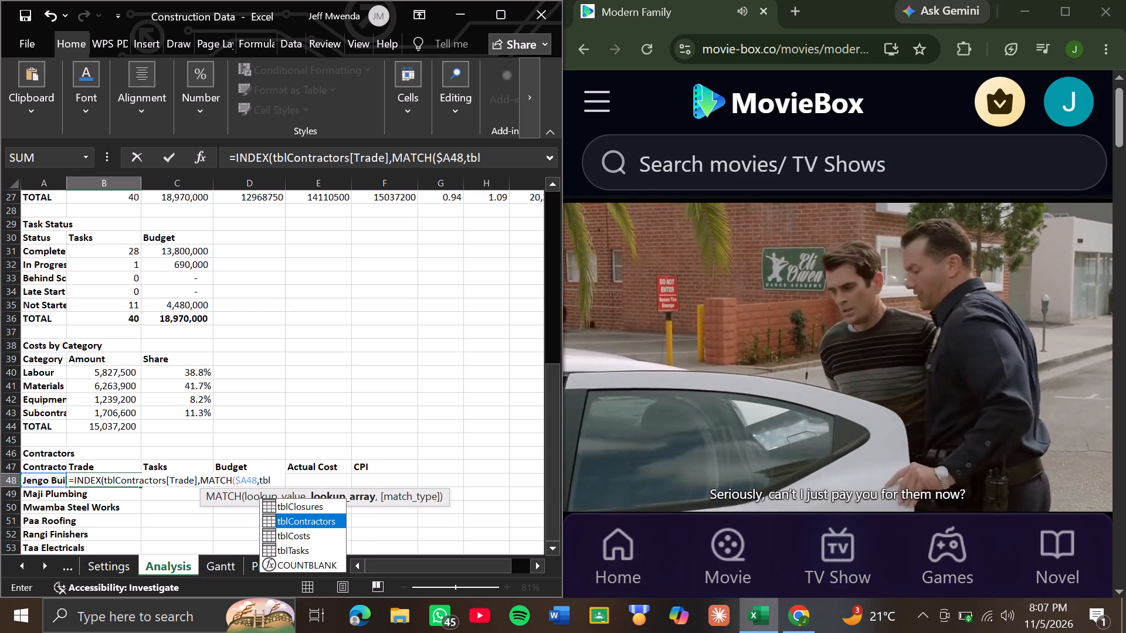
{"action": "key", "text": "Tab"}
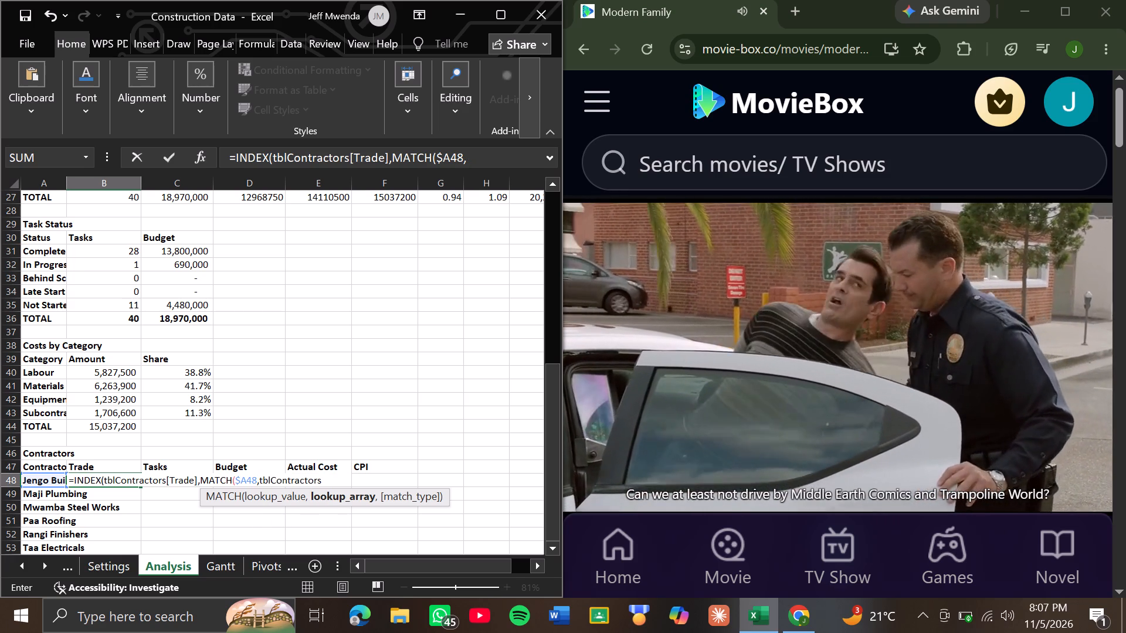
{"action": "key", "text": "bracketleft"}
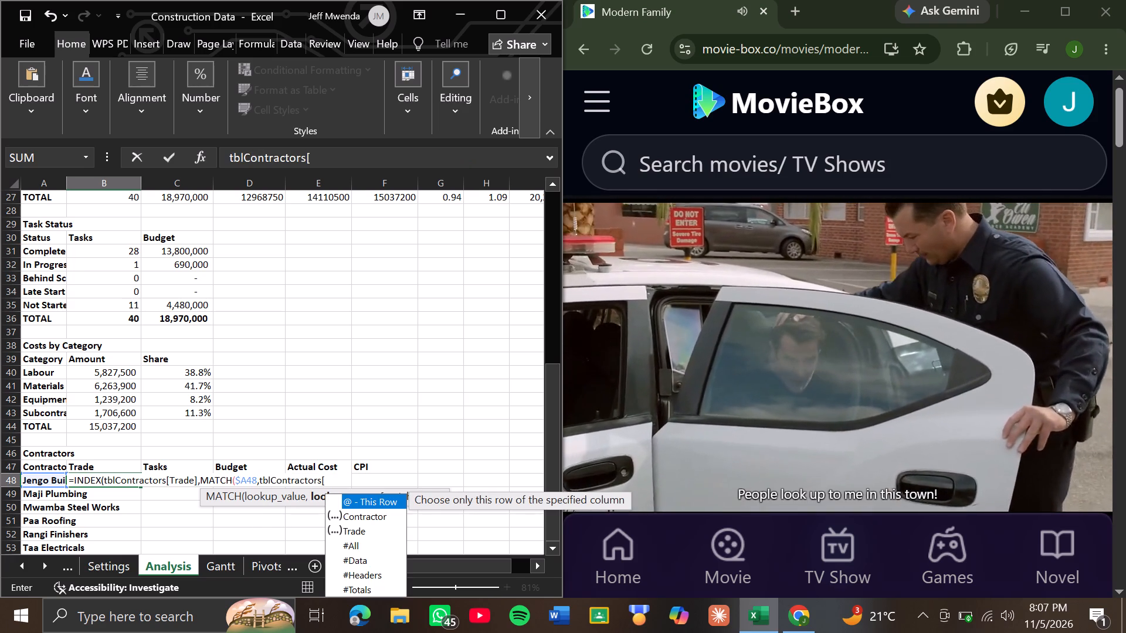
{"action": "type", "text": "con"}
{"action": "key", "text": "Tab"}
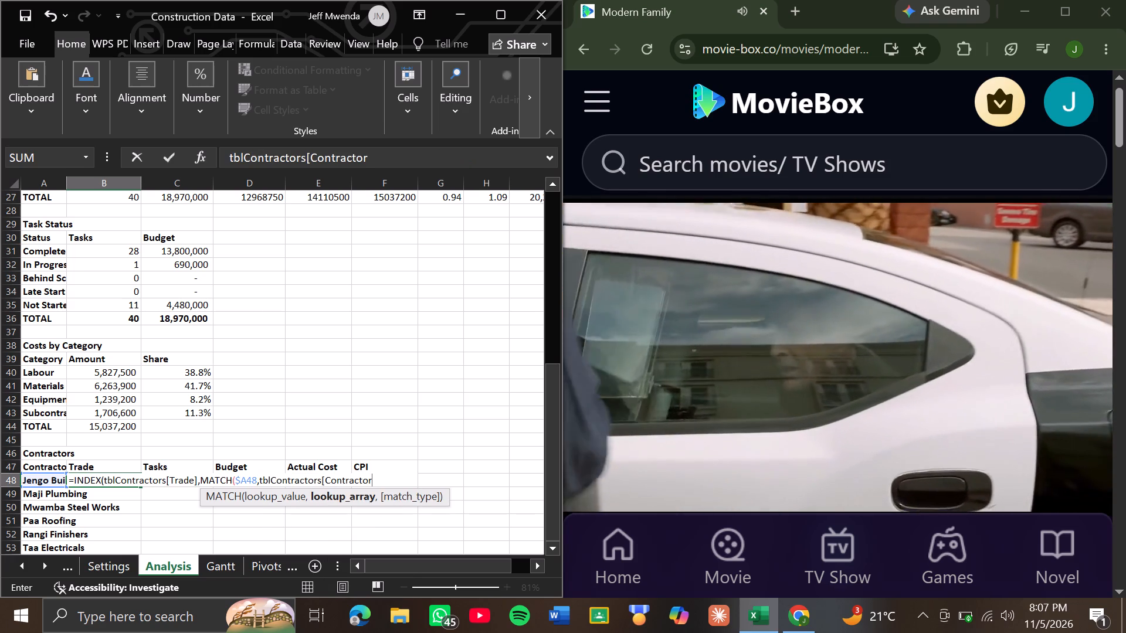
{"action": "key", "text": "bracketright"}
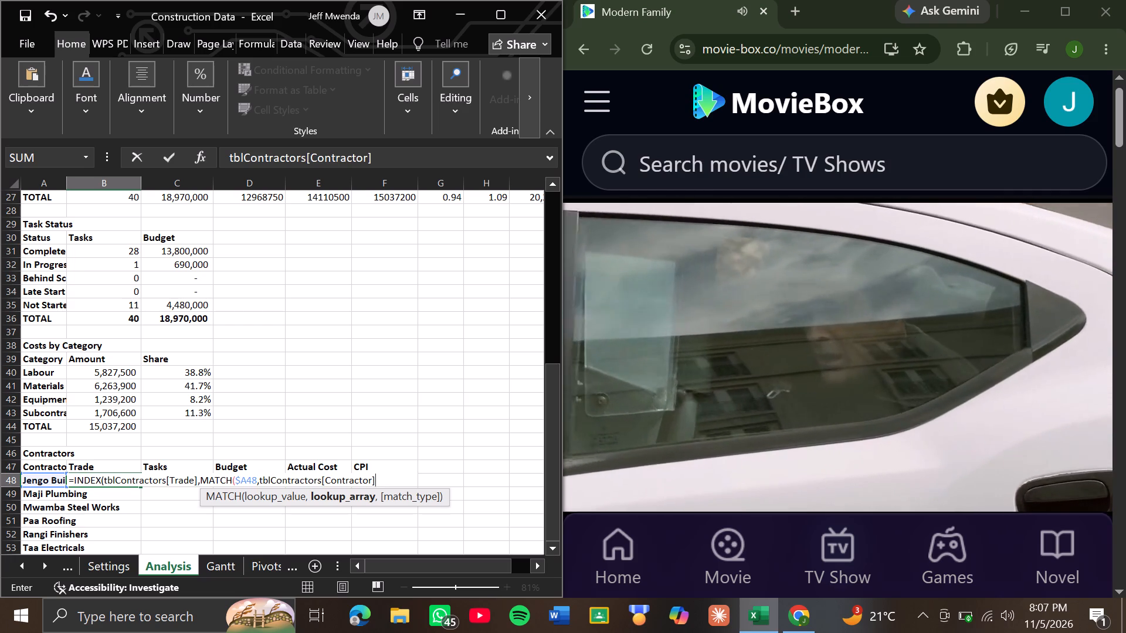
{"action": "type", "text": ",0"}
{"action": "key", "text": "Tab"}
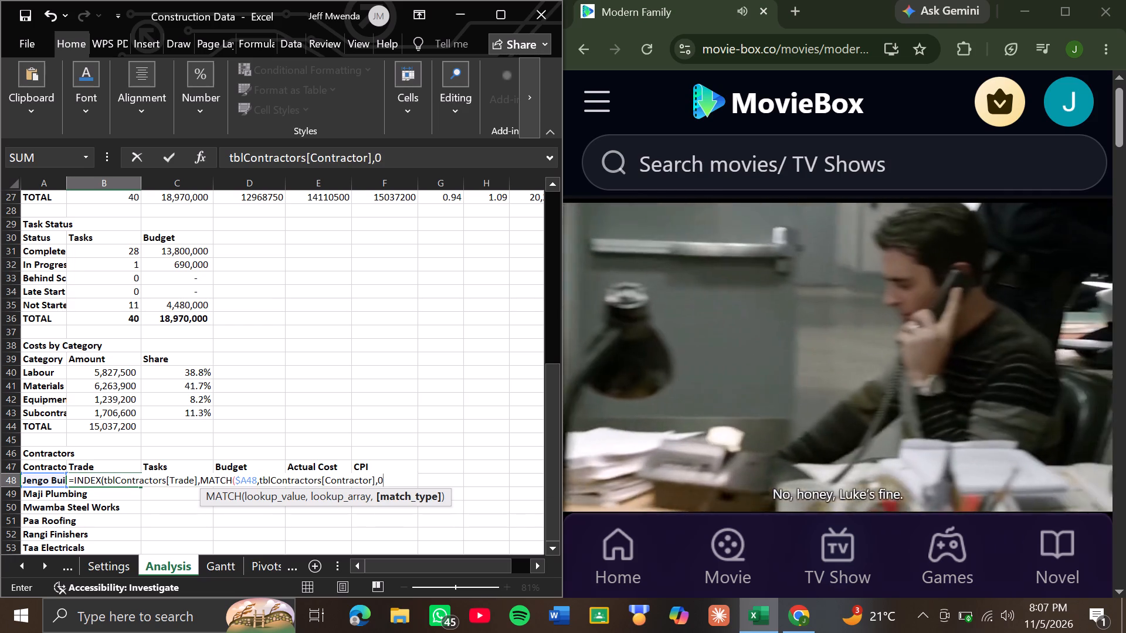
{"action": "type", "text": "))"}
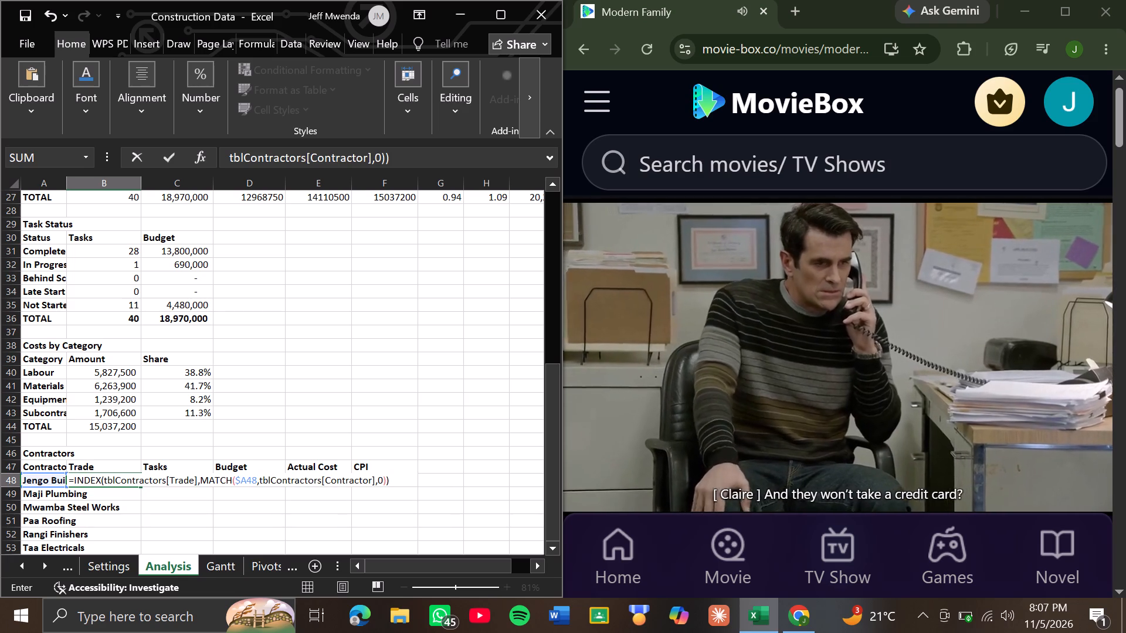
{"action": "key", "text": "Return"}
{"action": "key", "text": "Up"}
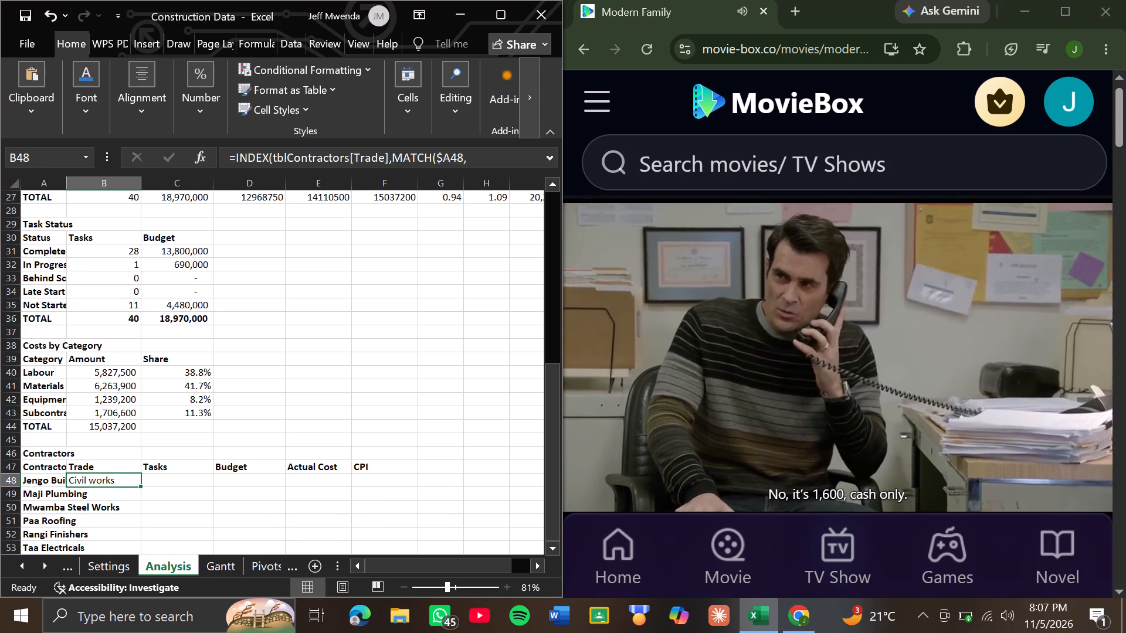
Enter =COUNTIFS(tblTasks[Contractor],$A48) in C48 to count the tasks for Jengo Builders.
{"action": "key", "text": "Right"}
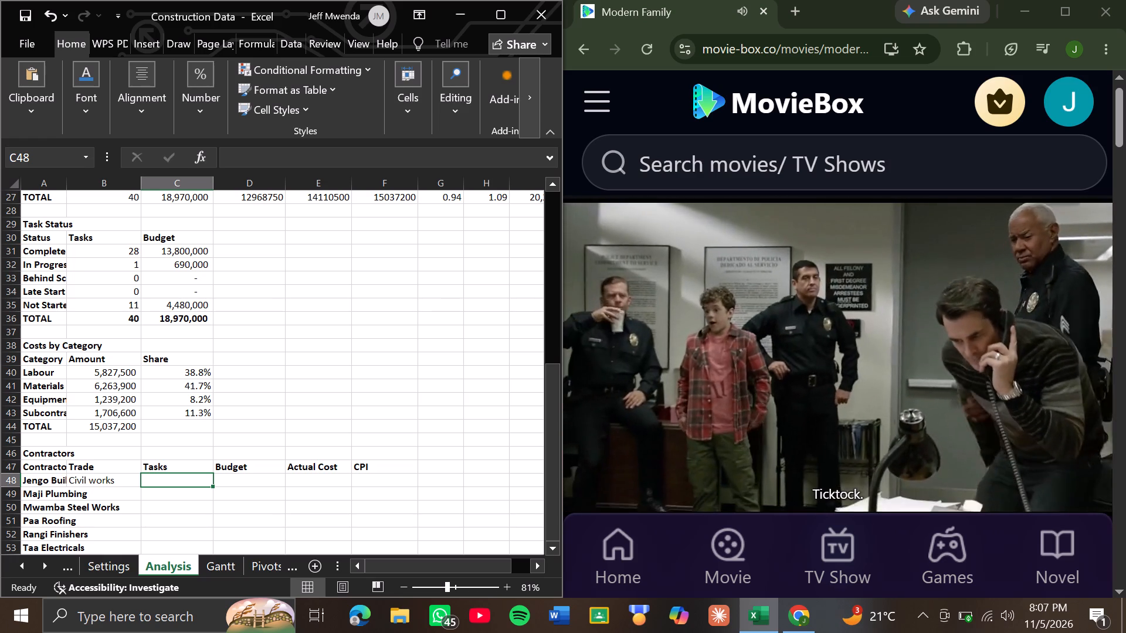
{"action": "key", "text": "equal"}
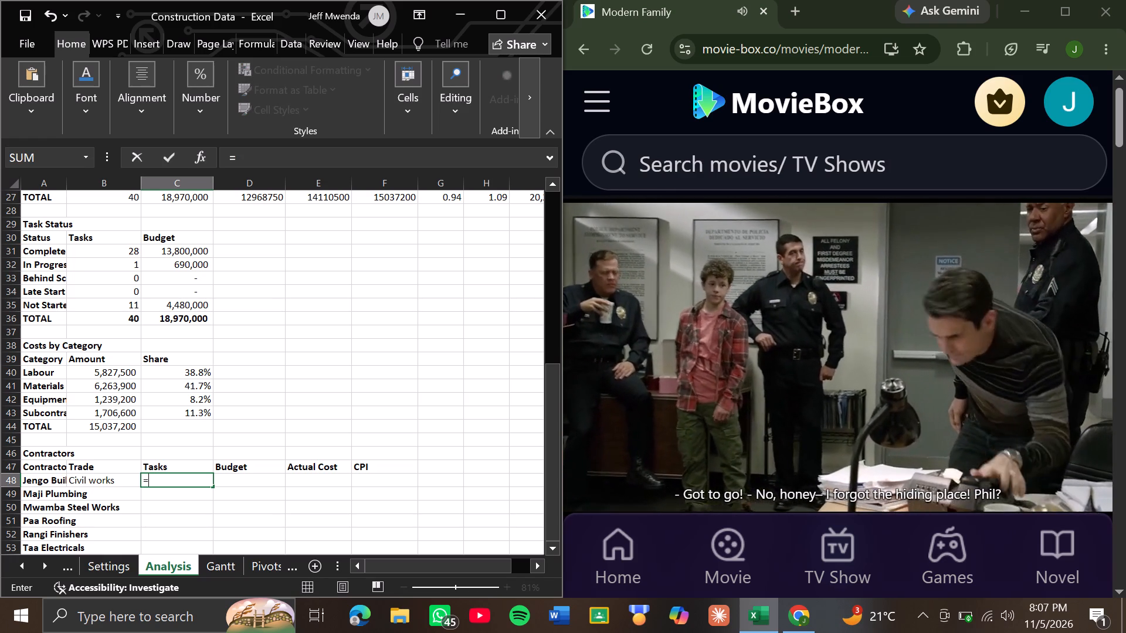
{"action": "type", "text": "COUN"}
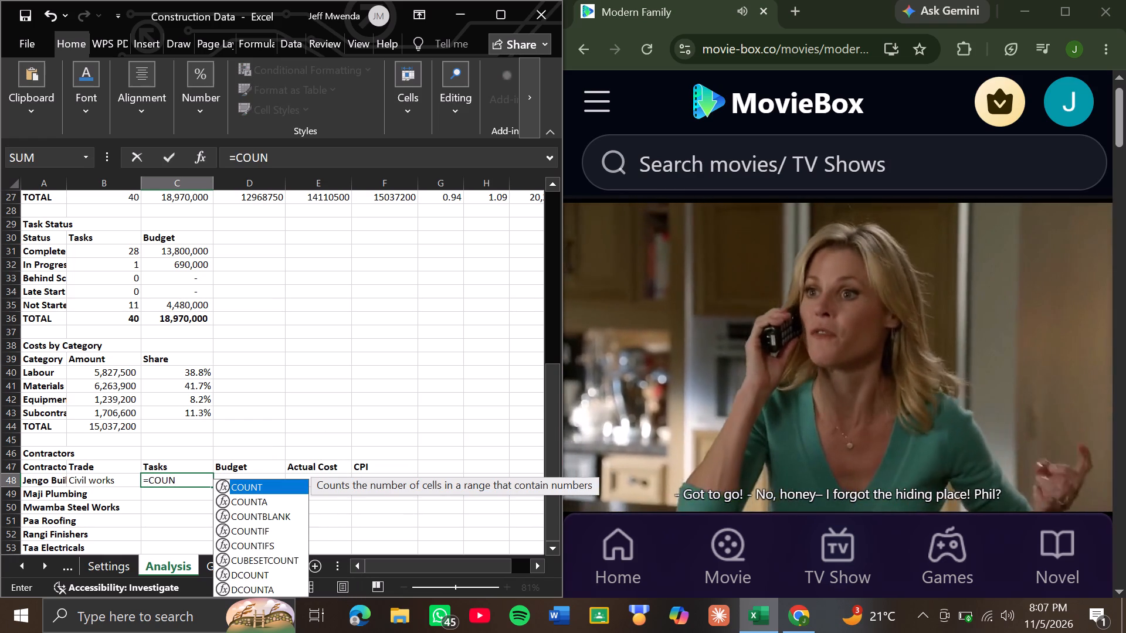
{"action": "key", "text": "Down"}
{"action": "key", "text": "Down"}
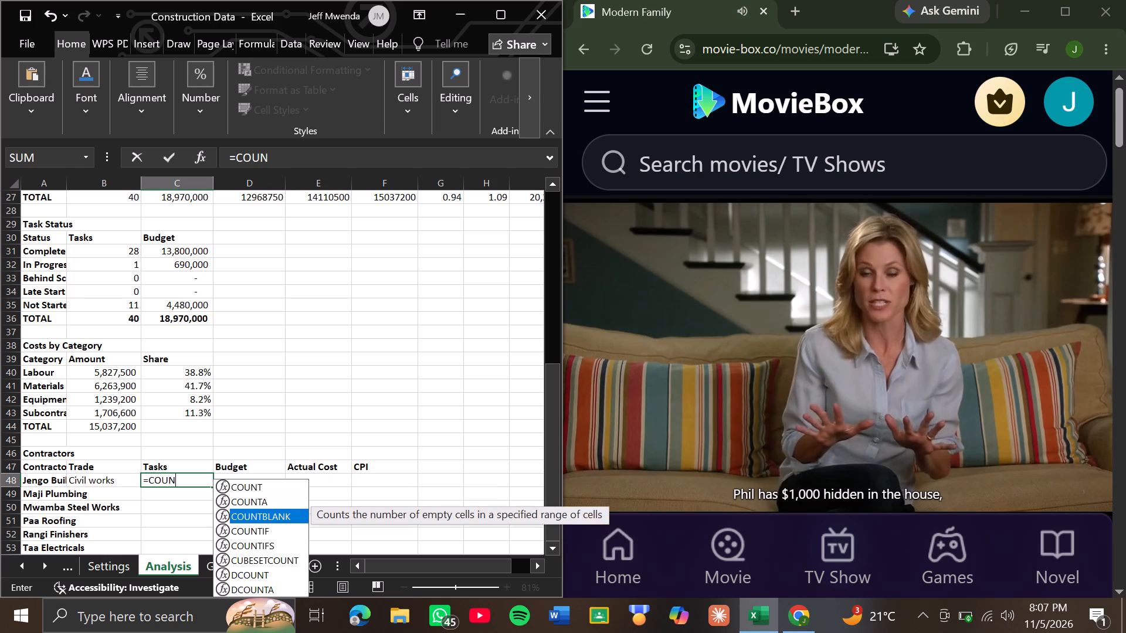
{"action": "key", "text": "Down"}
{"action": "key", "text": "Down"}
{"action": "key", "text": "Tab"}
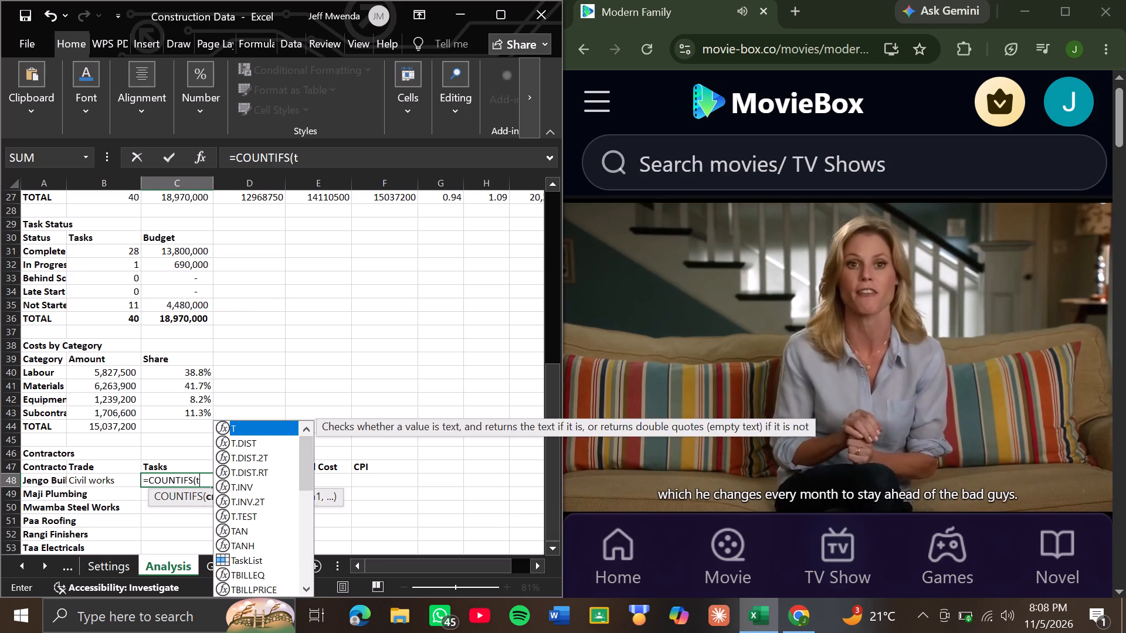
{"action": "key", "text": "Tab"}
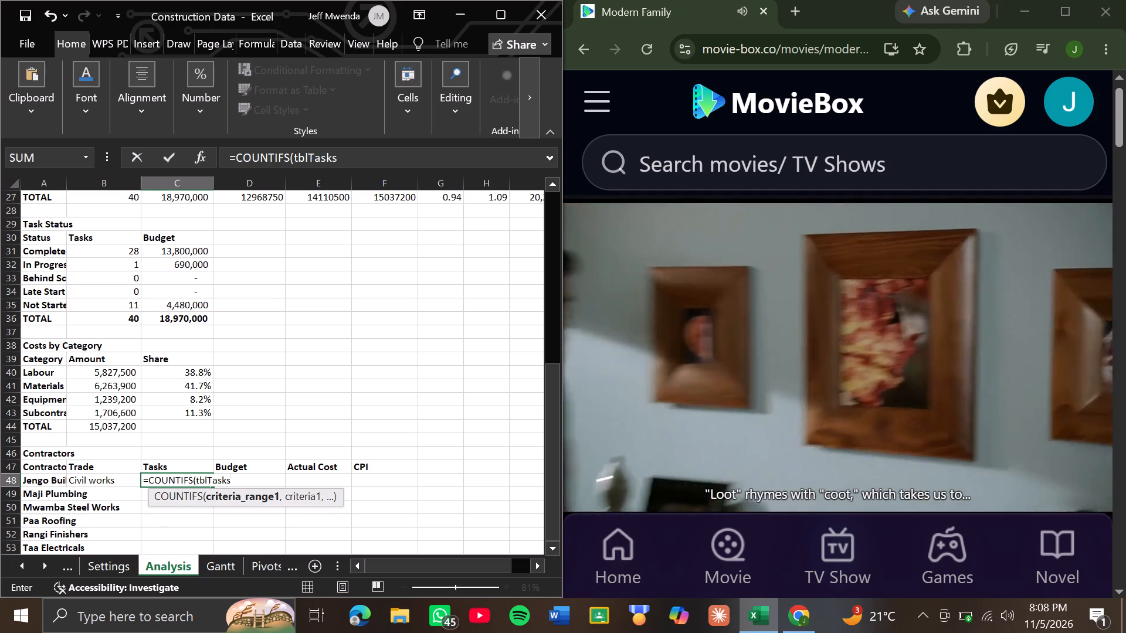
{"action": "key", "text": "bracketleft"}
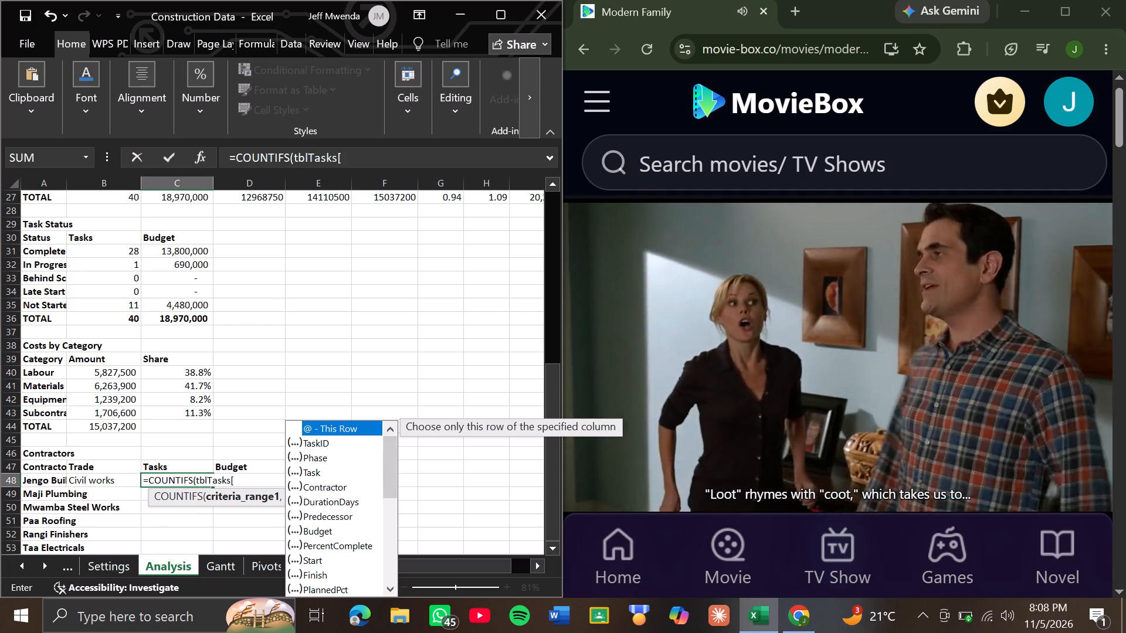
{"action": "type", "text": "co"}
{"action": "key", "text": "Tab"}
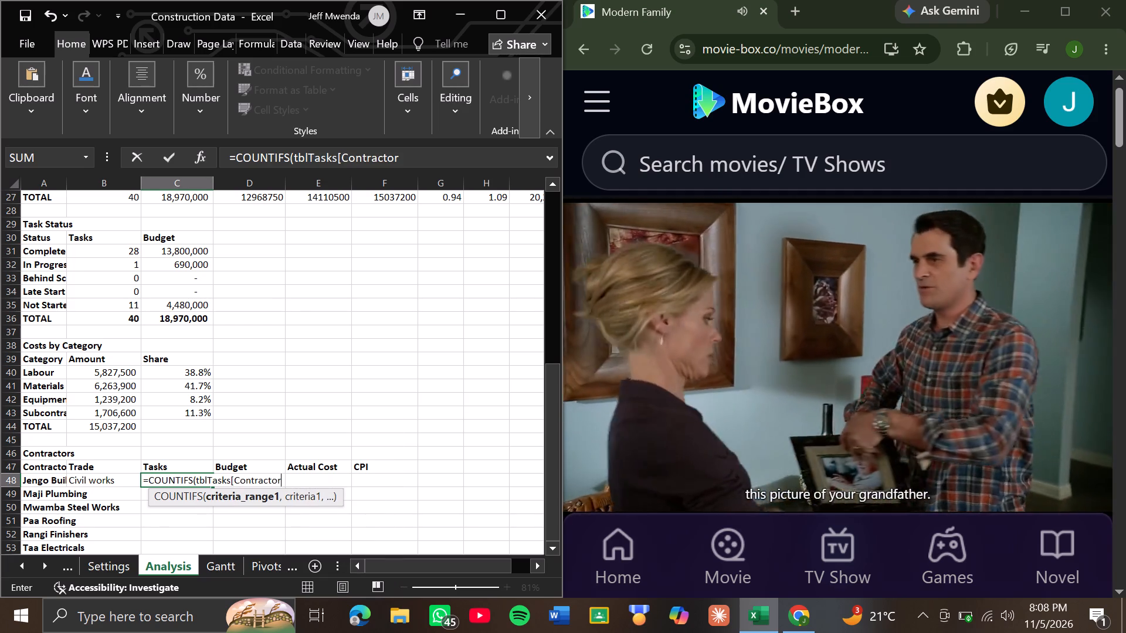
{"action": "key", "text": "bracketright"}
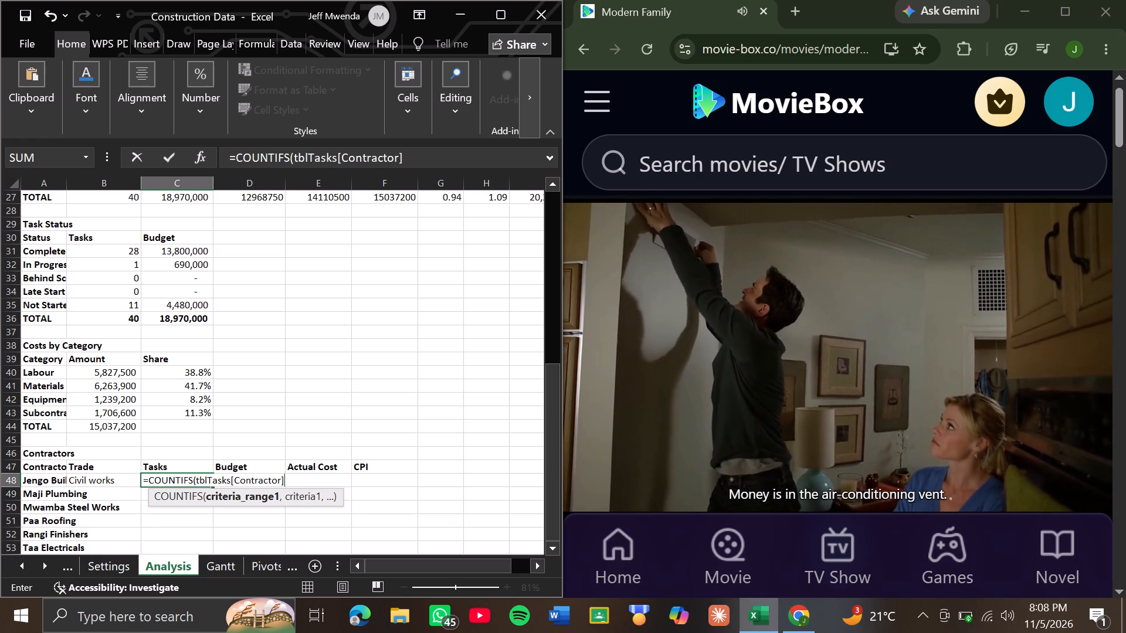
{"action": "key", "text": "comma"}
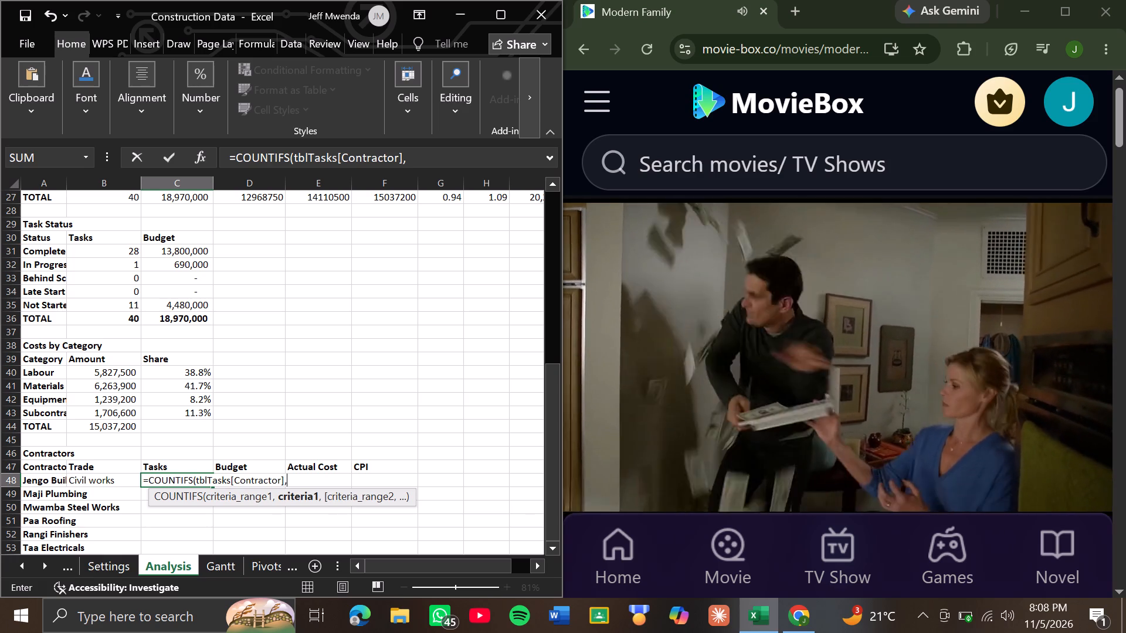
{"action": "key", "text": "shift+dollar"}
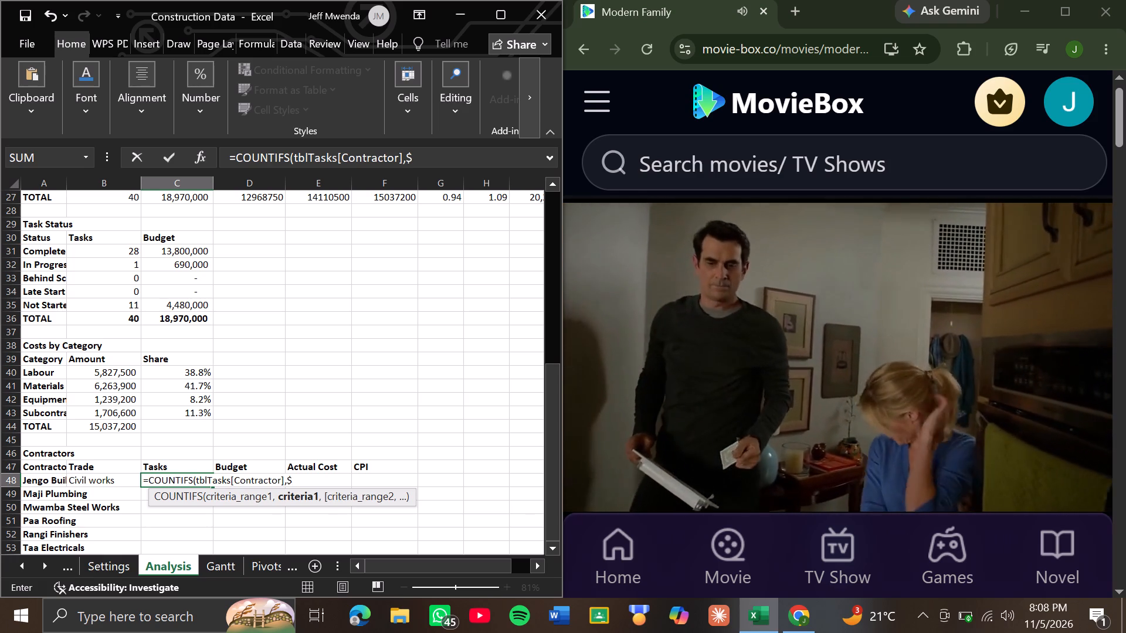
{"action": "key", "text": "a"}
{"action": "key", "text": "4"}
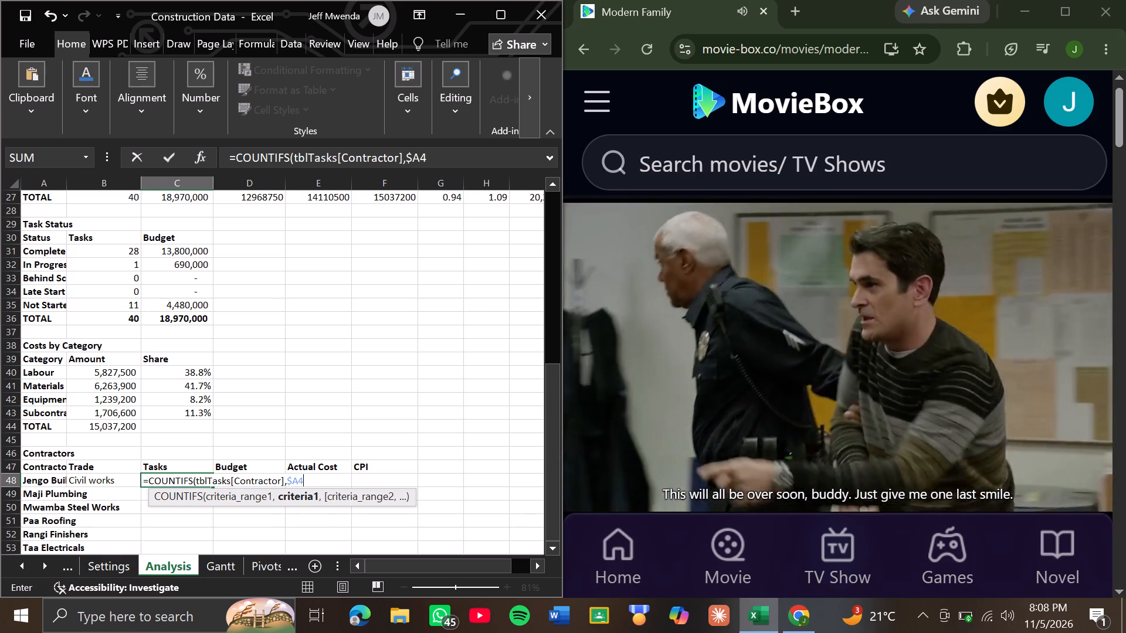
{"action": "key", "text": "8"}
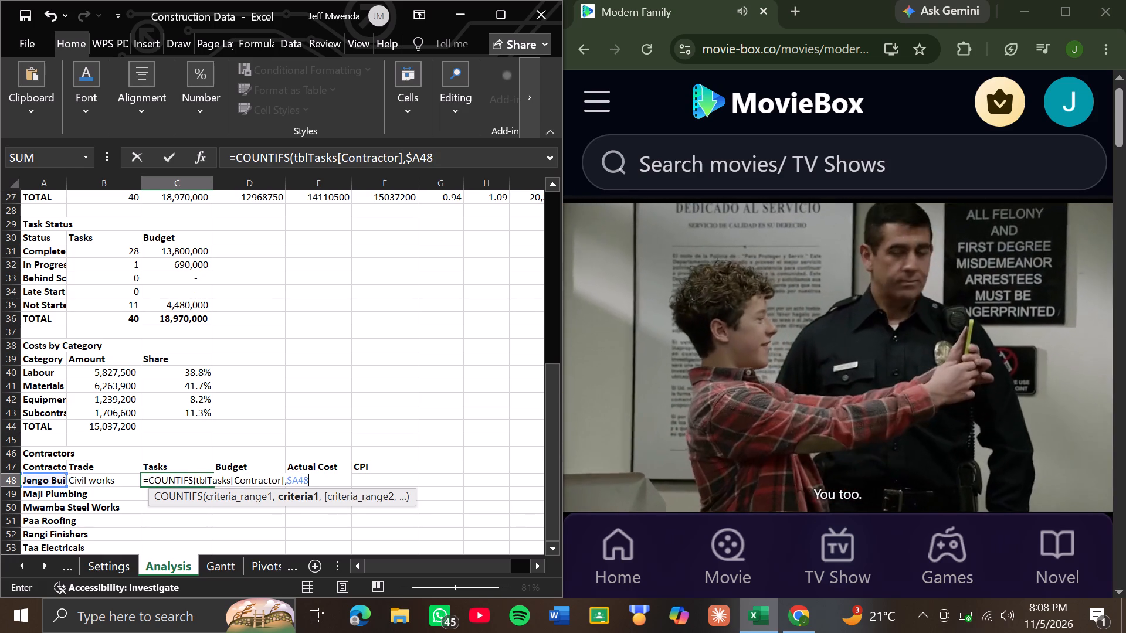
{"action": "key", "text": "shift+parenright"}
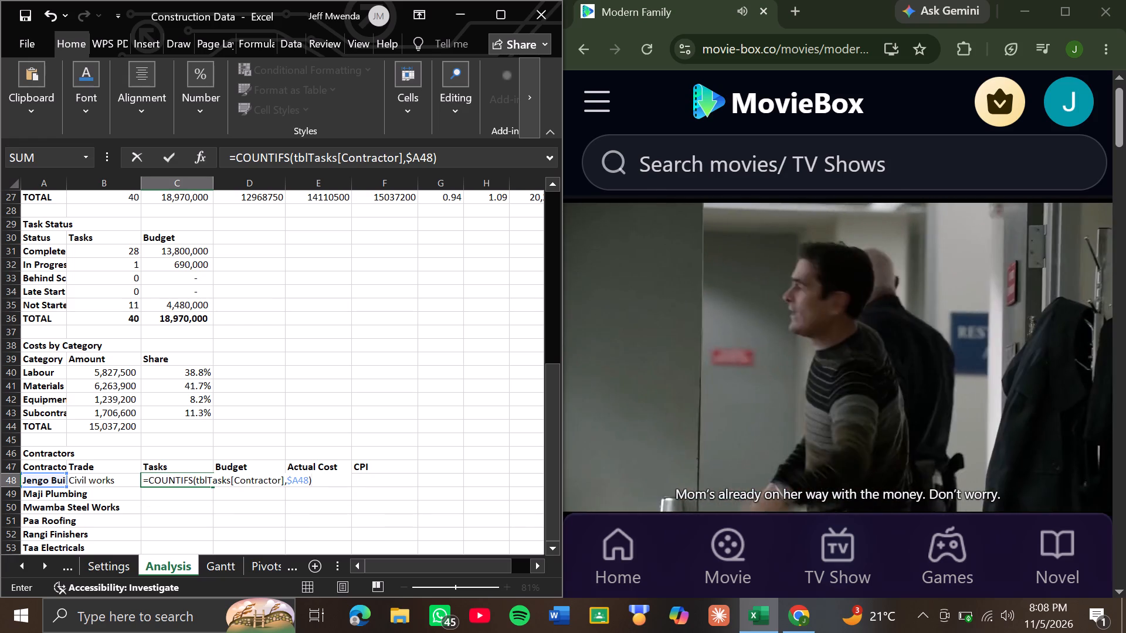
{"action": "key", "text": "Return"}
{"action": "key", "text": "Up"}
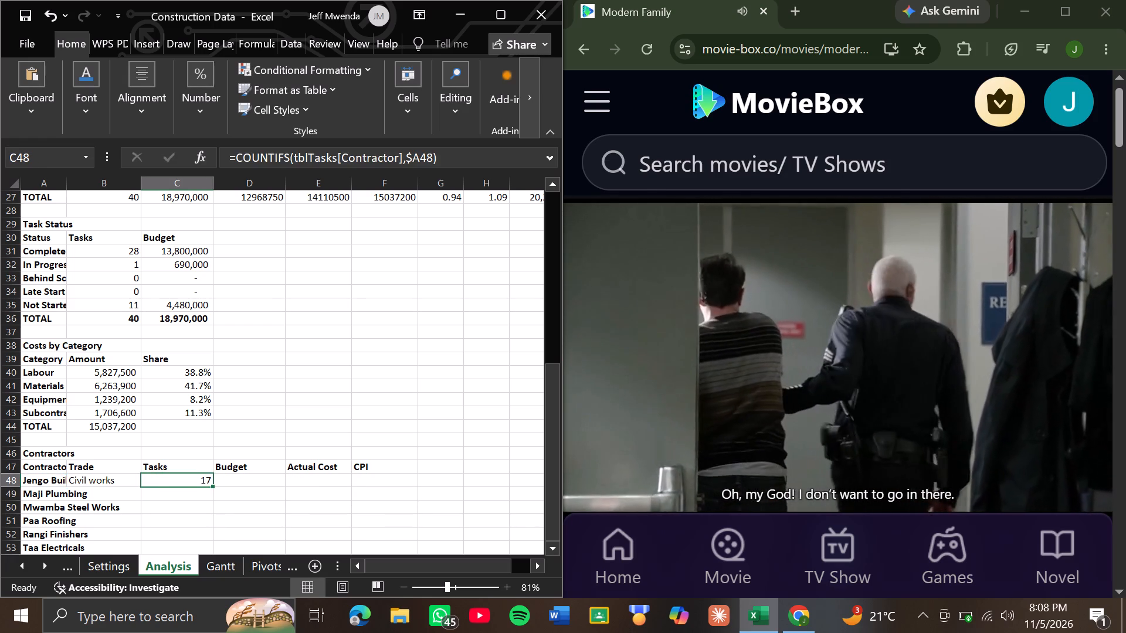
Start the Budget formula for Jengo Builders in D48 with SUMIFS and tblTasks[Budget] as the sum range.
{"action": "key", "text": "Right"}
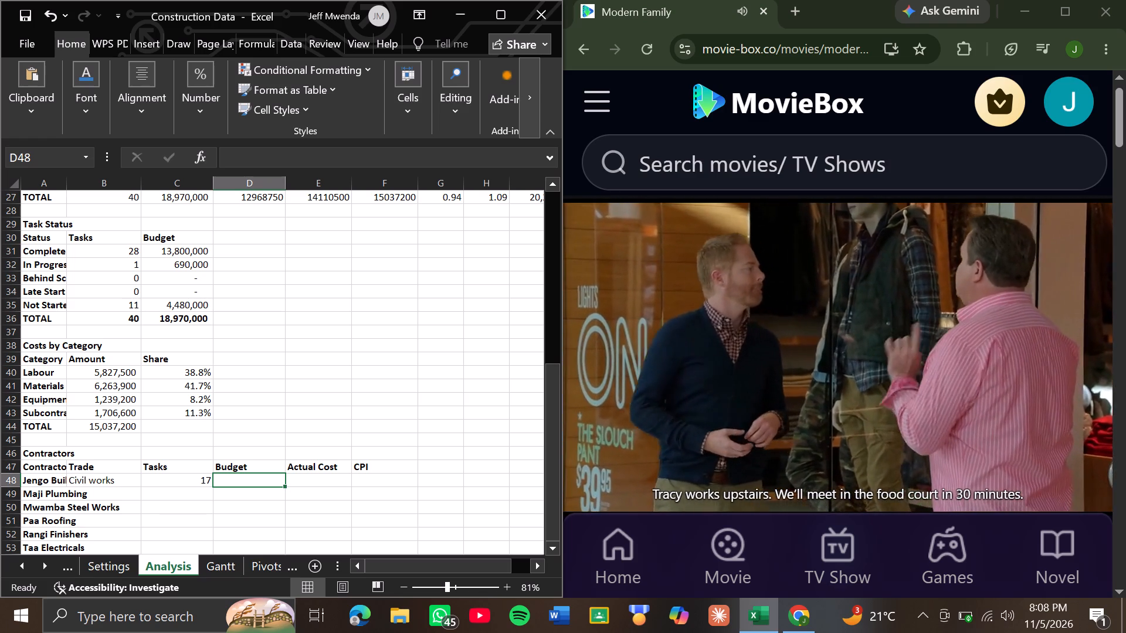
{"action": "key", "text": "equal"}
{"action": "type", "text": "SUM"}
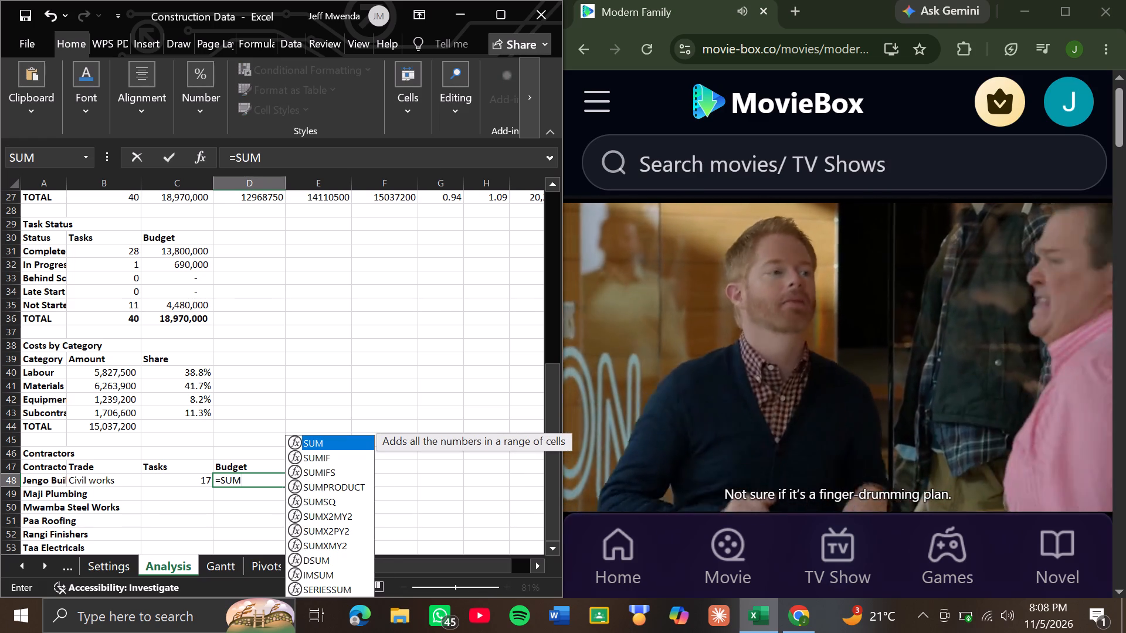
{"action": "key", "text": "Down"}
{"action": "key", "text": "Down"}
{"action": "key", "text": "Tab"}
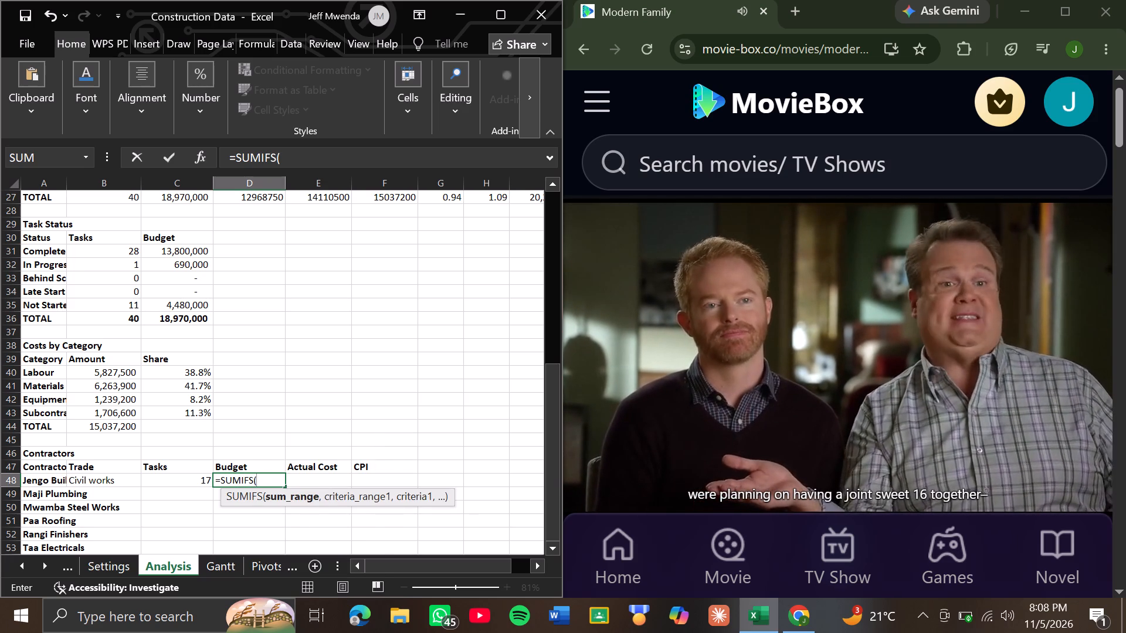
{"action": "key", "text": "t"}
{"action": "type", "text": "bl"}
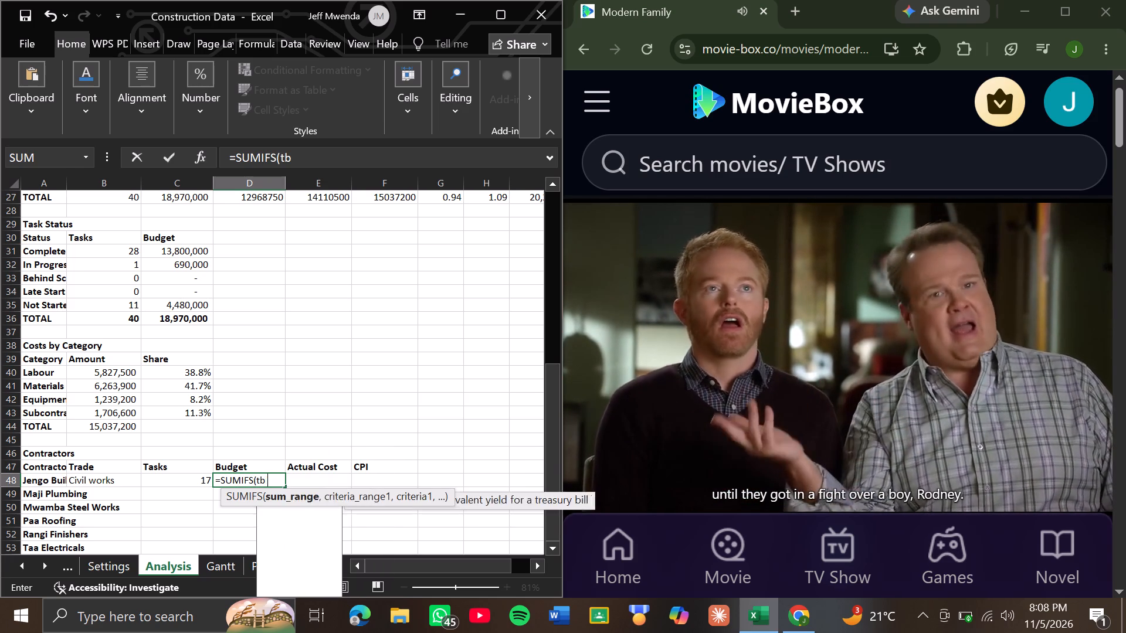
{"action": "key", "text": "t"}
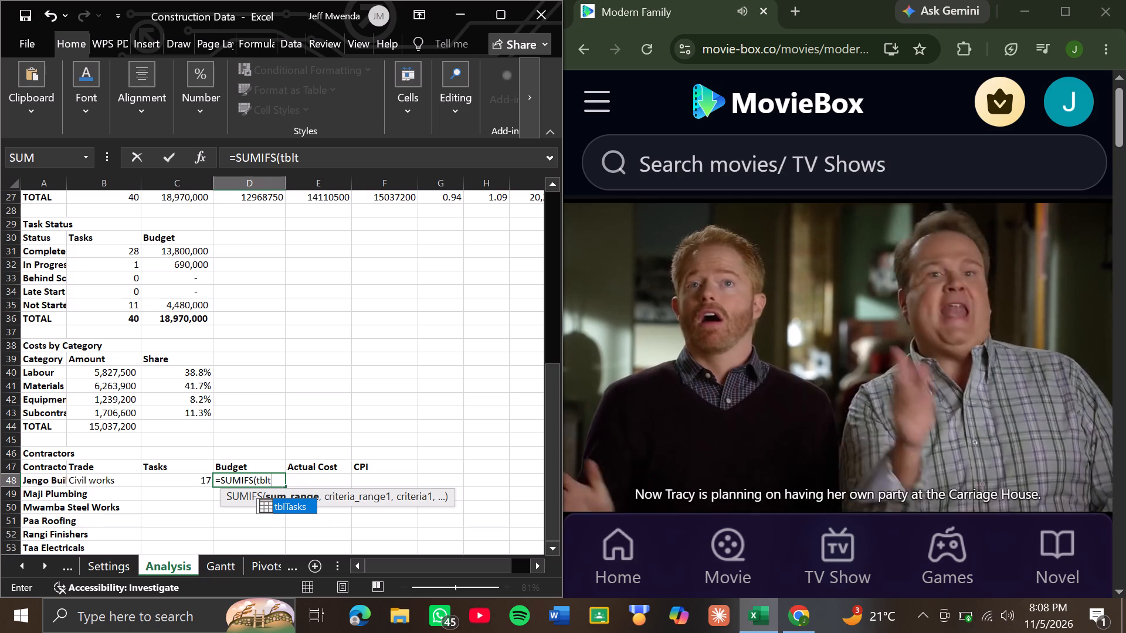
{"action": "key", "text": "Tab"}
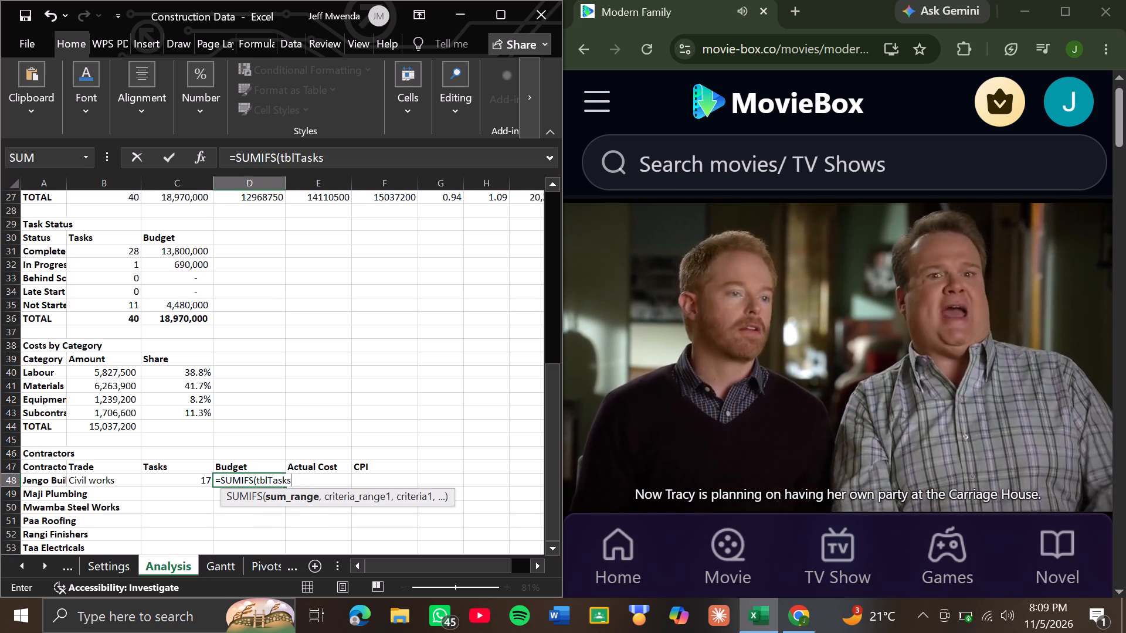
{"action": "left_click_drag", "start_coordinate": [613, 553], "coordinate": [680, 563]}
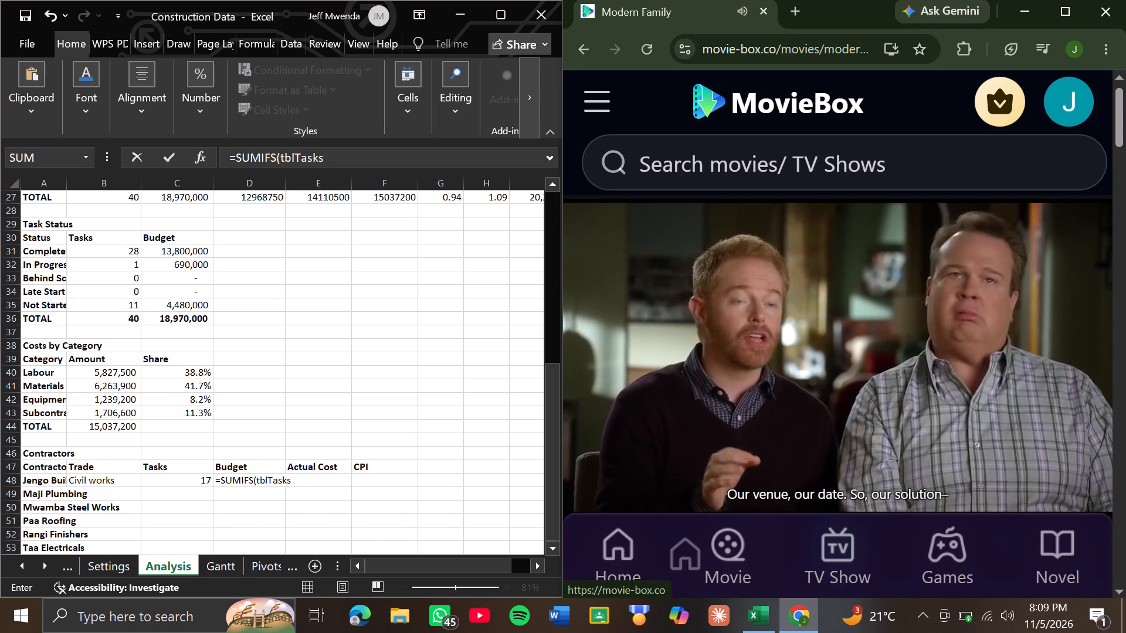
{"action": "left_click_drag", "start_coordinate": [680, 563], "coordinate": [497, 514]}
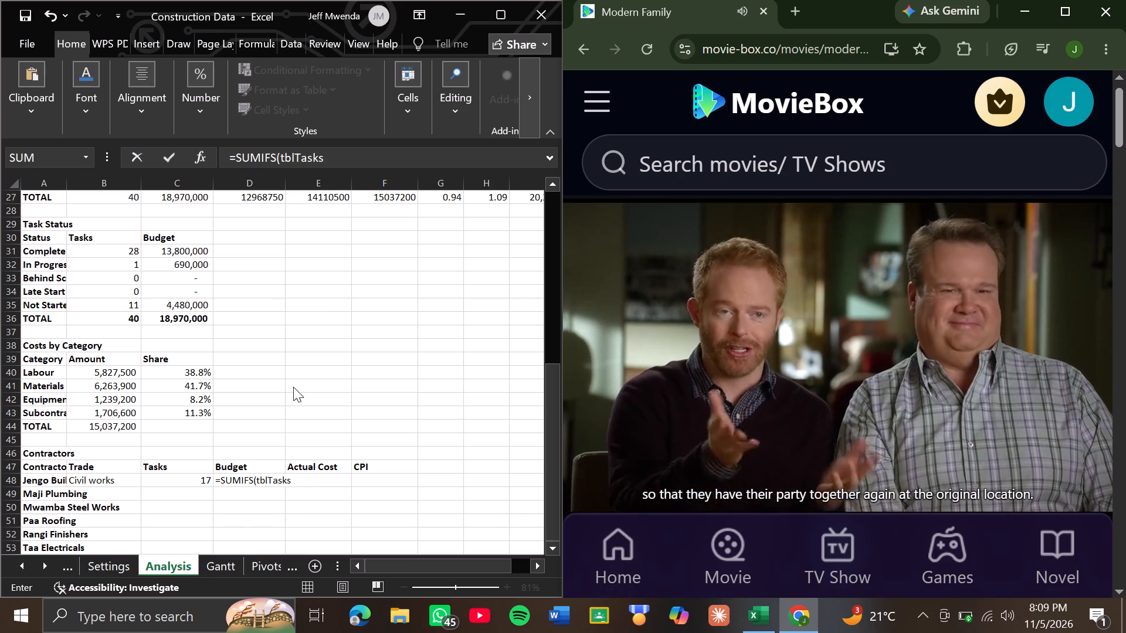
{"action": "left_click", "coordinate": [352, 159]}
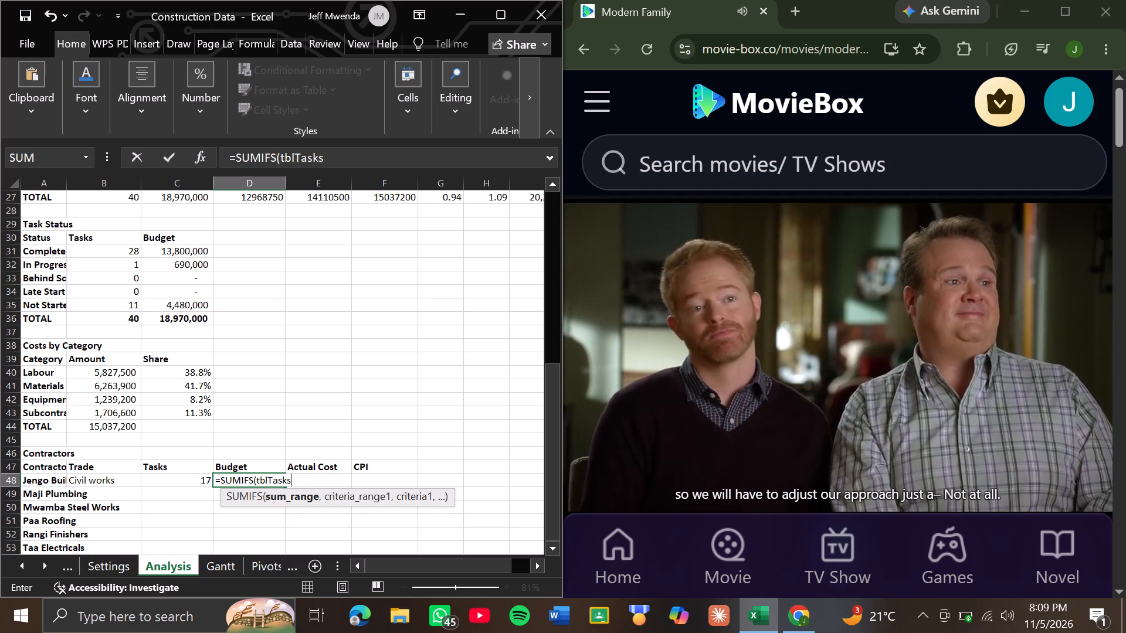
{"action": "key", "text": "bracketleft"}
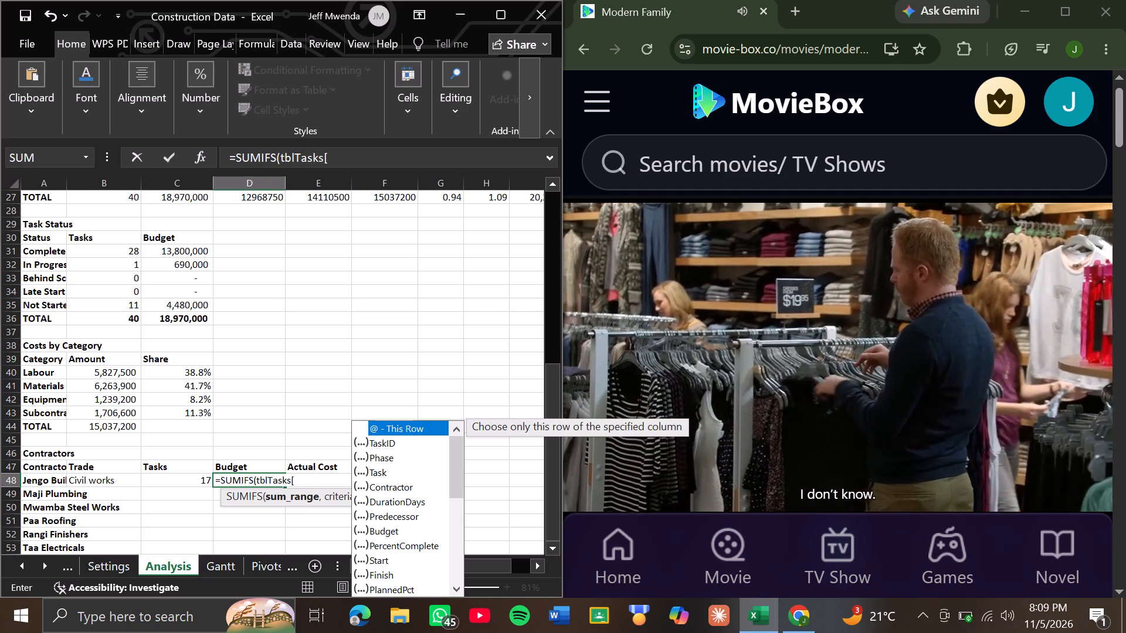
{"action": "key", "text": "b"}
{"action": "key", "text": "Tab"}
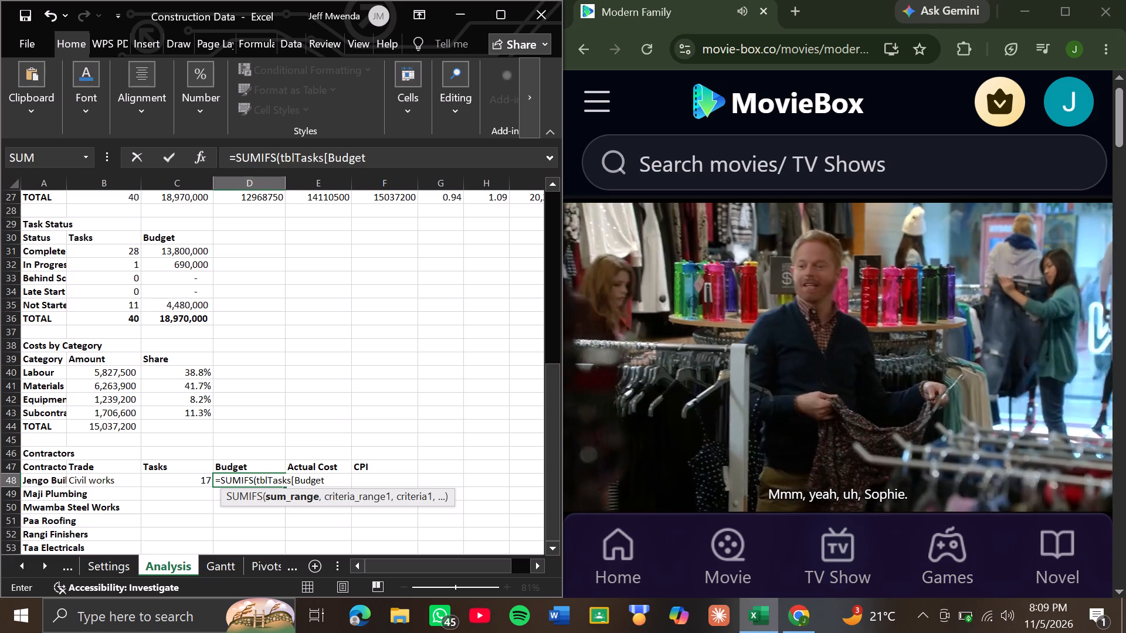
{"action": "key", "text": "bracketright"}
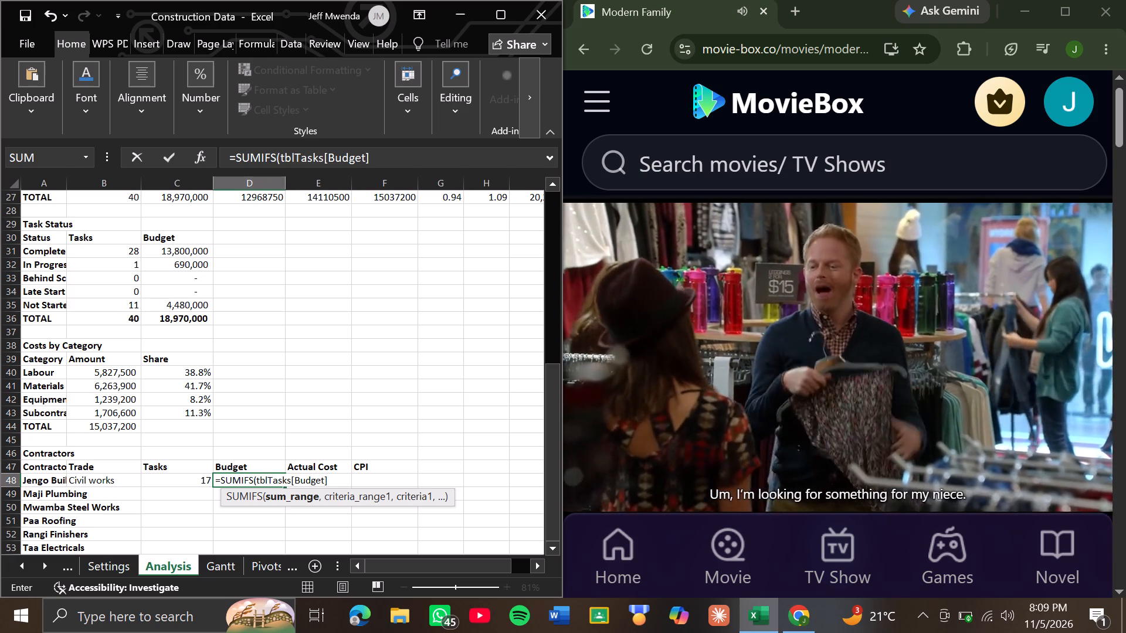
Complete the D48 formula with tblTasks[Contractor] as the criteria range and $A48 as the criterion, and commit it.
{"action": "key", "text": "comma"}
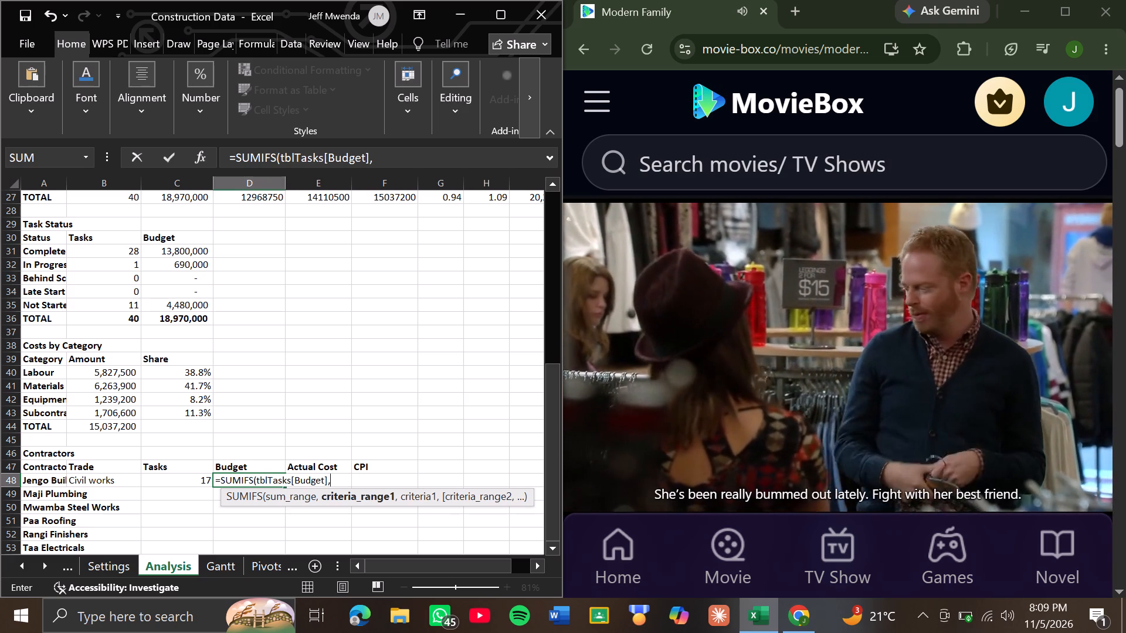
{"action": "type", "text": "tbl"}
{"action": "key", "text": "Down"}
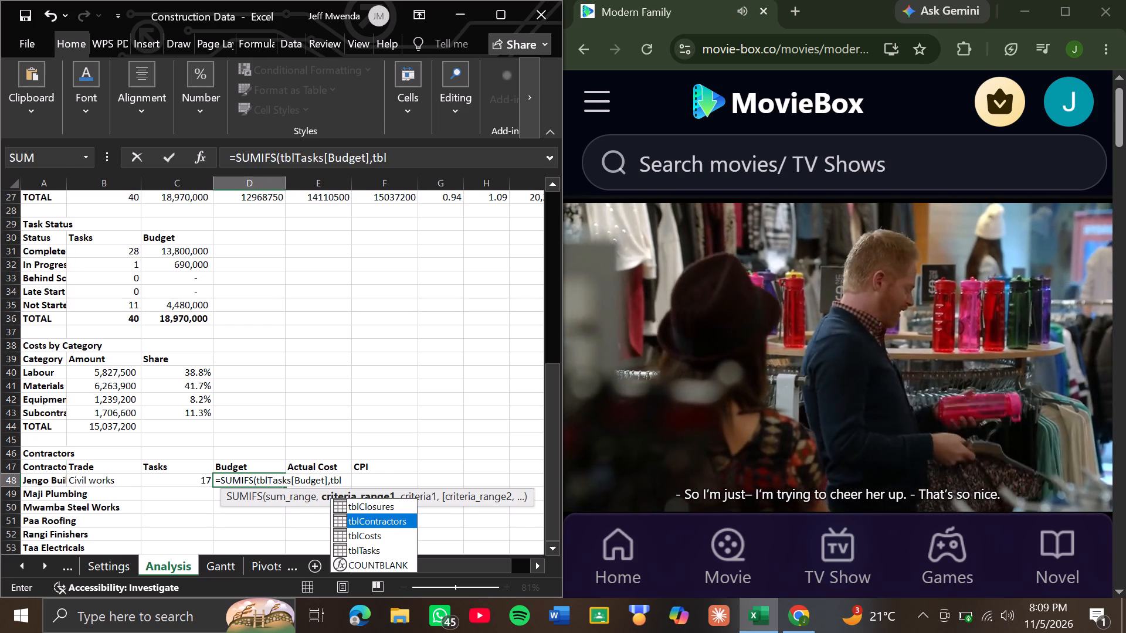
{"action": "key", "text": "Down"}
{"action": "key", "text": "Down"}
{"action": "key", "text": "Tab"}
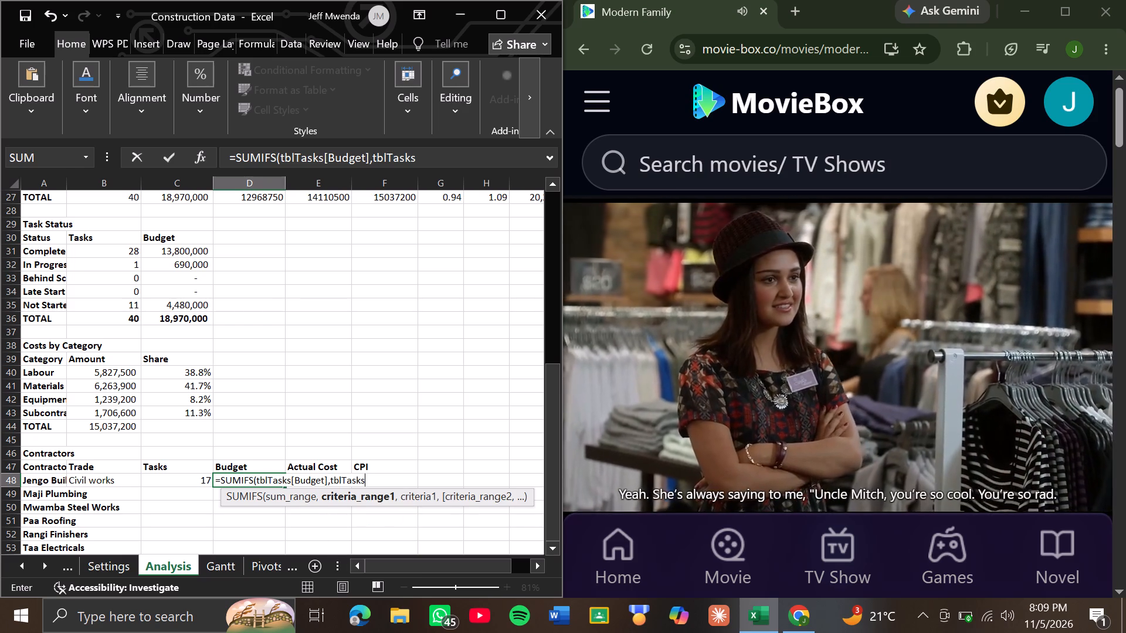
{"action": "key", "text": "bracketleft"}
{"action": "type", "text": "co"}
{"action": "key", "text": "Tab"}
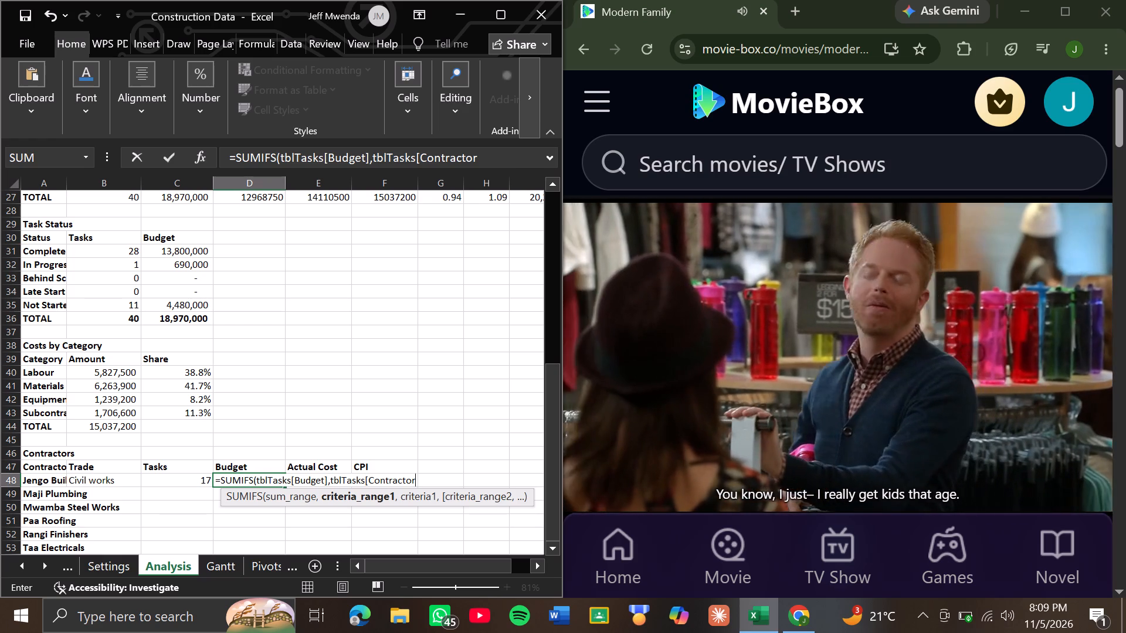
{"action": "key", "text": "bracketright"}
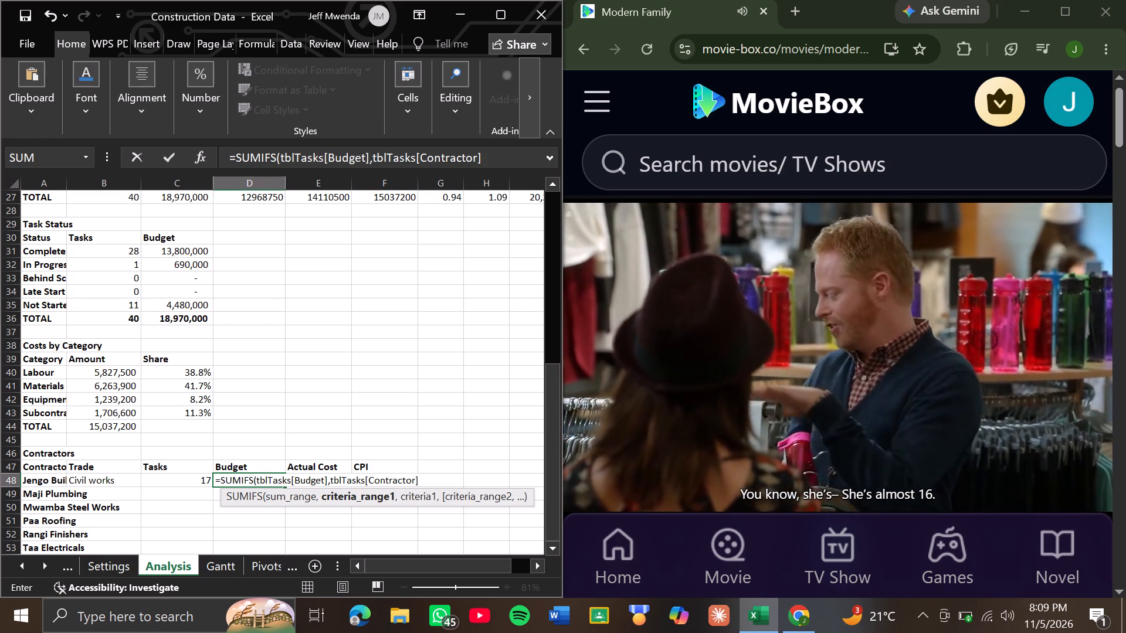
{"action": "key", "text": "comma"}
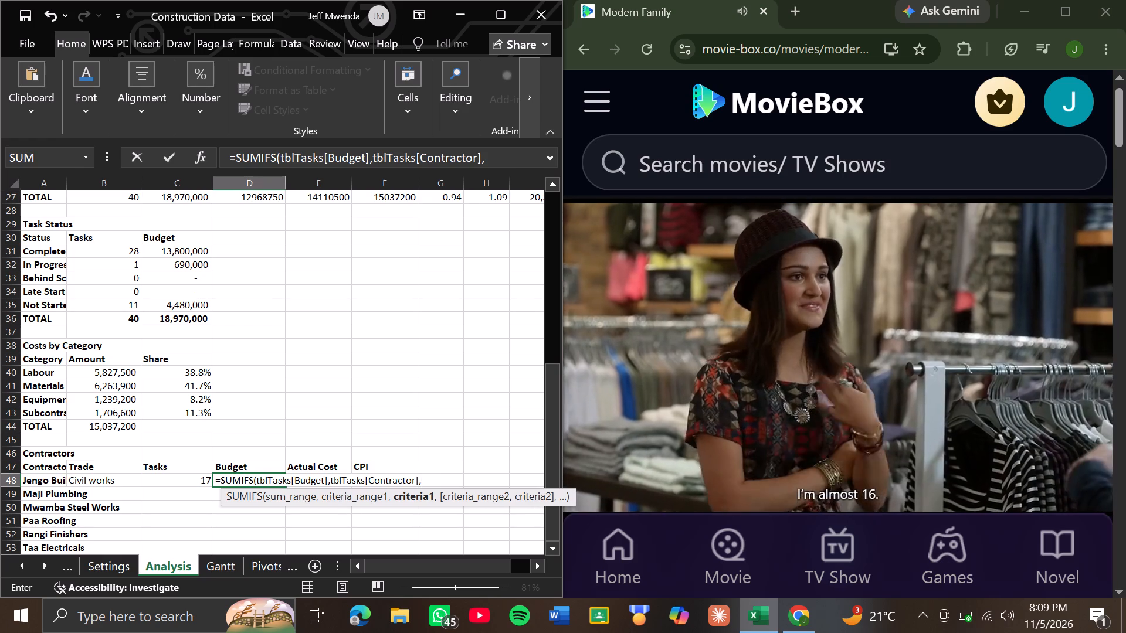
{"action": "key", "text": "shift+dollar"}
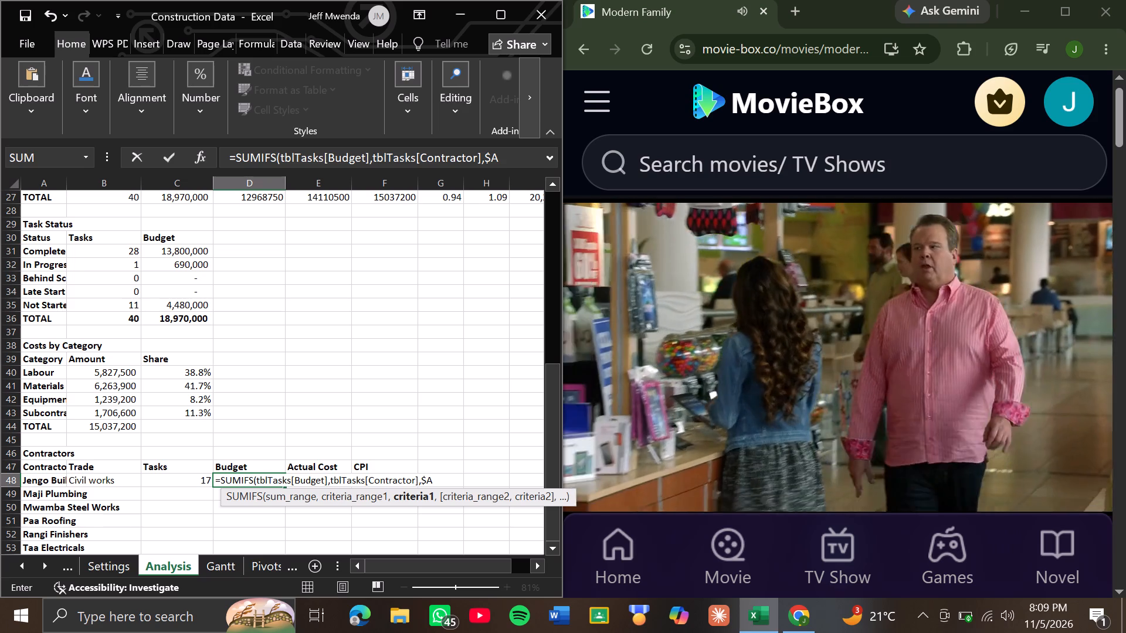
{"action": "type", "text": "48"}
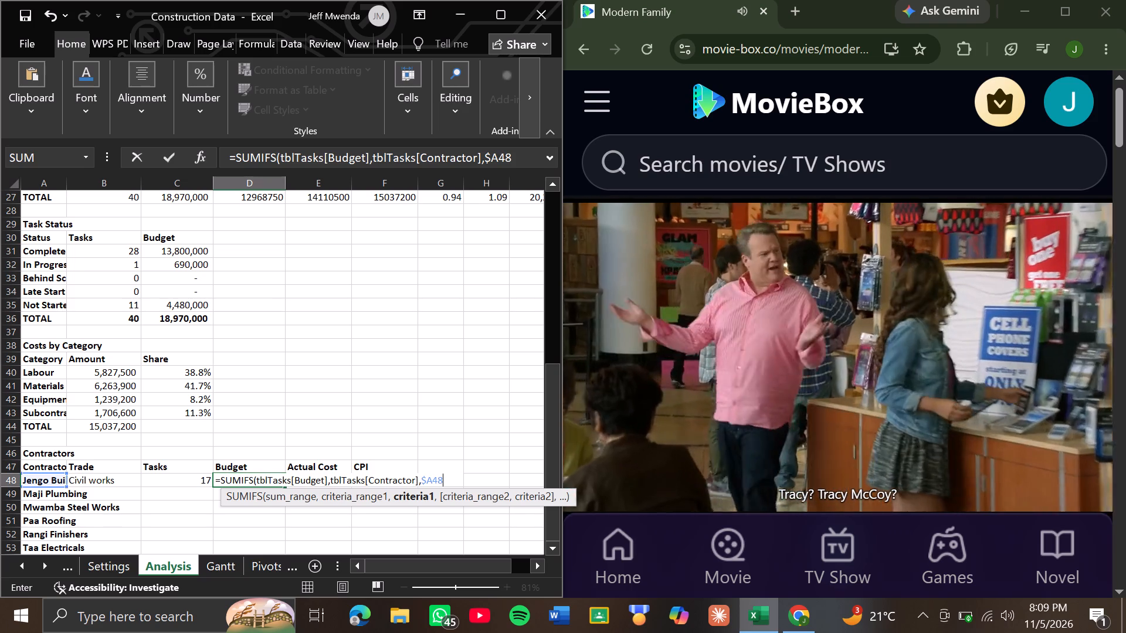
{"action": "key", "text": "shift+parenright"}
{"action": "key", "text": "Return"}
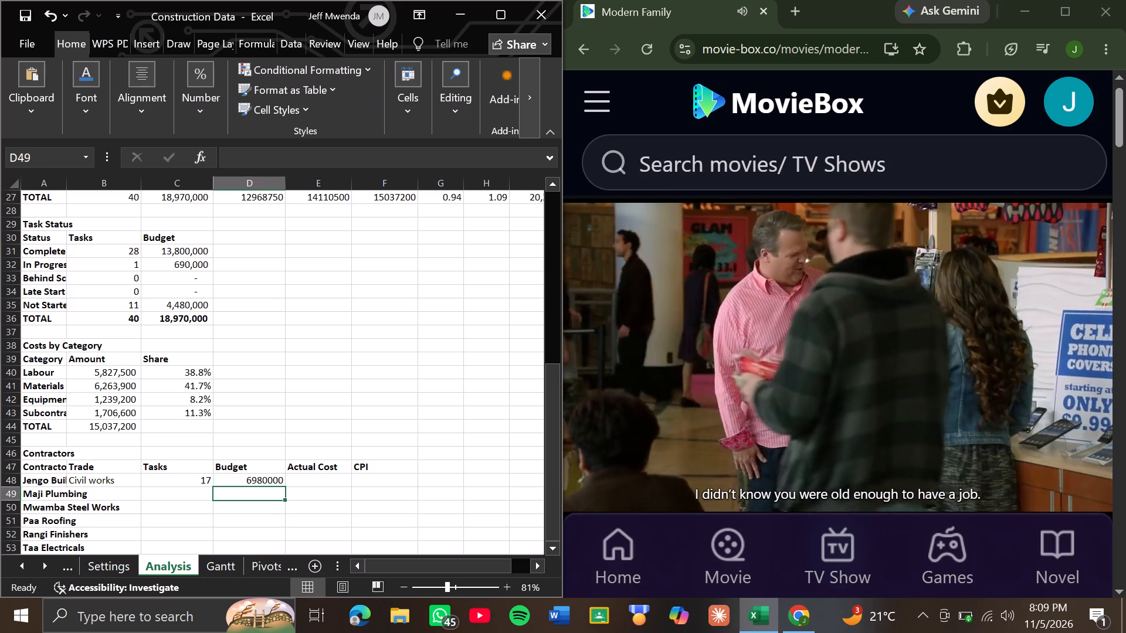
Copy the full SUMIFS formula text from D48 into E48, the Actual Cost cell for Jengo Builders.
{"action": "key", "text": "Up"}
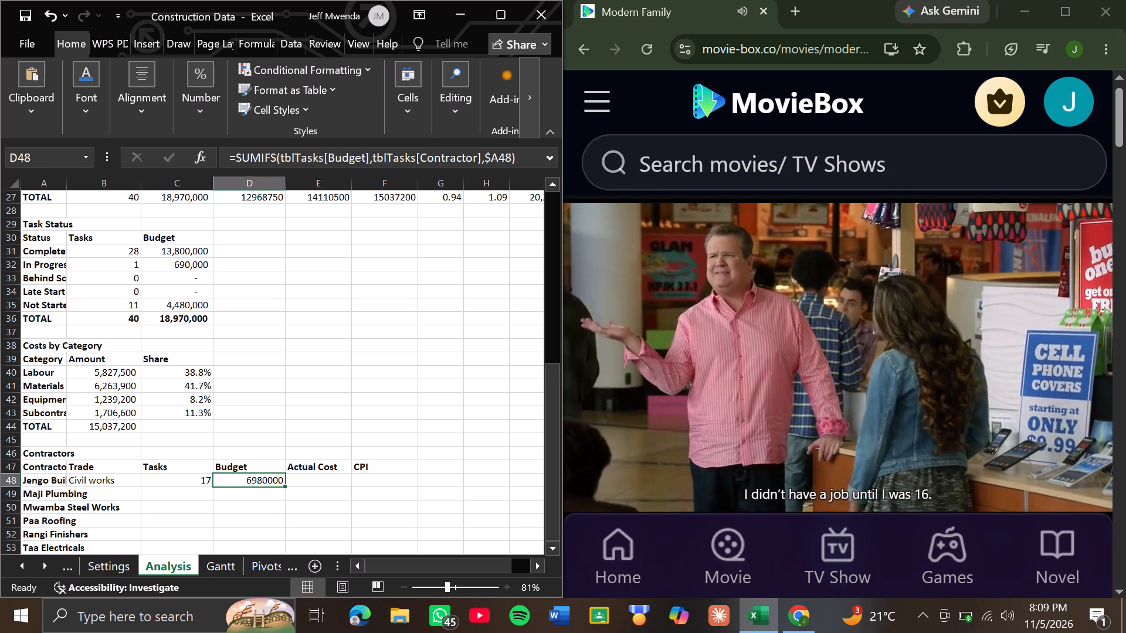
{"action": "left_click_drag", "start_coordinate": [225, 156], "coordinate": [553, 154]}
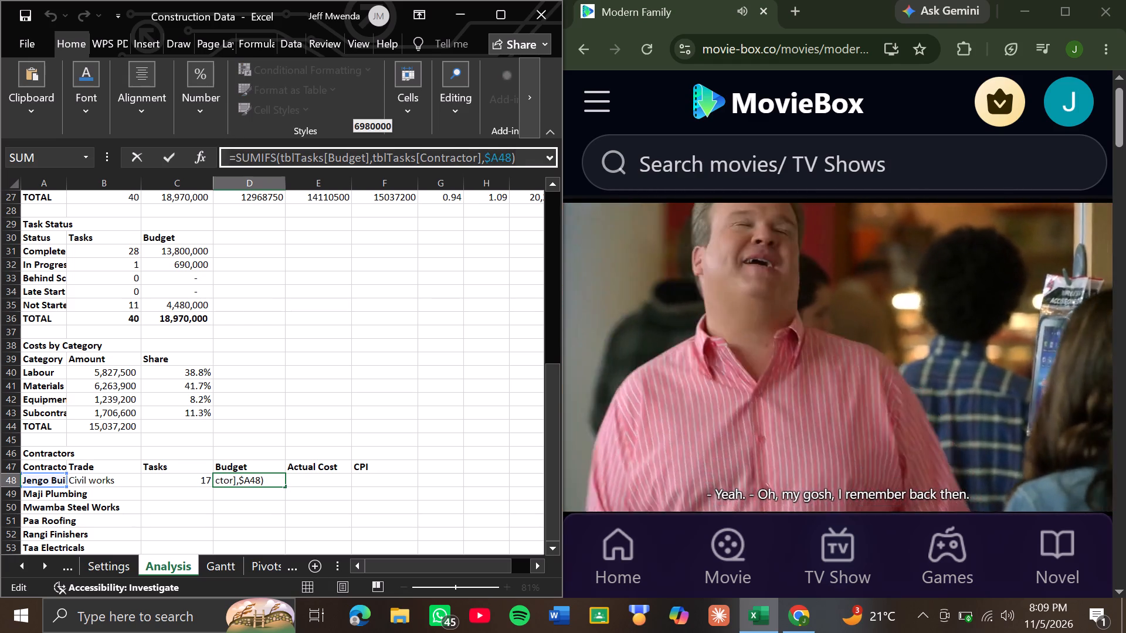
{"action": "key", "text": "ctrl+c"}
{"action": "left_click", "coordinate": [447, 155]}
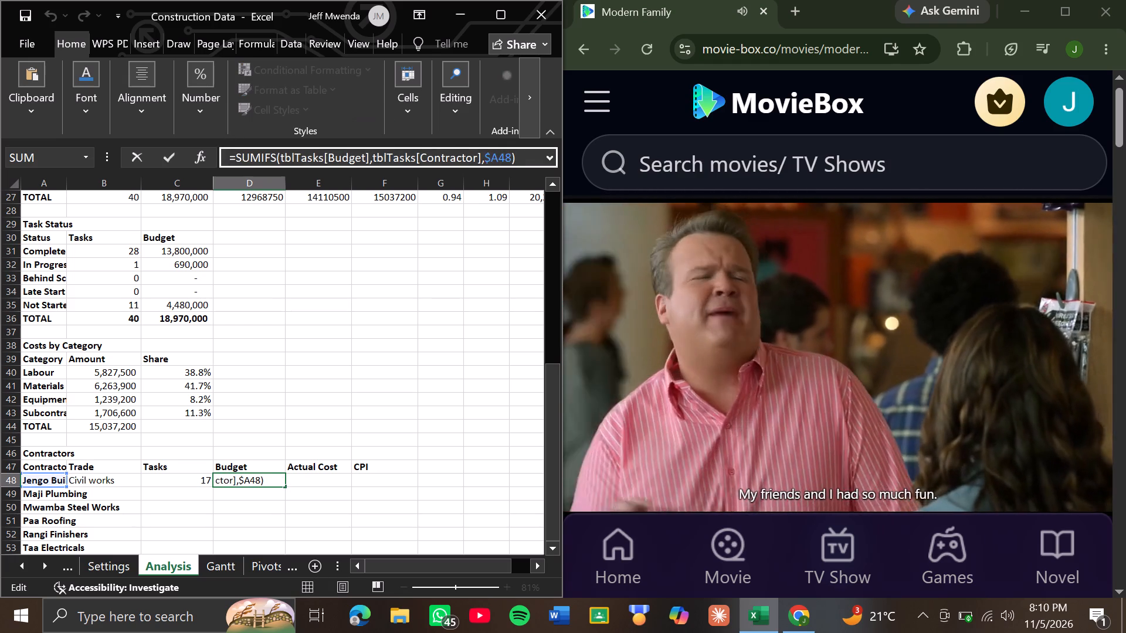
{"action": "double_click", "coordinate": [326, 477]}
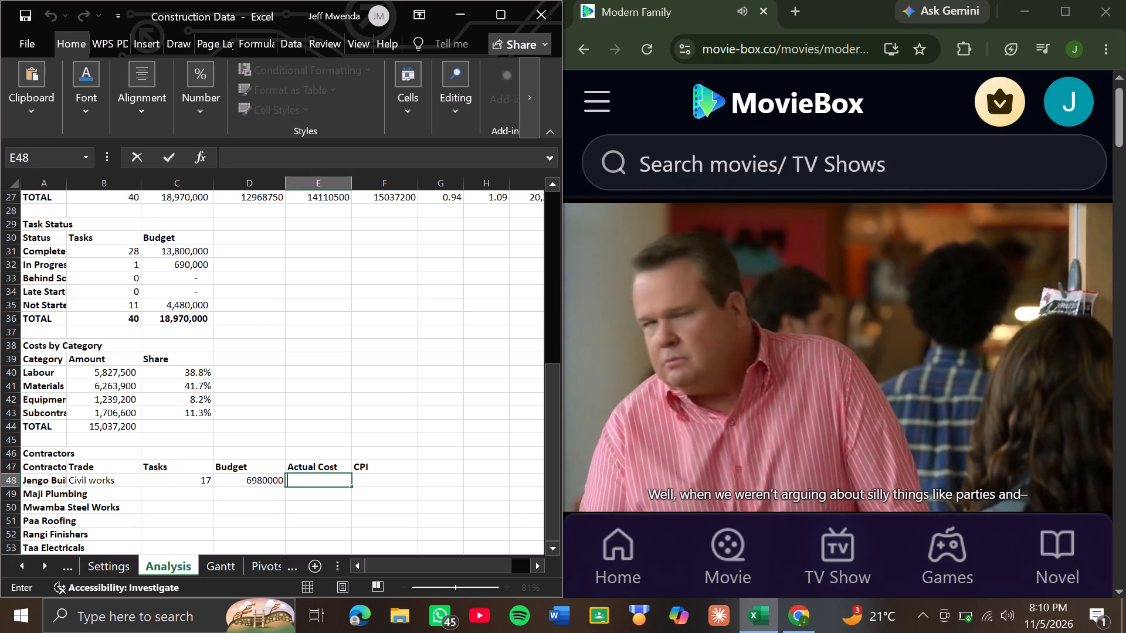
{"action": "left_click", "coordinate": [362, 159]}
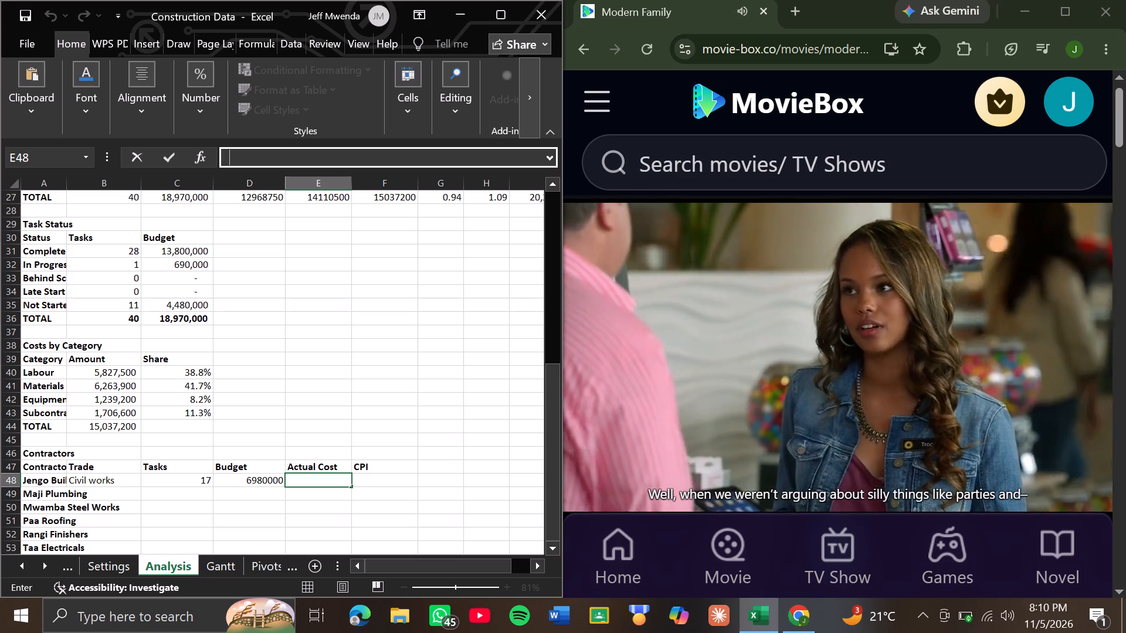
{"action": "key", "text": "ctrl+v"}
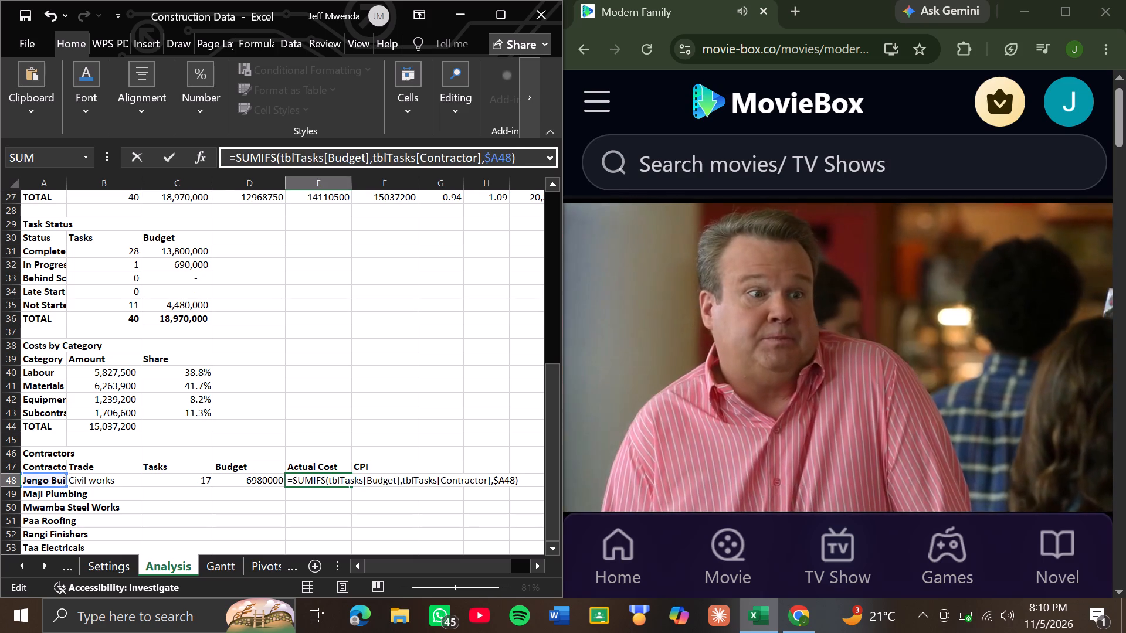
Change the sum range in the E48 formula to tblTasks[AC] and commit it.
{"action": "key", "text": "Left"}
{"action": "key", "text": "Left"}
{"action": "key", "text": "Left"}
{"action": "key", "text": "Left"}
{"action": "key", "text": "Left"}
{"action": "key", "text": "Left"}
{"action": "key", "text": "Left"}
{"action": "key", "text": "Left"}
{"action": "key", "text": "Left"}
{"action": "key", "text": "Left"}
{"action": "key", "text": "Left"}
{"action": "key", "text": "Left"}
{"action": "key", "text": "Left"}
{"action": "key", "text": "Left"}
{"action": "key", "text": "Left"}
{"action": "key", "text": "Left"}
{"action": "key", "text": "Left"}
{"action": "key", "text": "Left"}
{"action": "key", "text": "Left"}
{"action": "key", "text": "Left"}
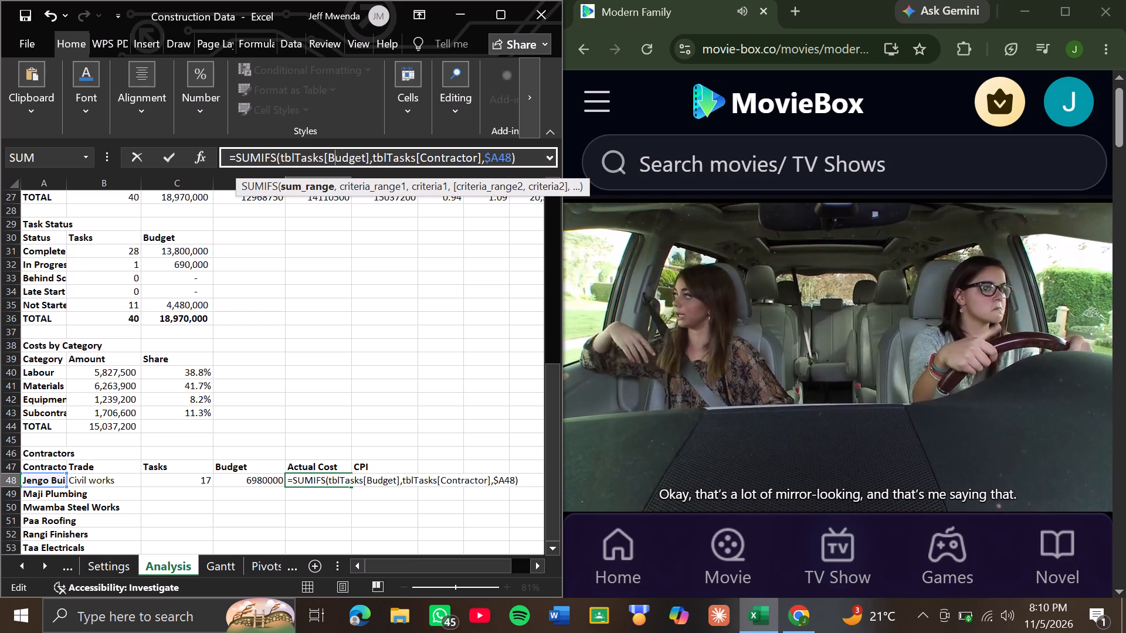
{"action": "key", "text": "Right"}
{"action": "key", "text": "Right"}
{"action": "key", "text": "Right"}
{"action": "key", "text": "Right"}
{"action": "key", "text": "Right"}
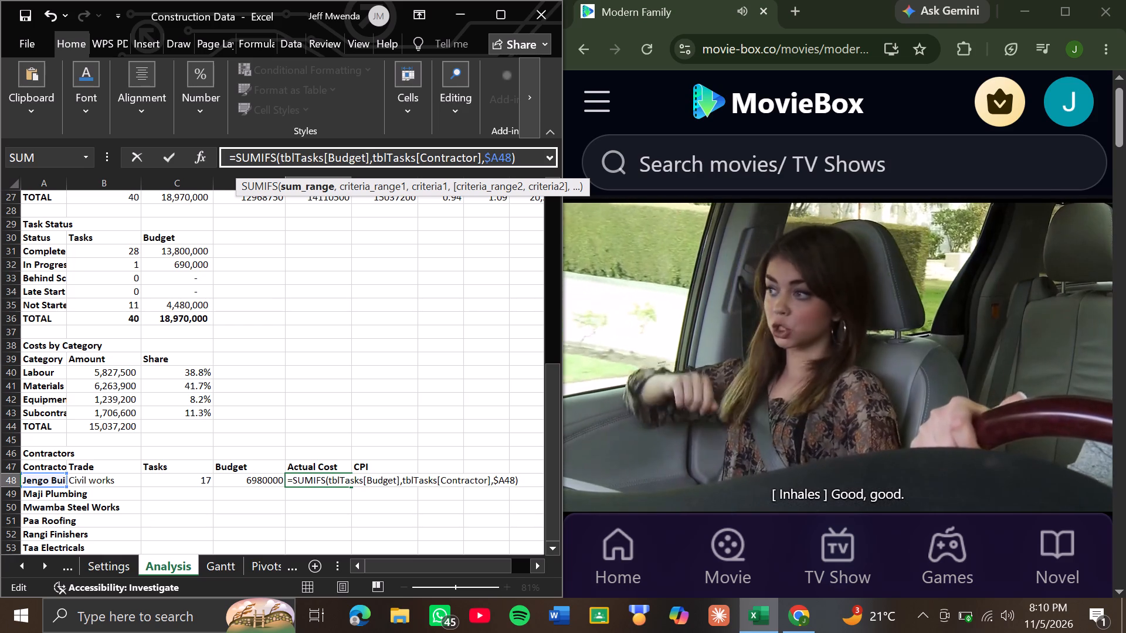
{"action": "key", "text": "BackSpace"}
{"action": "key", "text": "BackSpace"}
{"action": "key", "text": "BackSpace"}
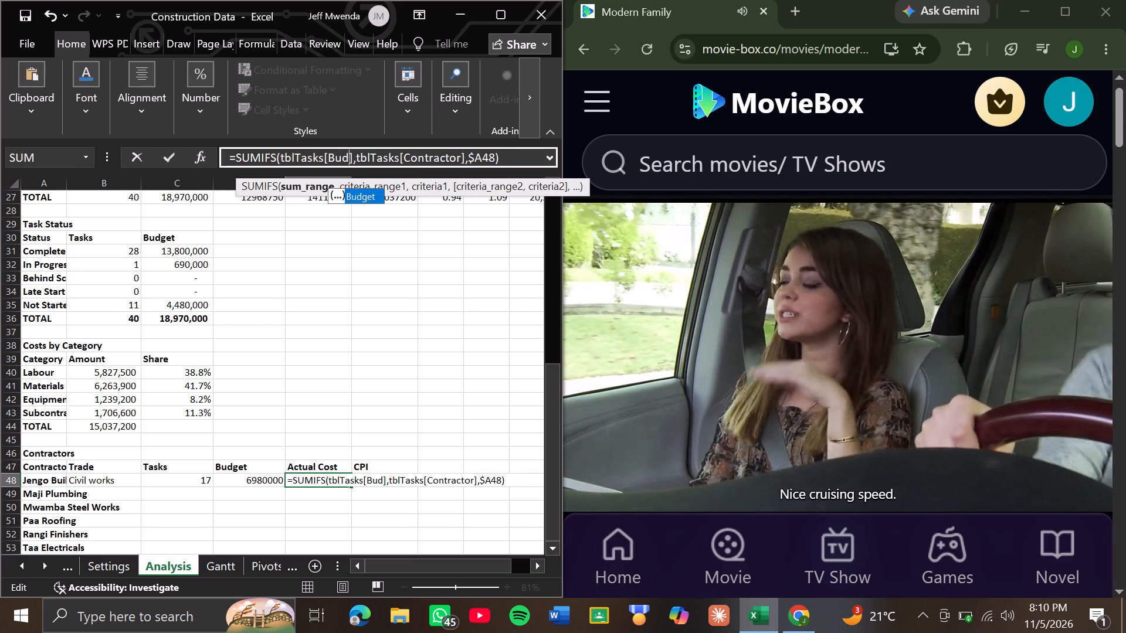
{"action": "key", "text": "BackSpace"}
{"action": "key", "text": "BackSpace"}
{"action": "key", "text": "BackSpace"}
{"action": "type", "text": "AC"}
{"action": "key", "text": "Tab"}
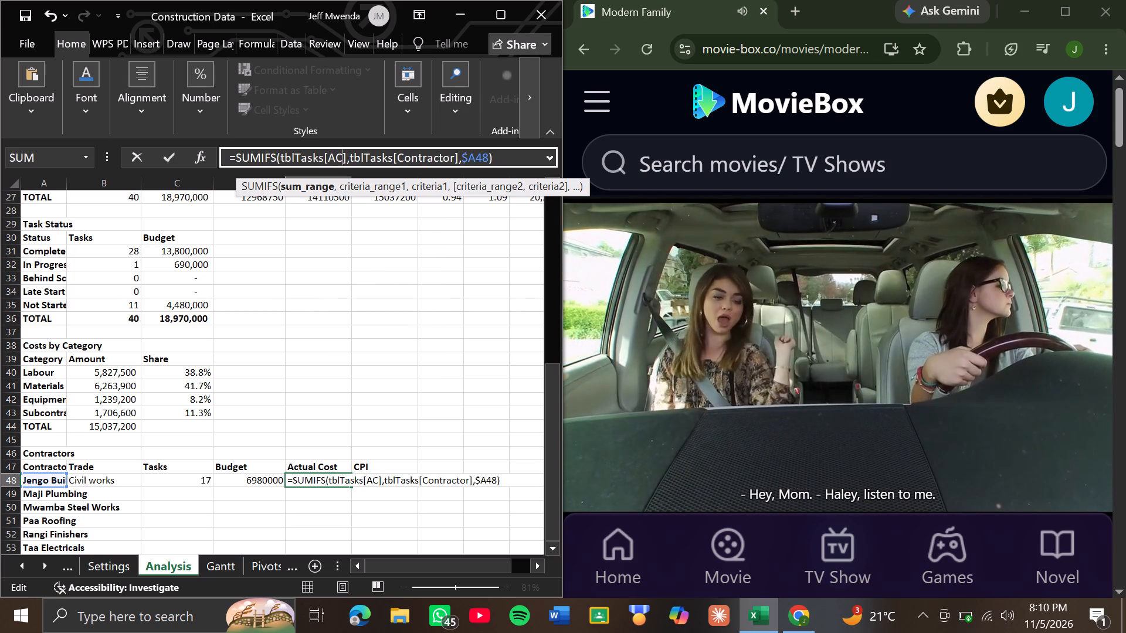
{"action": "key", "text": "Return"}
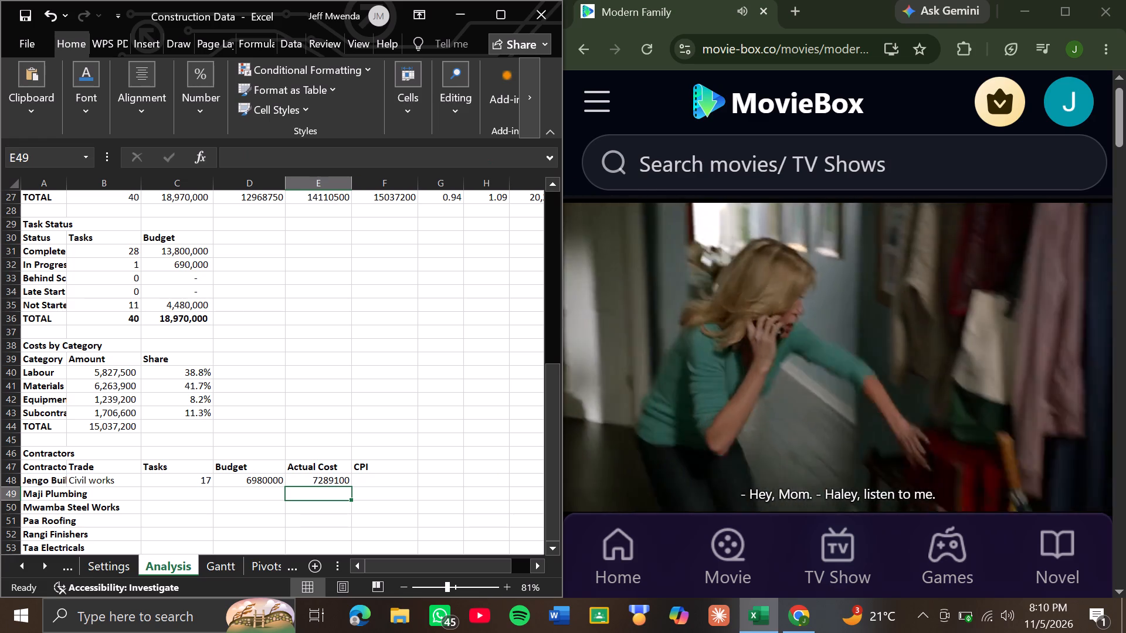
Start the CPI formula for Jengo Builders in F48 with an IF that returns "" when E48=0.
{"action": "key", "text": "Up"}
{"action": "key", "text": "Right"}
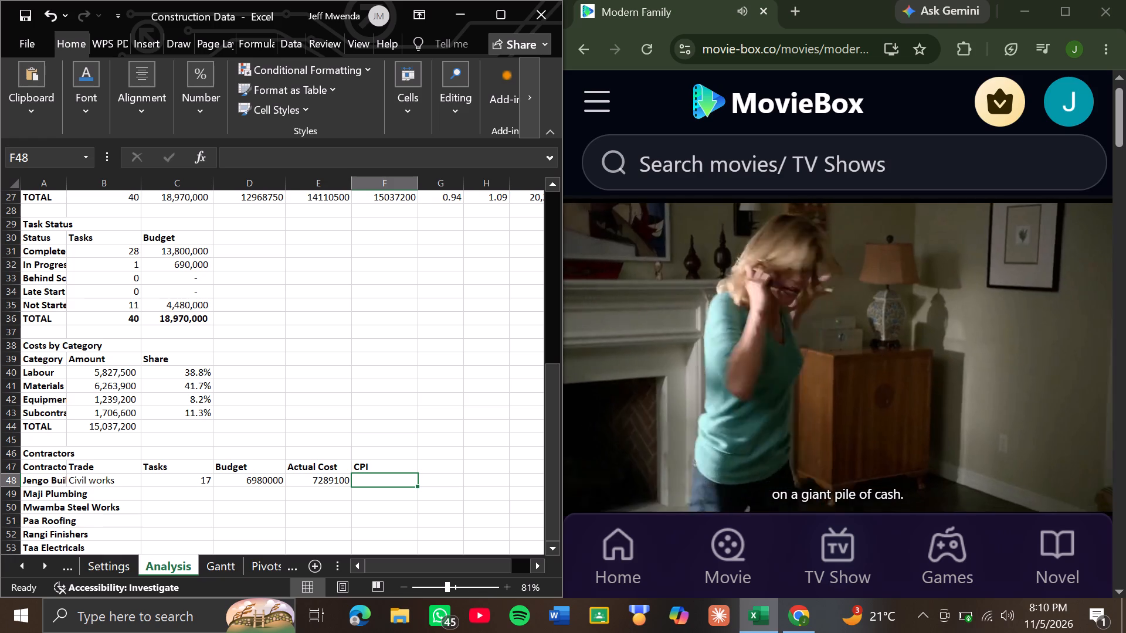
{"action": "key", "text": "equal"}
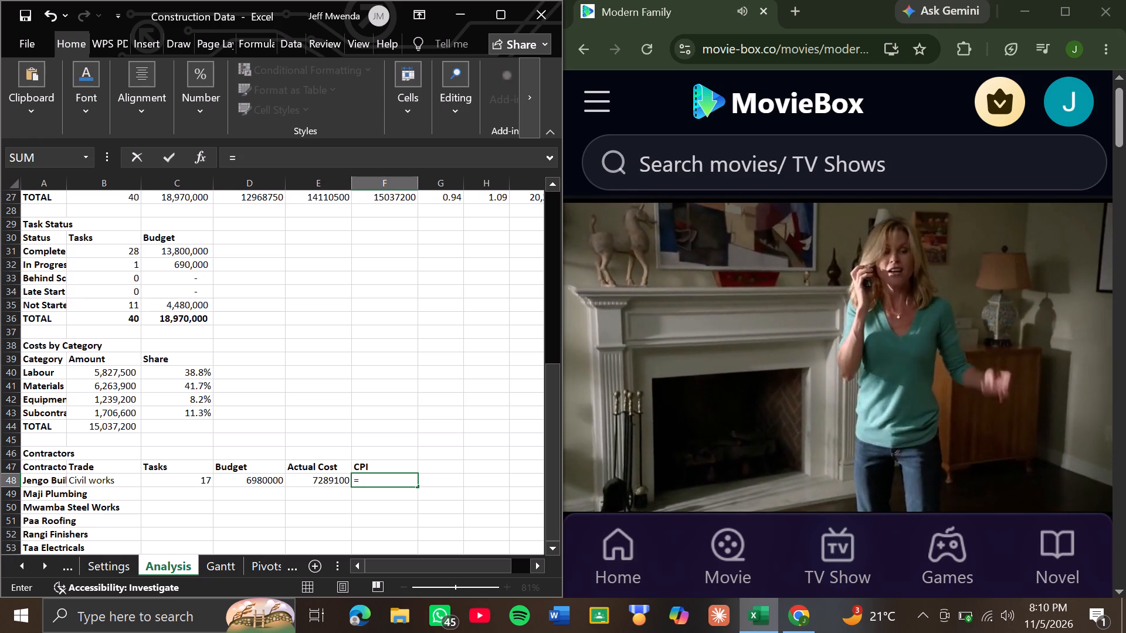
{"action": "type", "text": "IF"}
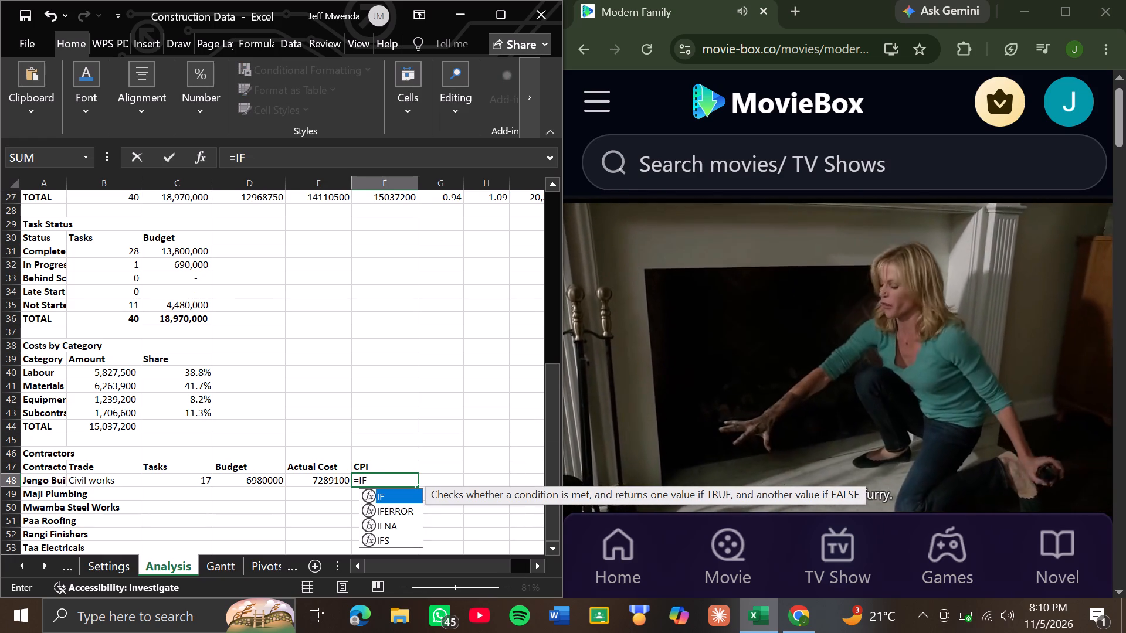
{"action": "key", "text": "Tab"}
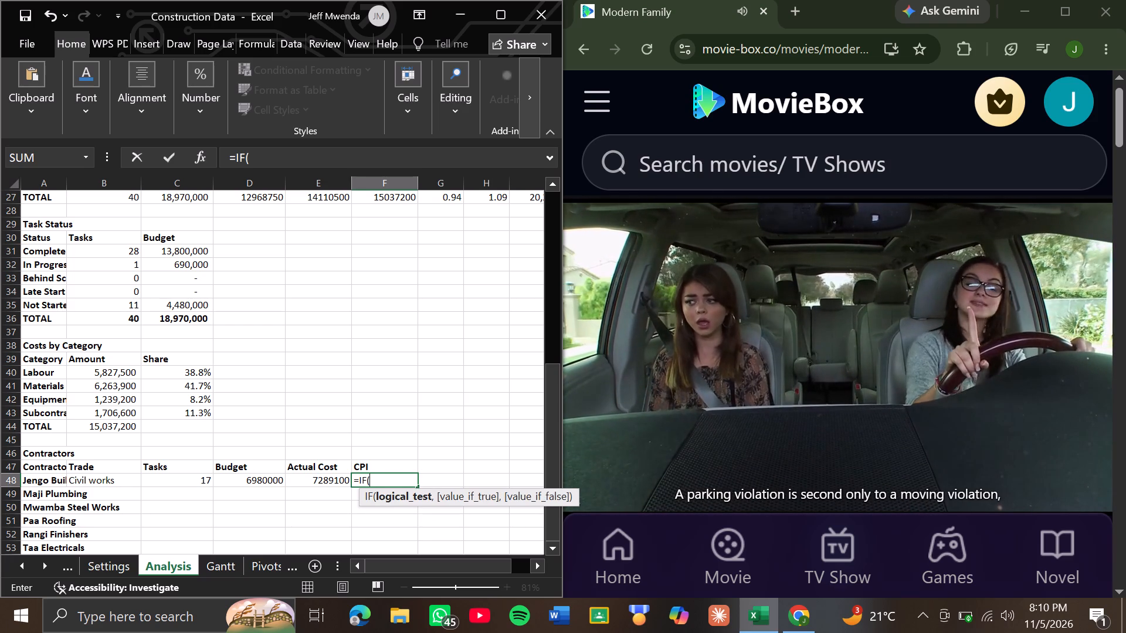
{"action": "type", "text": "E48"}
{"action": "type", "text": "=0"}
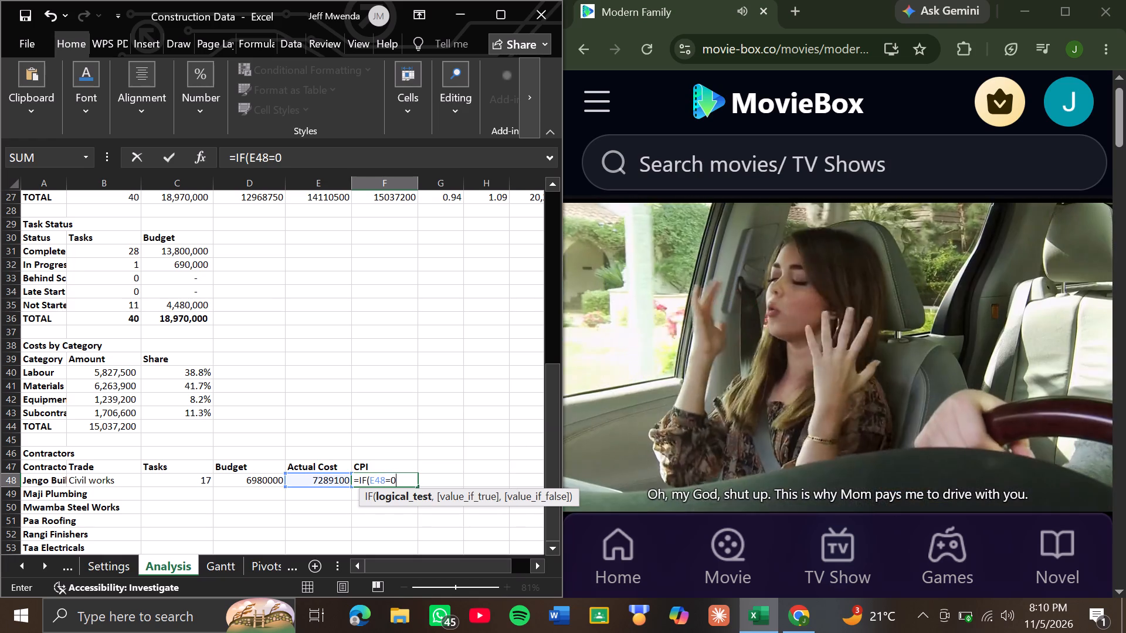
{"action": "key", "text": "comma"}
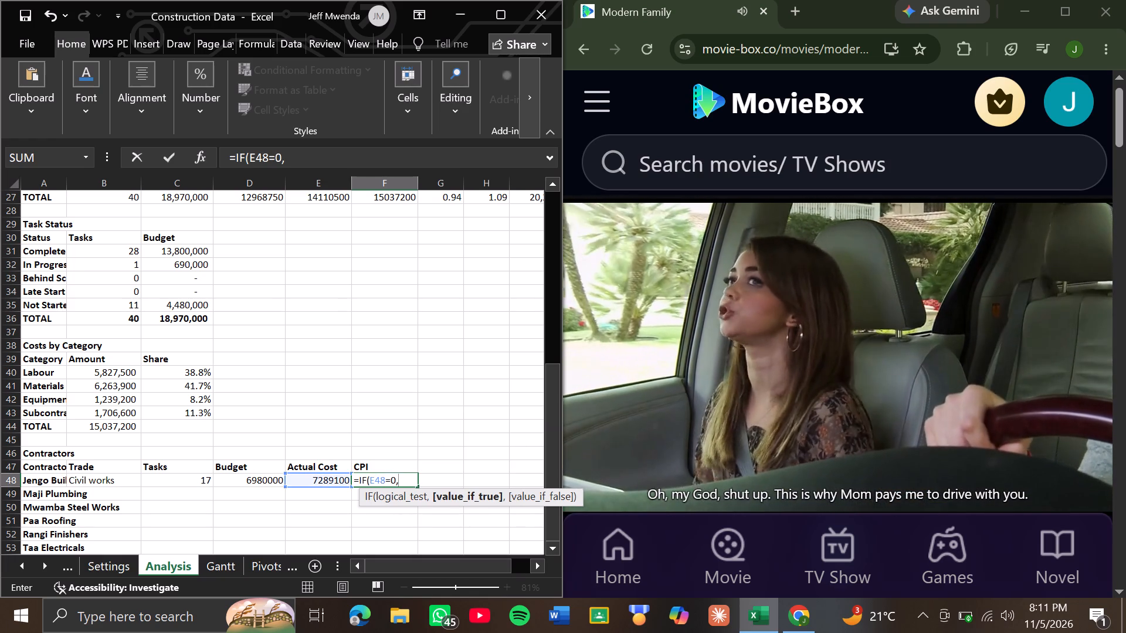
{"action": "type", "text": "\"\""}
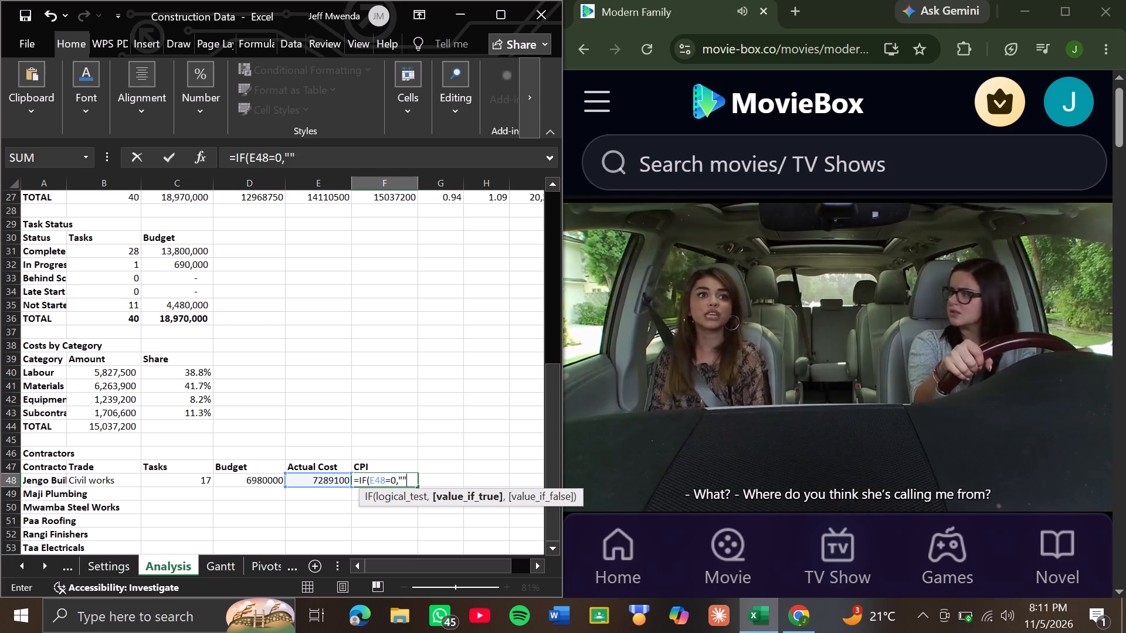
{"action": "key", "text": "comma"}
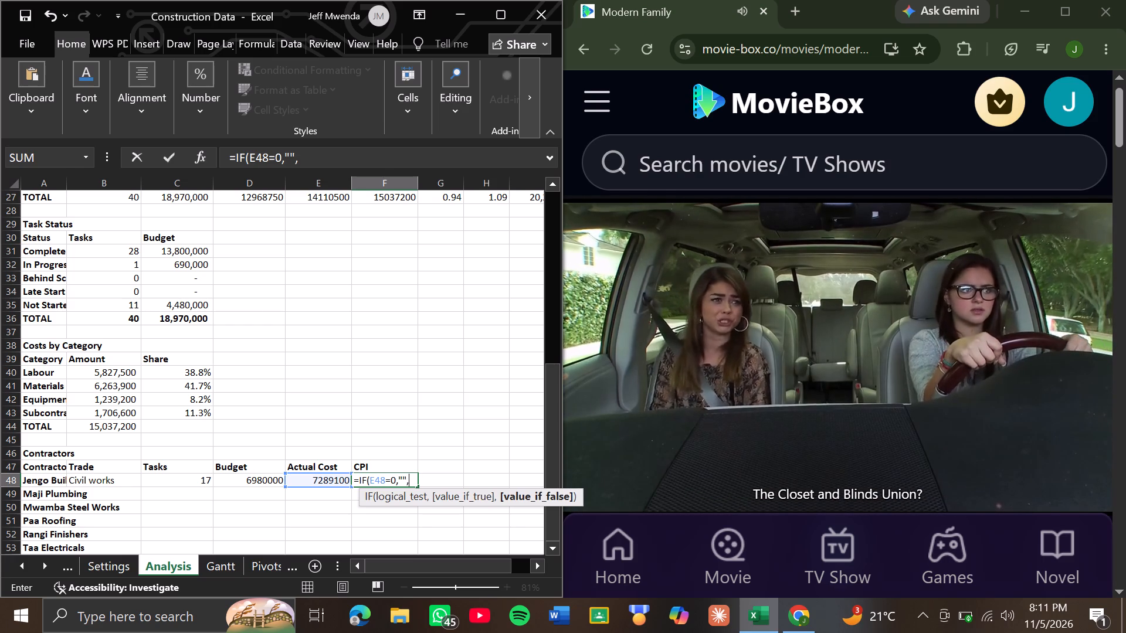
Add a SUMIFS as the IF's value-if-false in F48, with tblTasks[EV] as the sum range.
{"action": "type", "text": "SUMIF"}
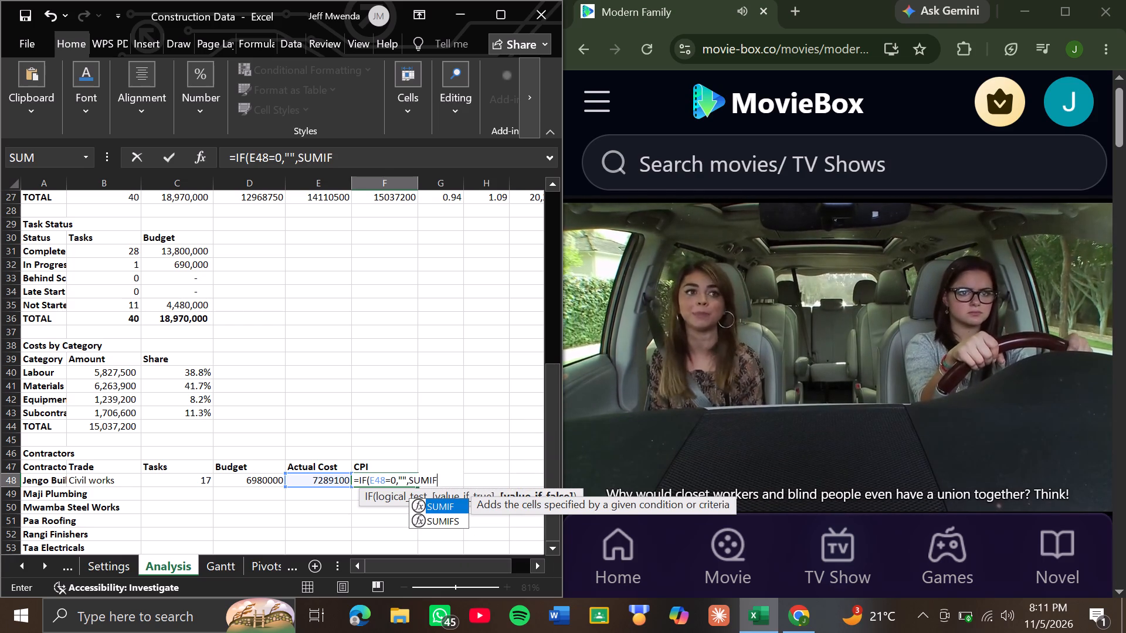
{"action": "key", "text": "Down"}
{"action": "key", "text": "Tab"}
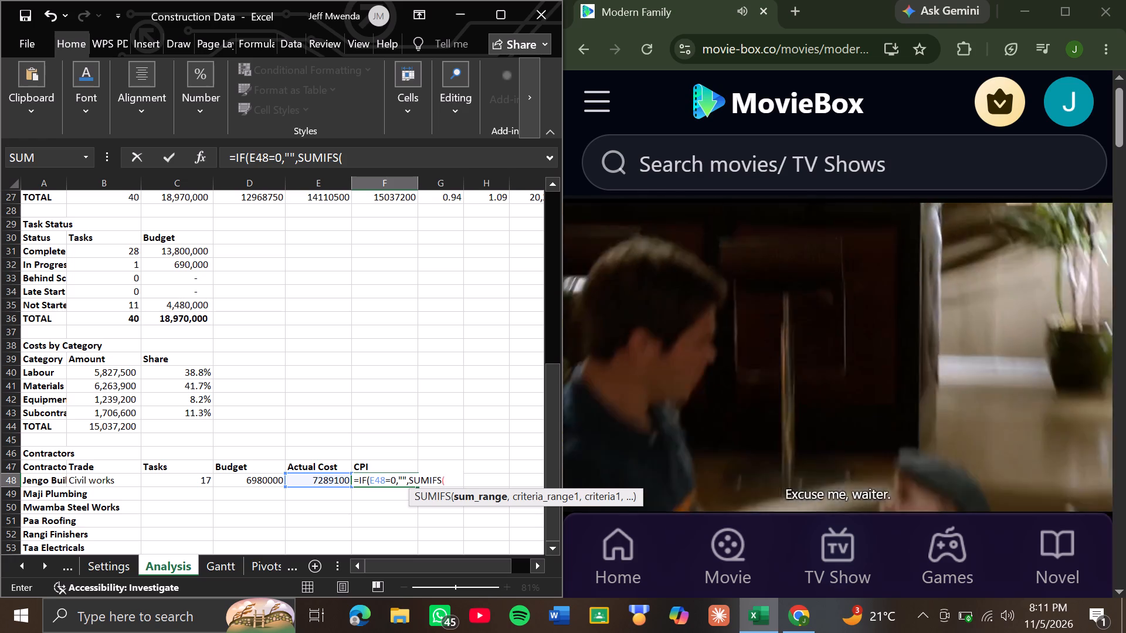
{"action": "type", "text": "TBL"}
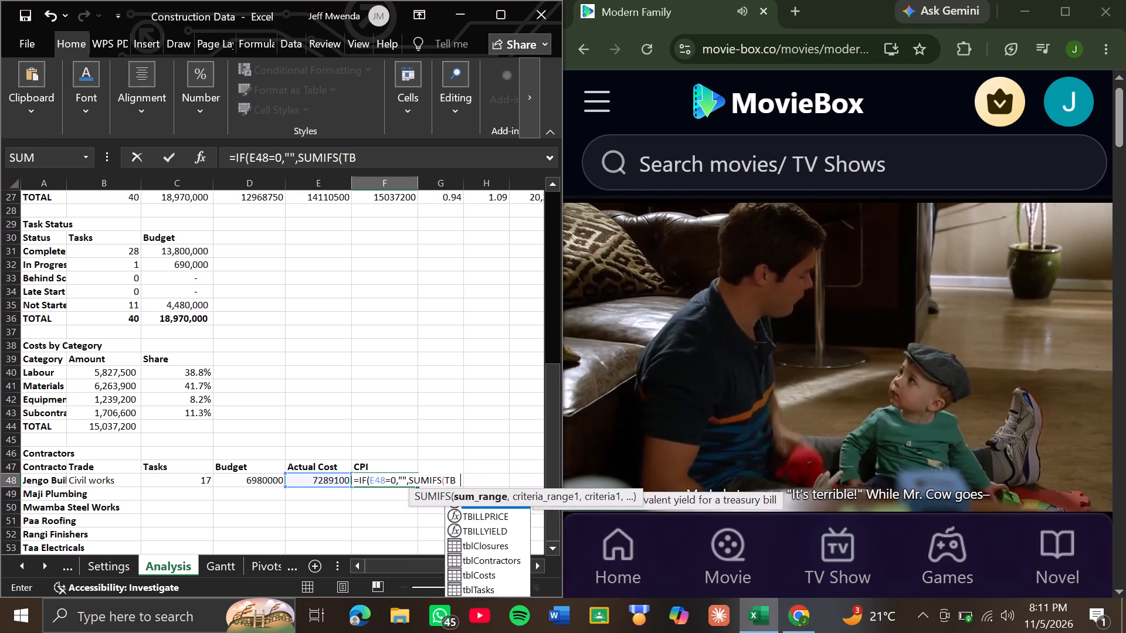
{"action": "key", "text": "t"}
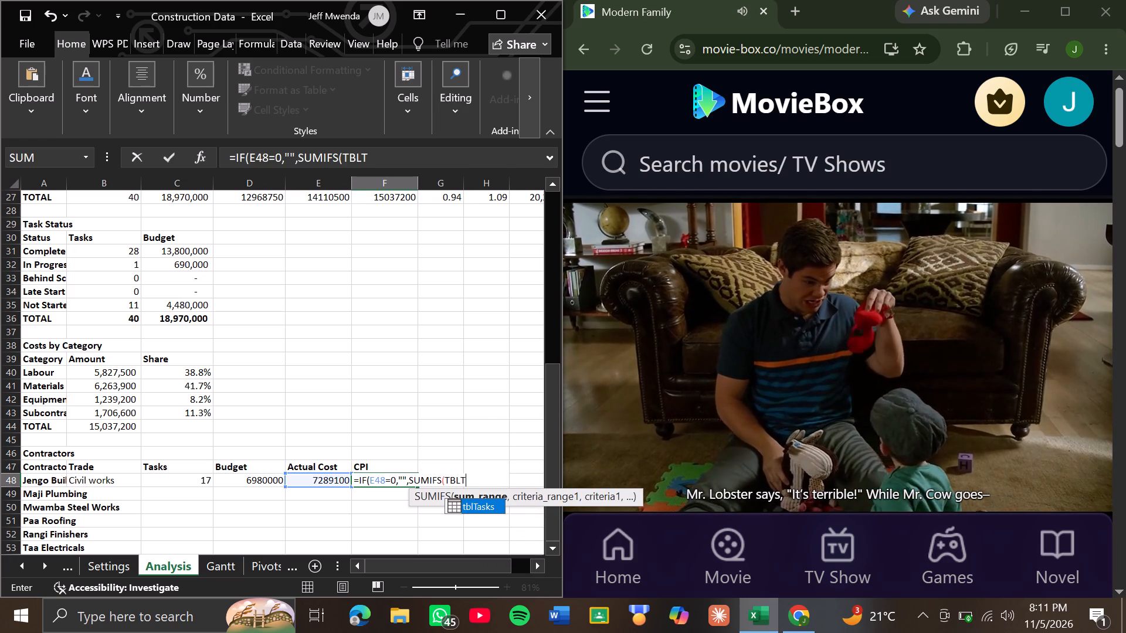
{"action": "key", "text": "Tab"}
{"action": "key", "text": "bracketleft"}
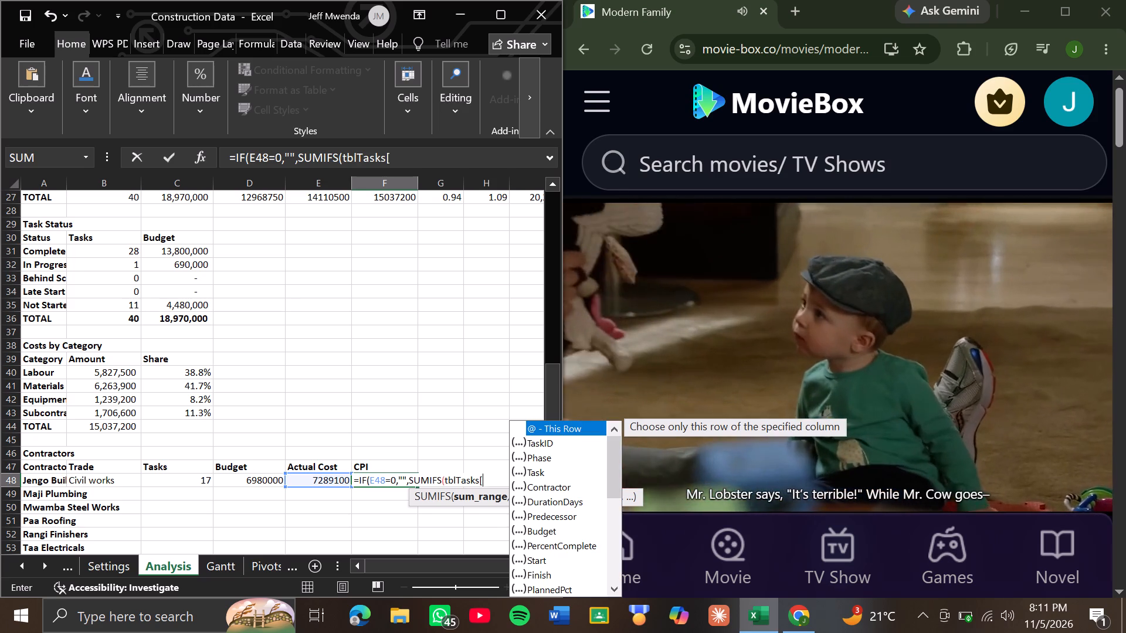
{"action": "key", "text": "e"}
{"action": "key", "text": "Tab"}
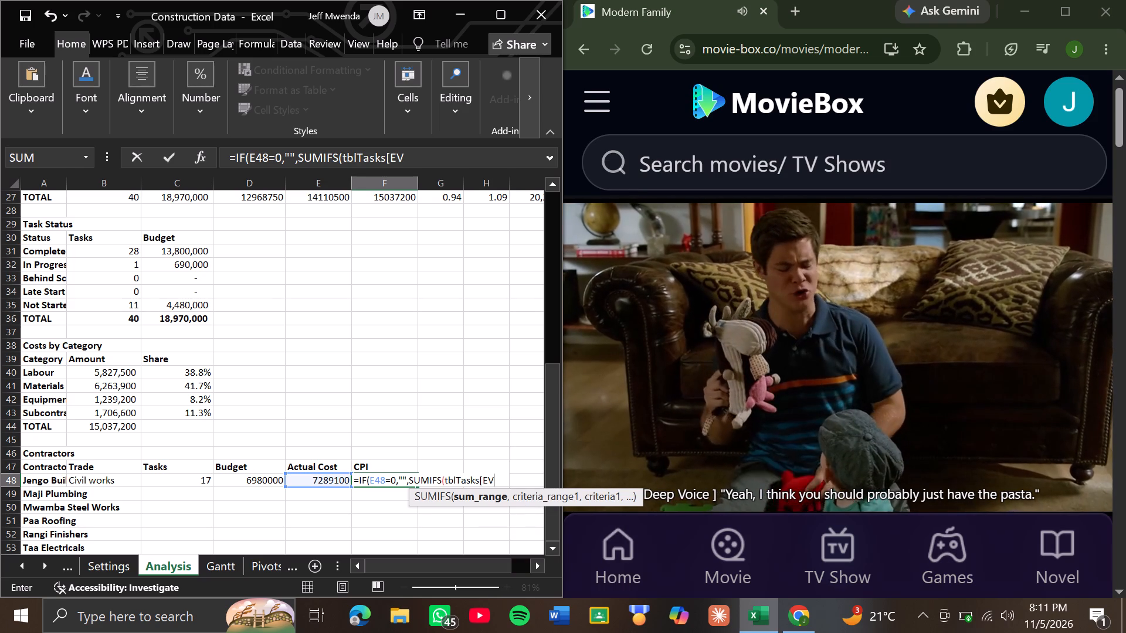
{"action": "key", "text": "bracketright"}
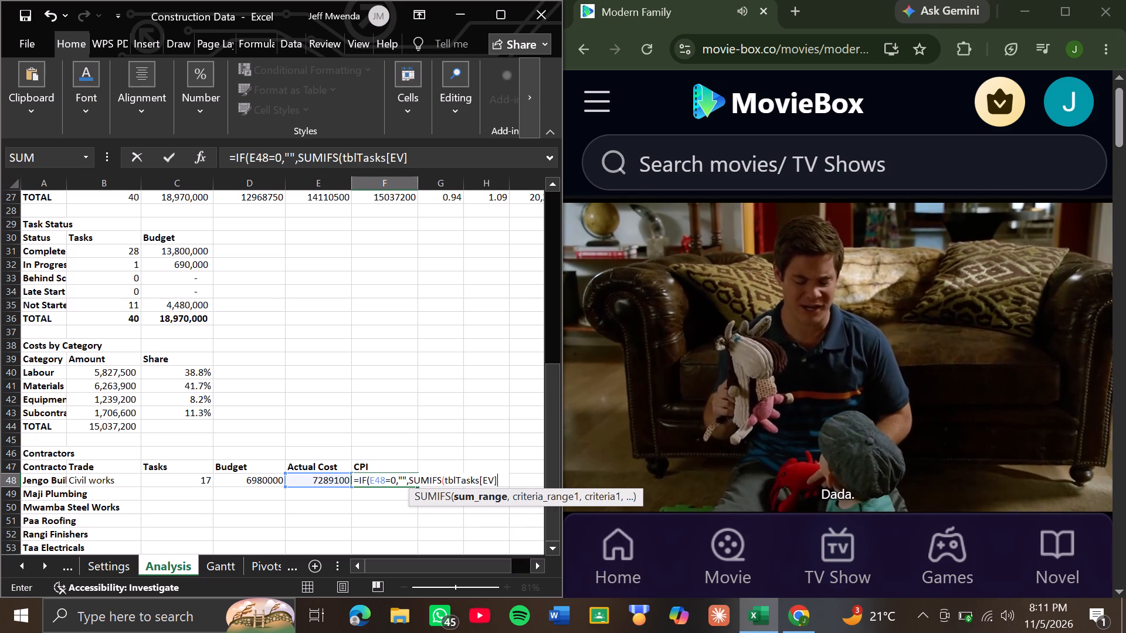
{"action": "key", "text": "comma"}
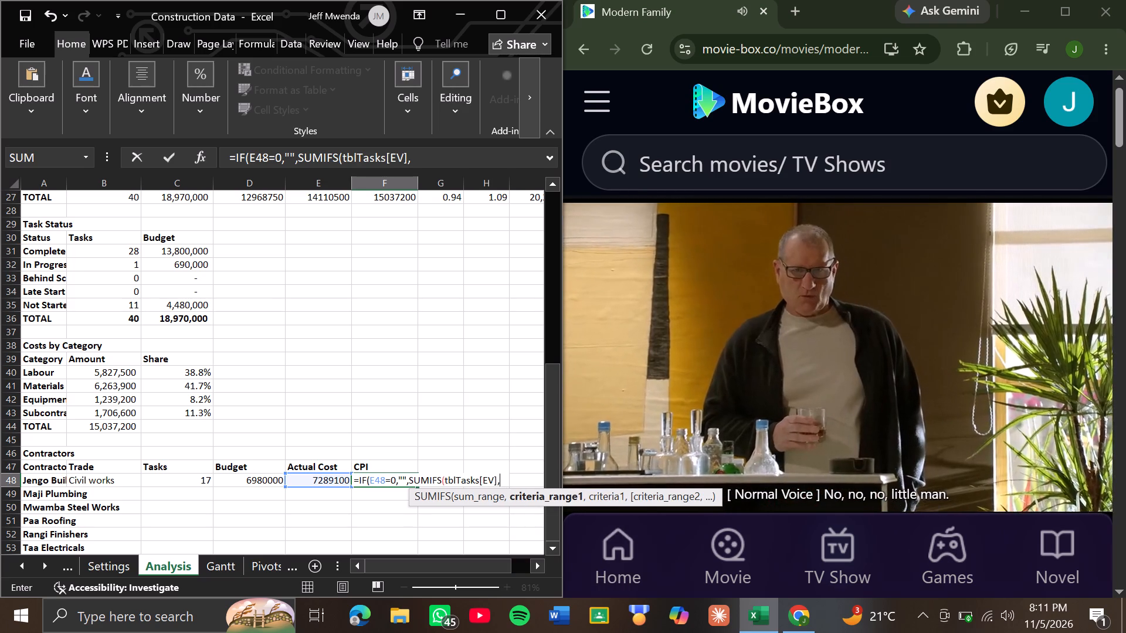
Complete the SUMIFS in F48 with tblTasks[Contractor] as the criteria range and $A48 as the criterion.
{"action": "key", "text": "t"}
{"action": "type", "text": "BL"}
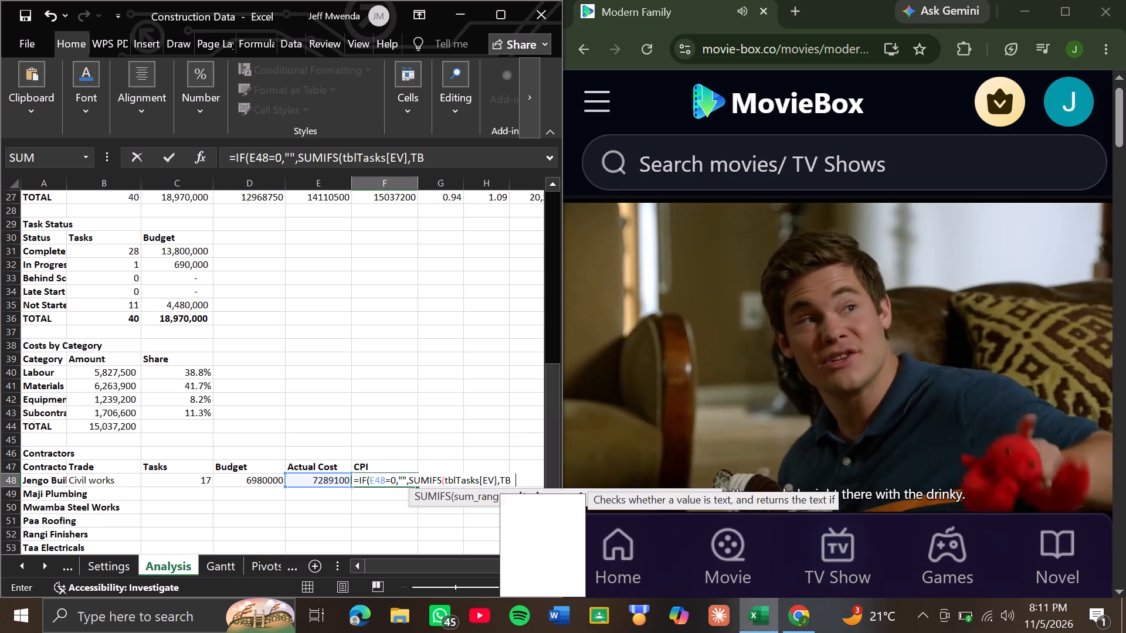
{"action": "key", "text": "t"}
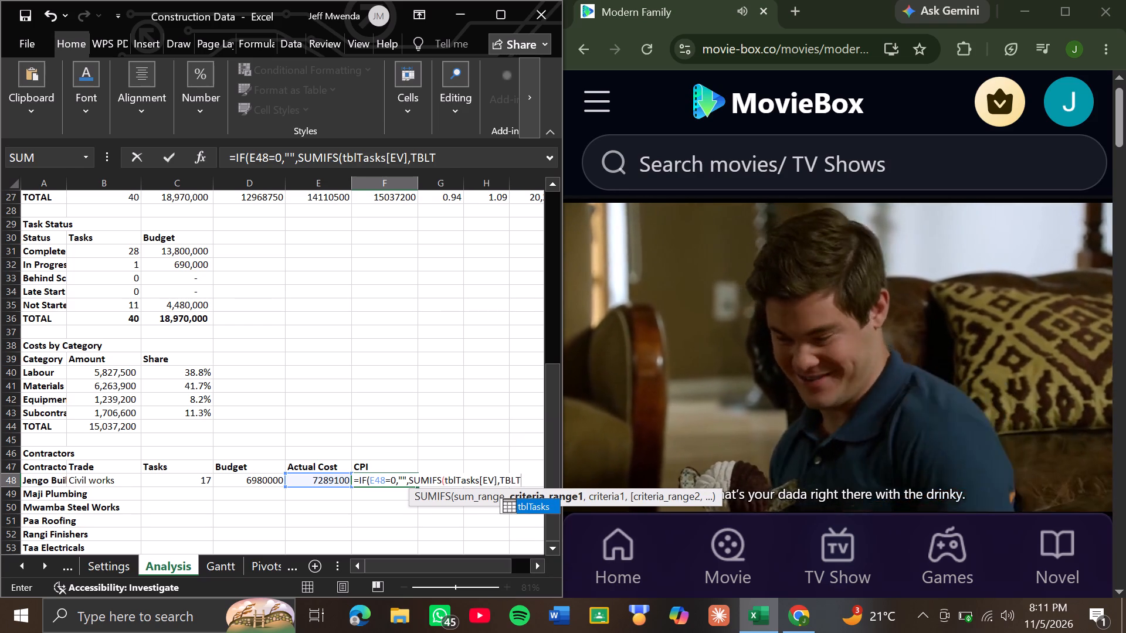
{"action": "key", "text": "Tab"}
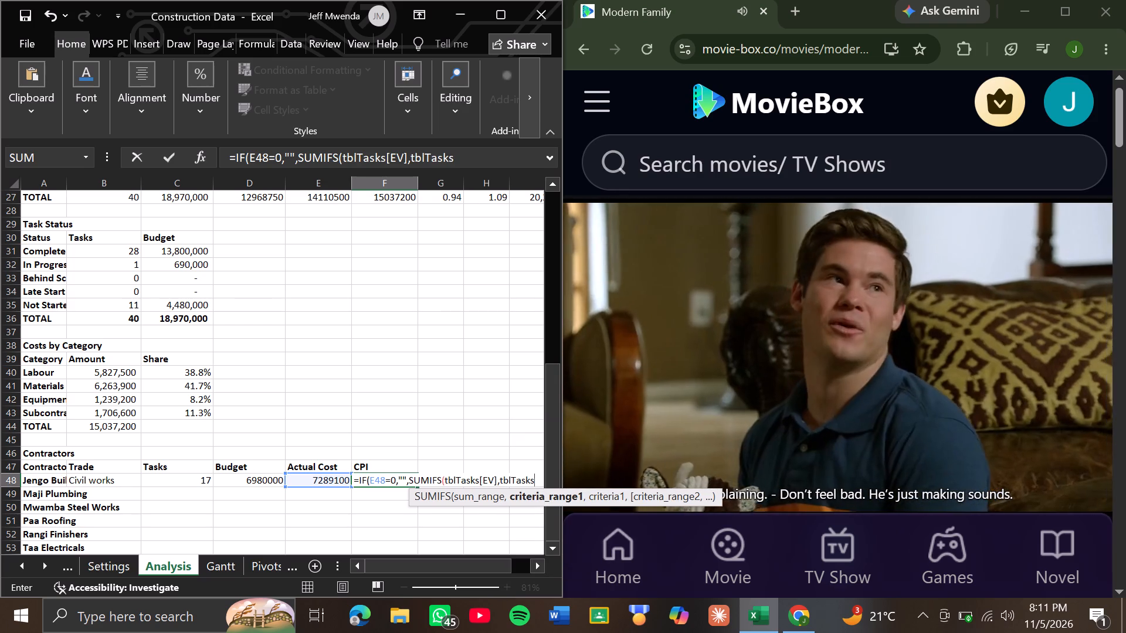
{"action": "key", "text": "bracketleft"}
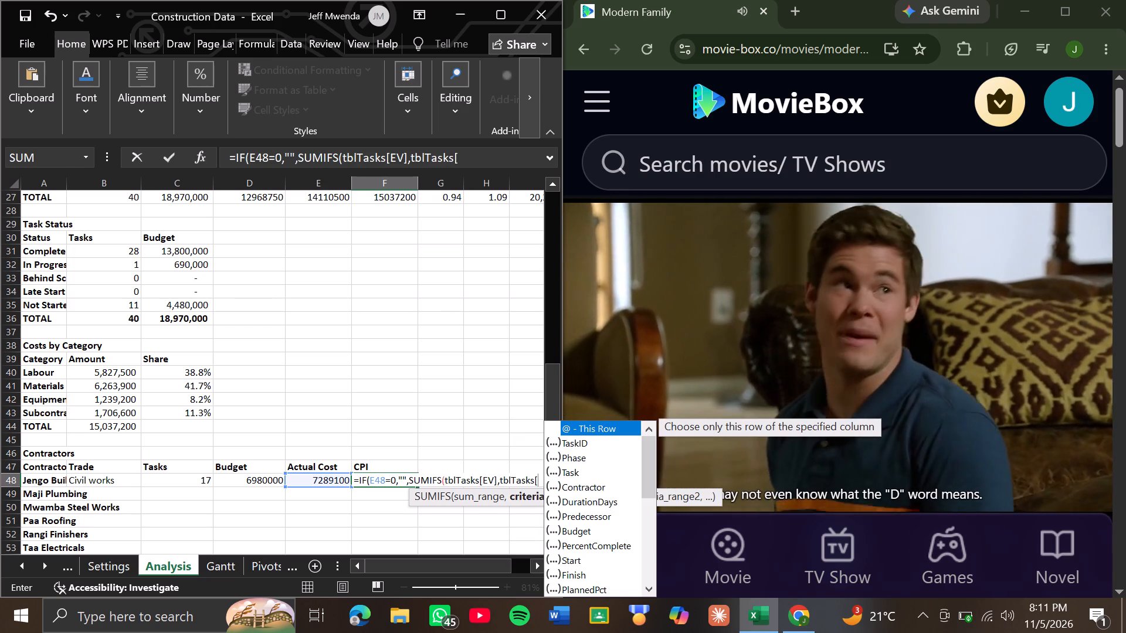
{"action": "type", "text": "CO"}
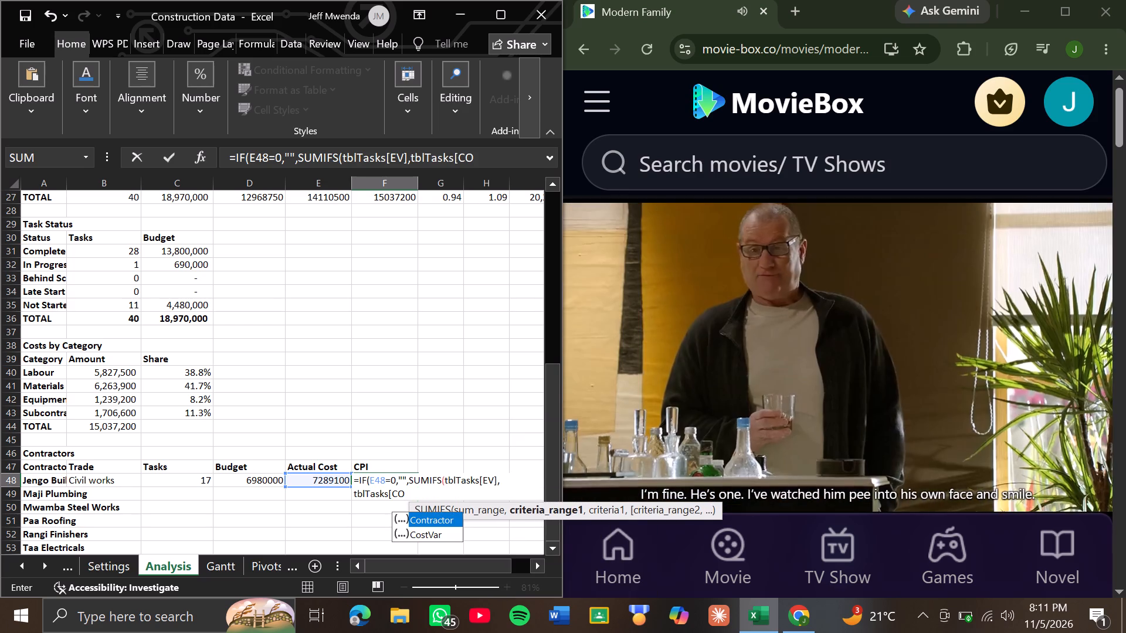
{"action": "key", "text": "Tab"}
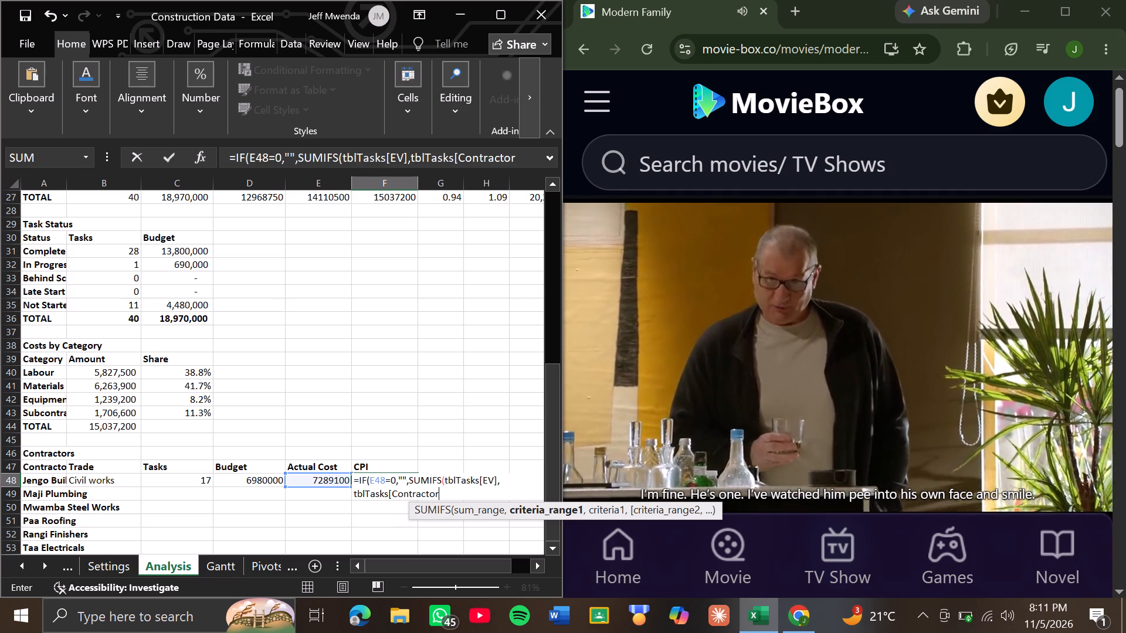
{"action": "key", "text": "bracketright"}
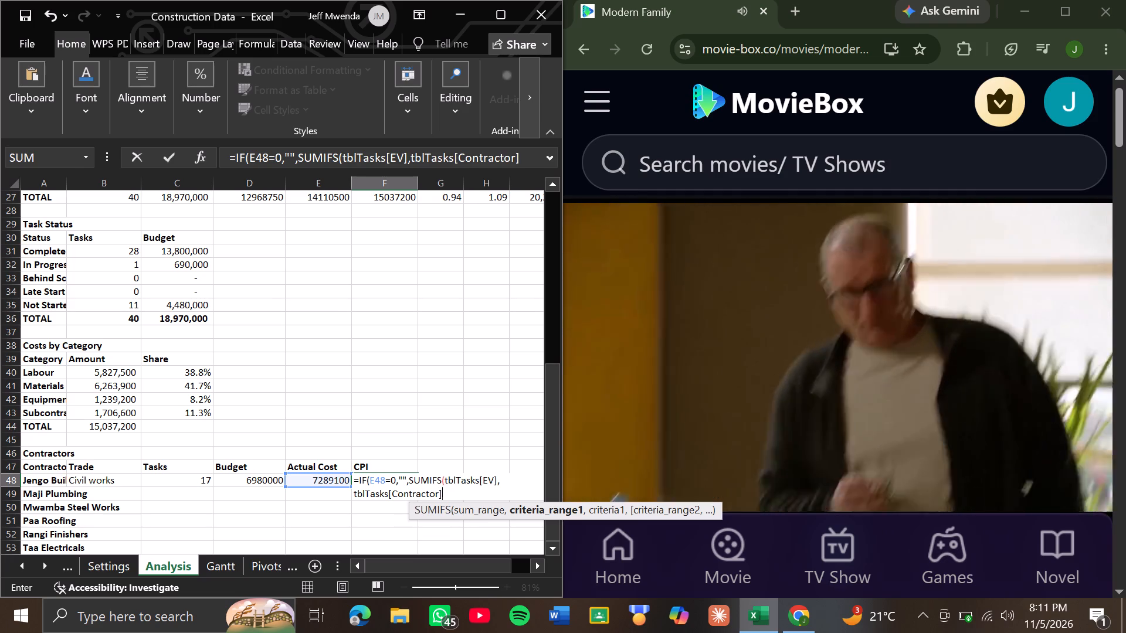
{"action": "key", "text": "comma"}
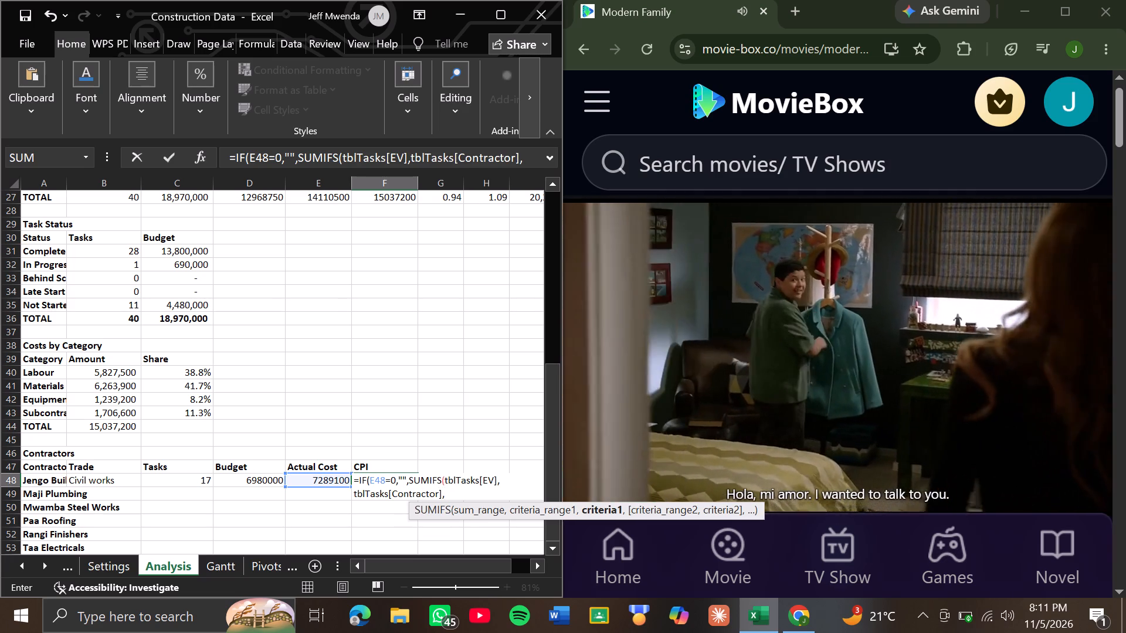
{"action": "key", "text": "shift+dollar"}
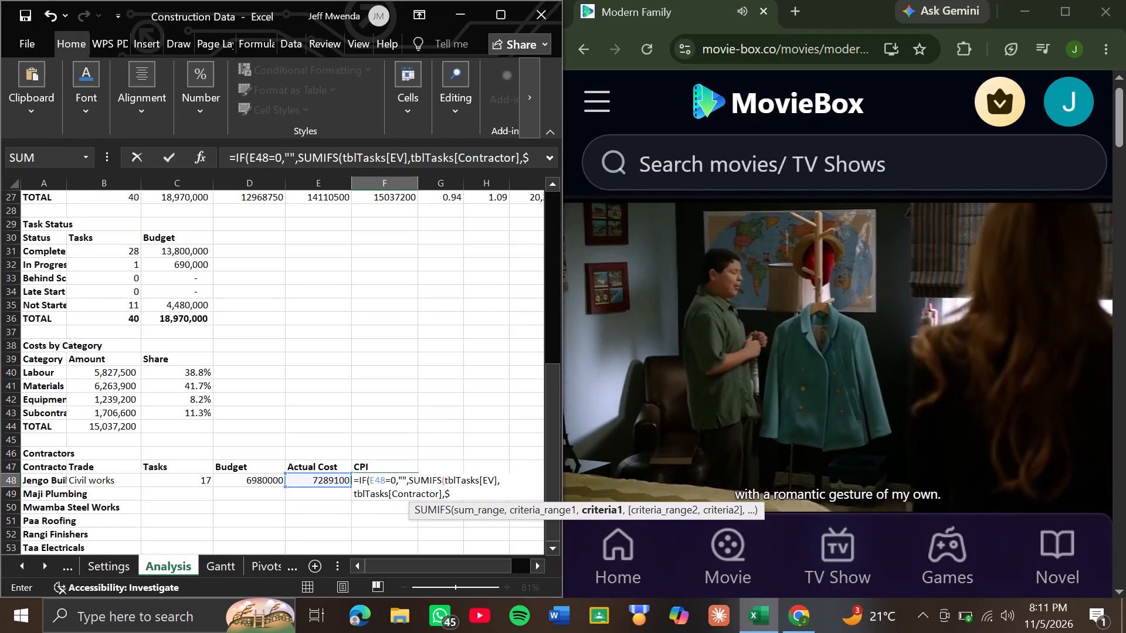
{"action": "key", "text": "a"}
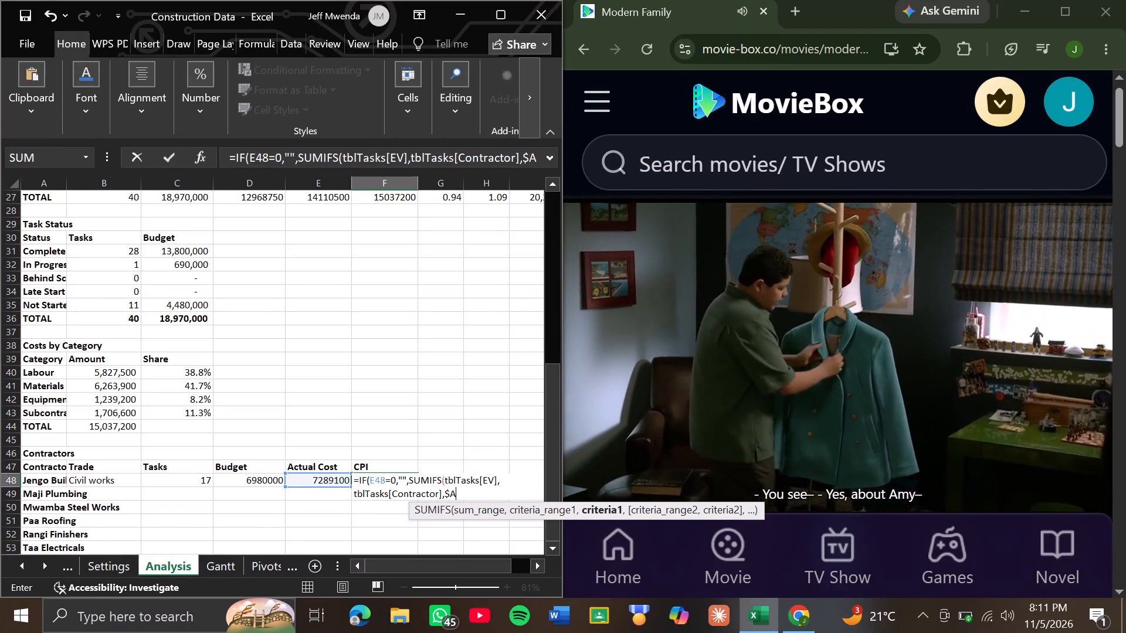
{"action": "type", "text": "48"}
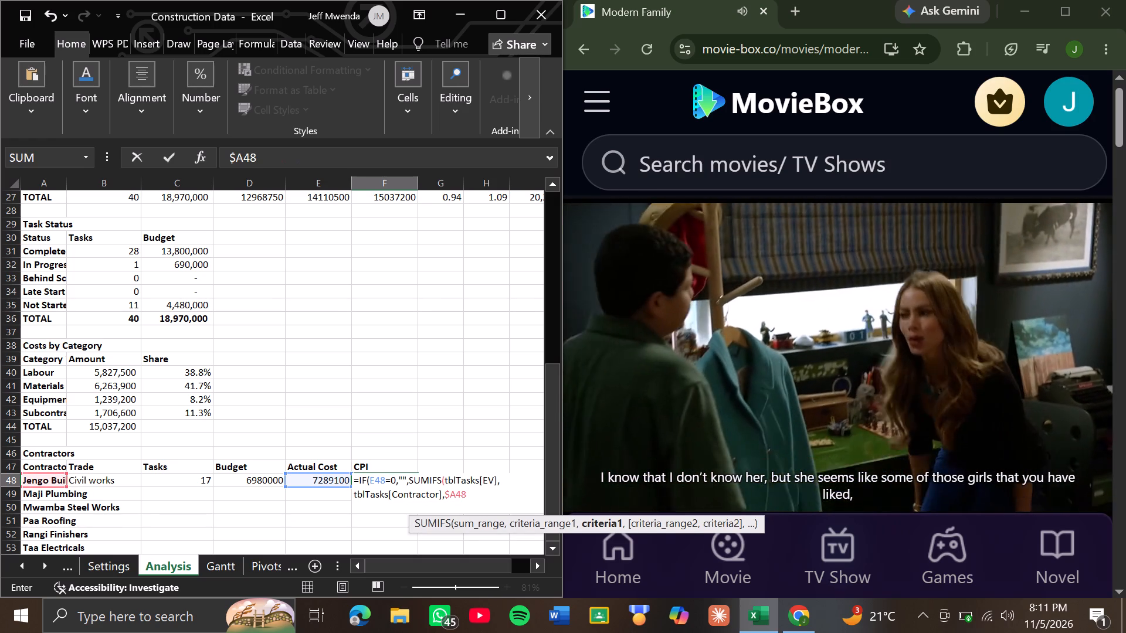
{"action": "key", "text": "shift+parenright"}
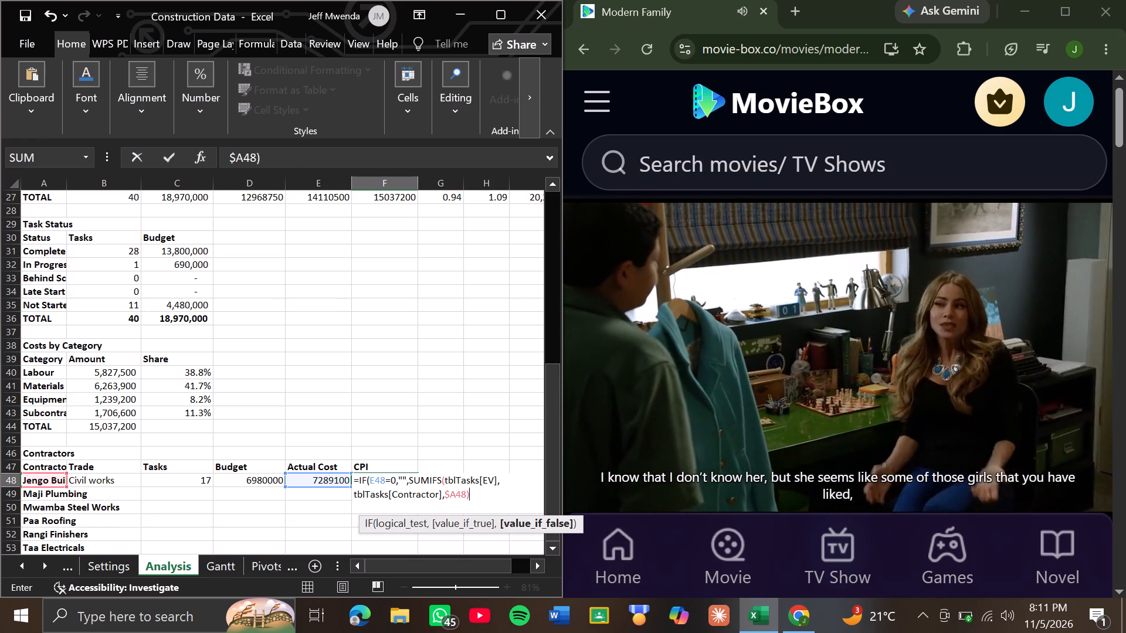
Divide the SUMIFS result by E48, close the IF formula in F48 and commit it.
{"action": "key", "text": "slash"}
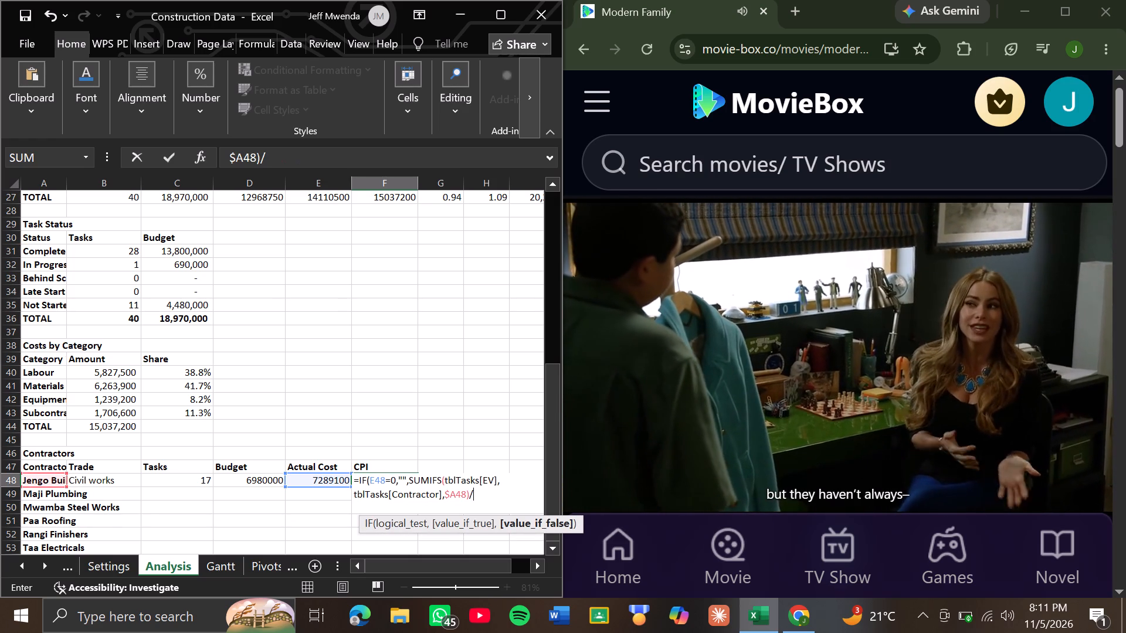
{"action": "type", "text": "E48"}
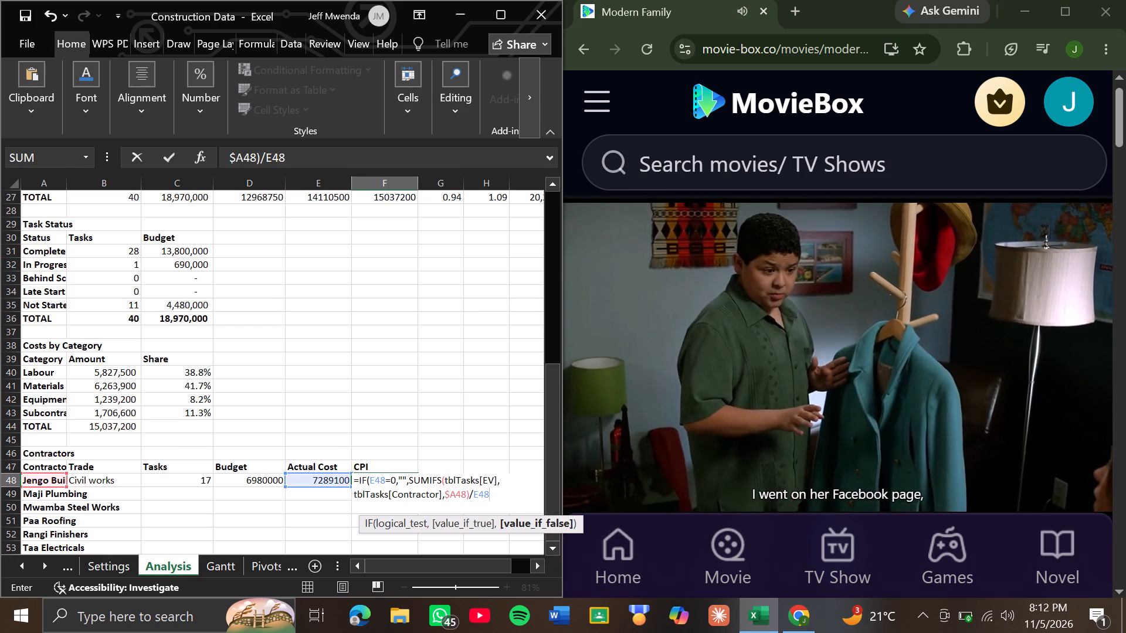
{"action": "key", "text": "shift+parenright"}
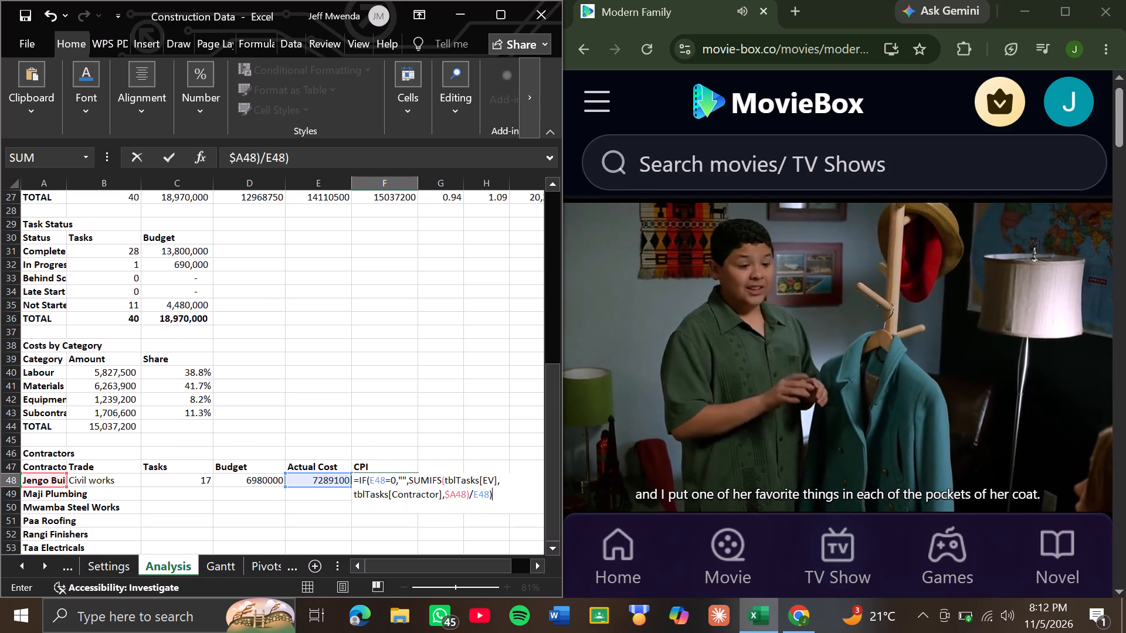
{"action": "key", "text": "Return"}
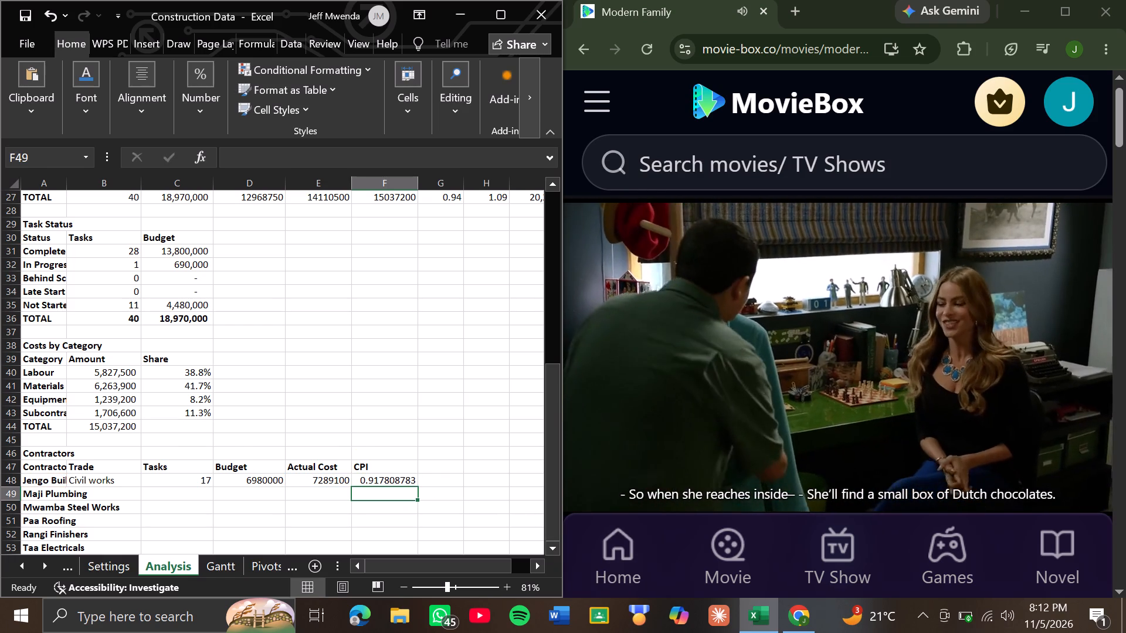
Fill the Tasks, Budget, Actual Cost and CPI formulas from C48:F48 down through row 53 for the remaining contractors.
{"action": "scroll", "coordinate": [350, 485], "scroll_direction": "down", "scroll_amount": 2}
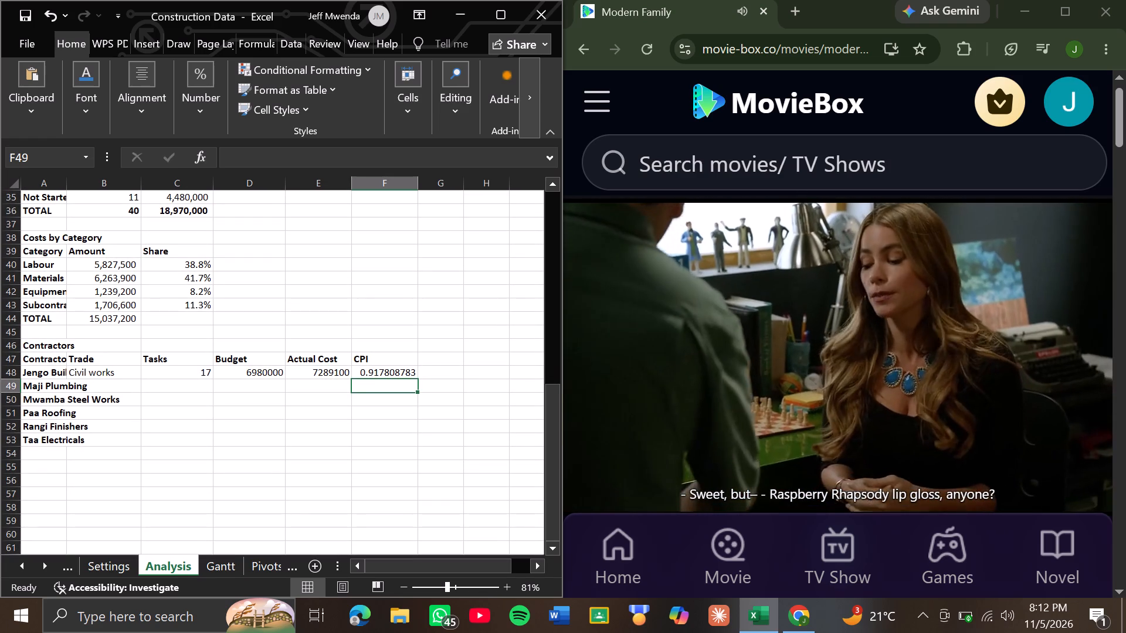
{"action": "left_click", "coordinate": [195, 376]}
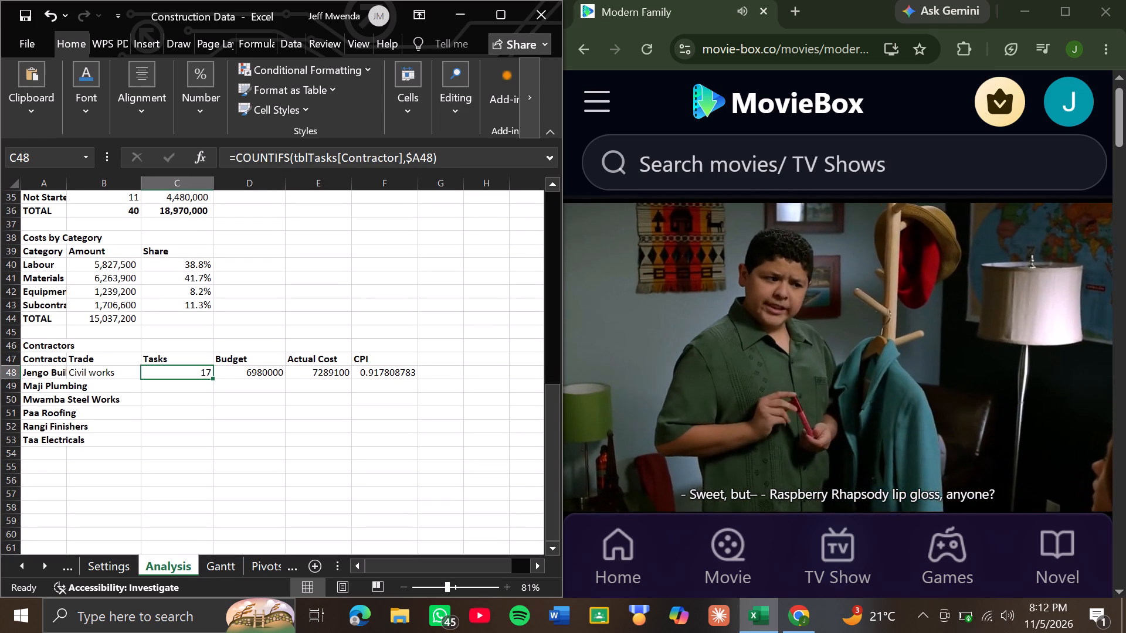
{"action": "left_click_drag", "start_coordinate": [195, 367], "coordinate": [204, 373]}
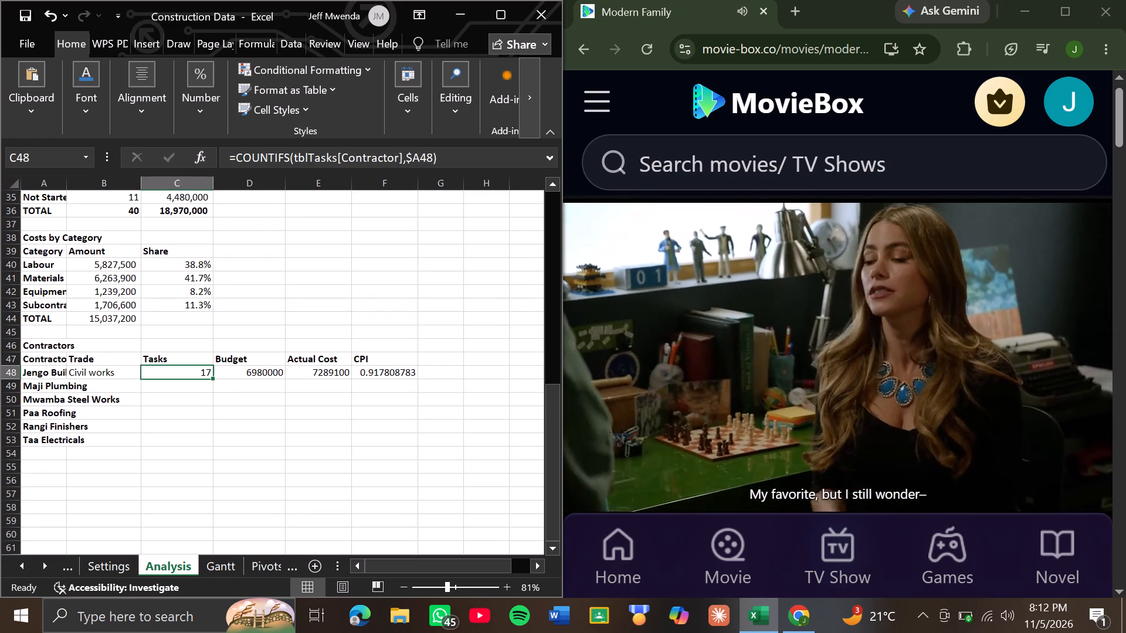
{"action": "left_click_drag", "start_coordinate": [195, 372], "coordinate": [421, 378]}
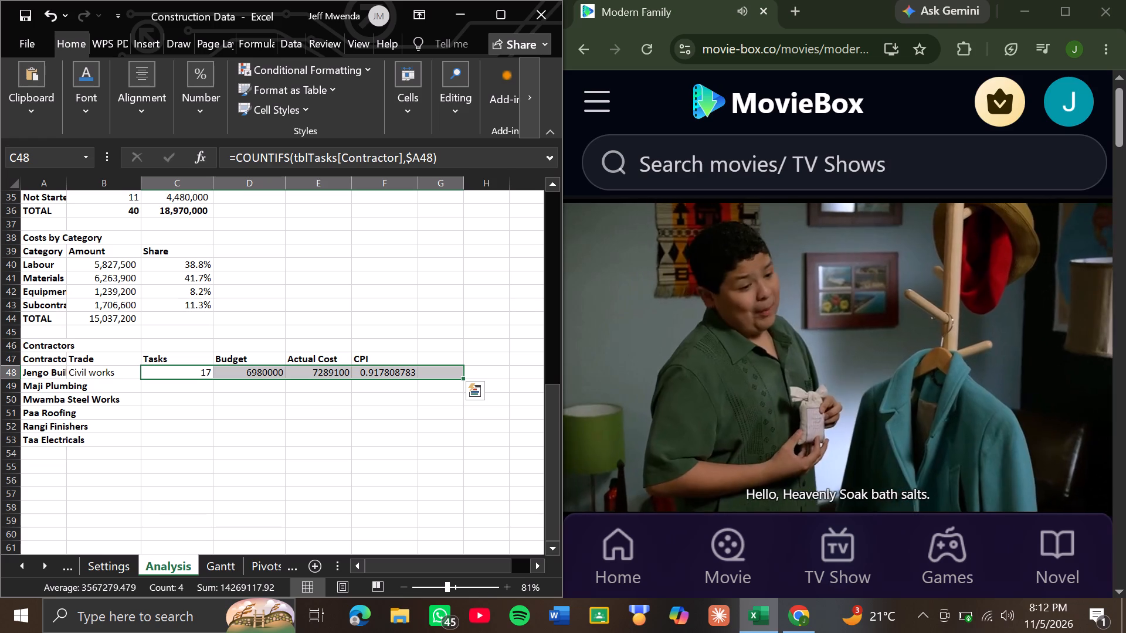
{"action": "left_click", "coordinate": [306, 406]}
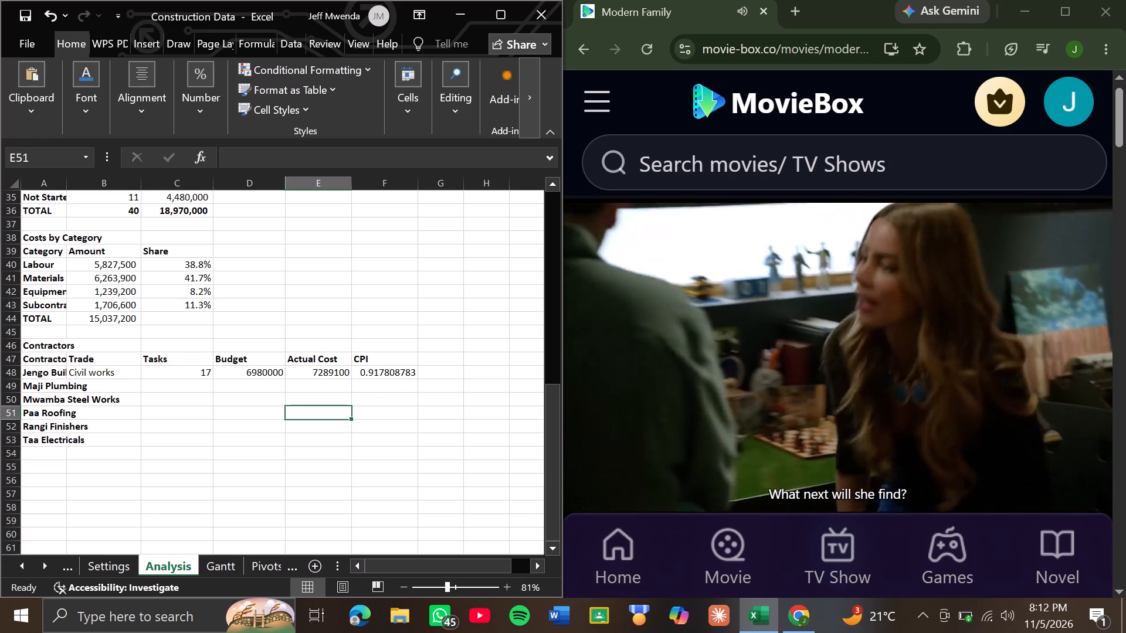
{"action": "left_click", "coordinate": [200, 370]}
{"action": "double_click", "coordinate": [200, 370]}
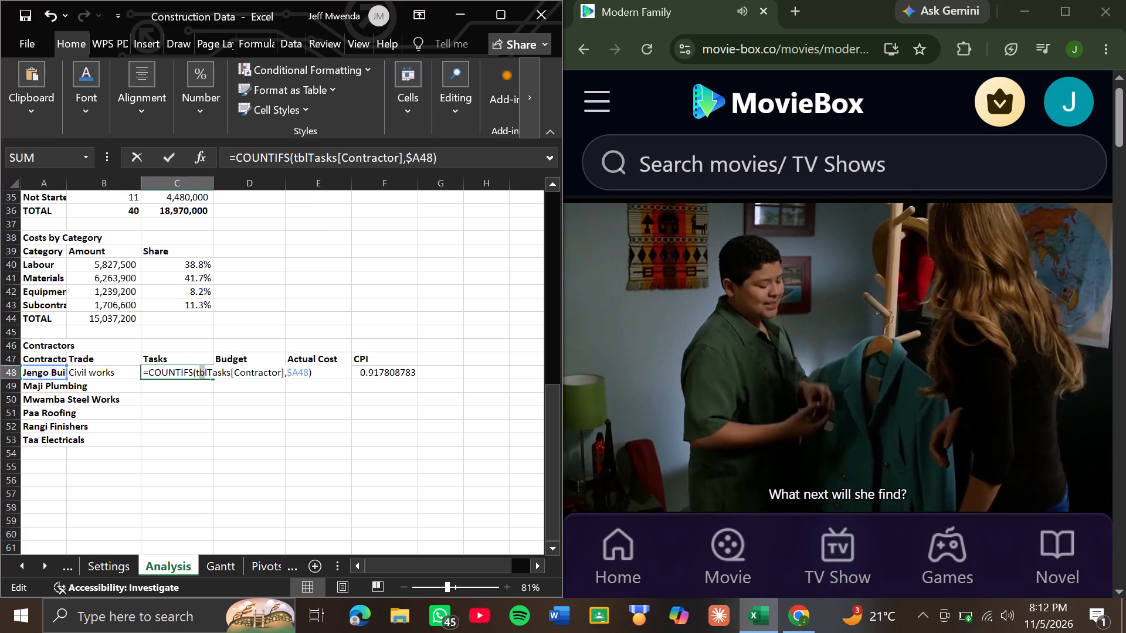
{"action": "left_click", "coordinate": [187, 409]}
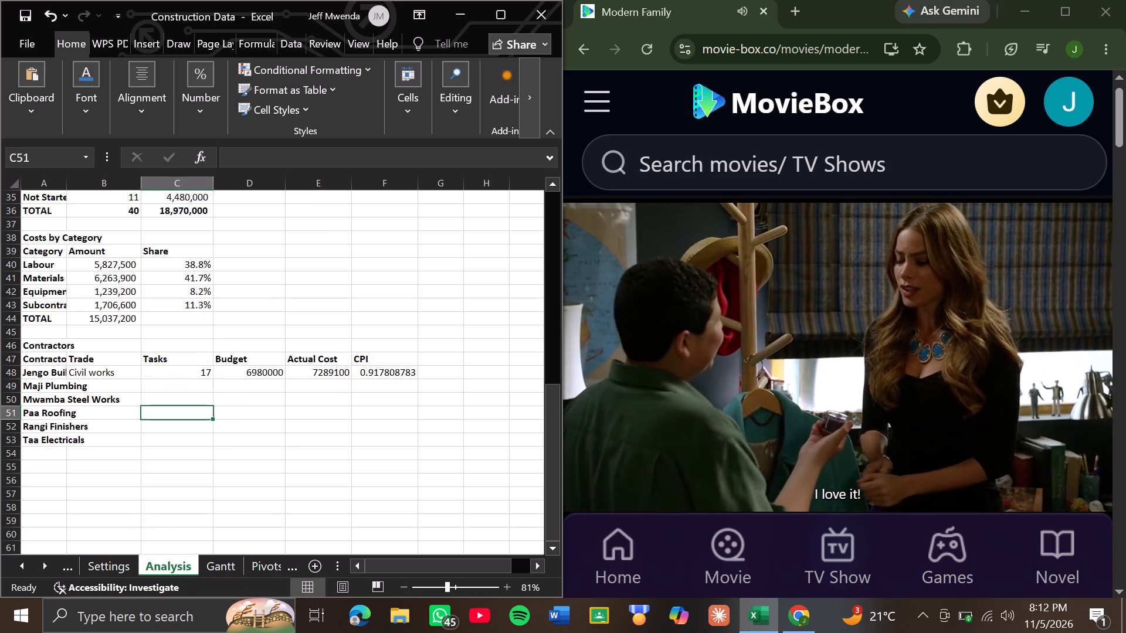
{"action": "left_click", "coordinate": [194, 374]}
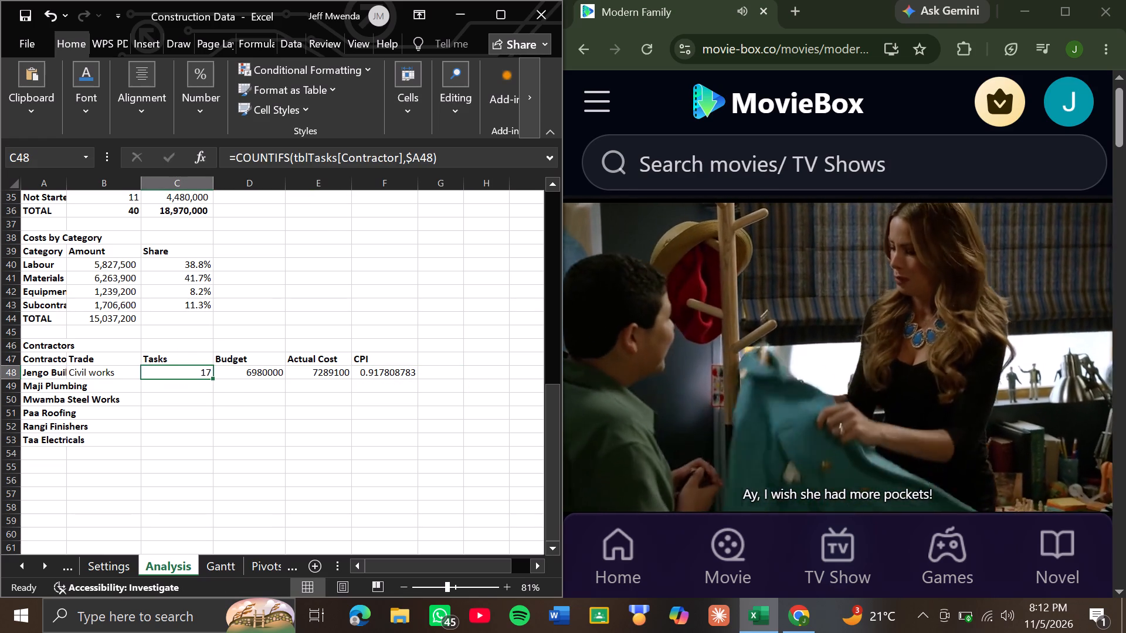
{"action": "left_click_drag", "start_coordinate": [201, 372], "coordinate": [317, 382]}
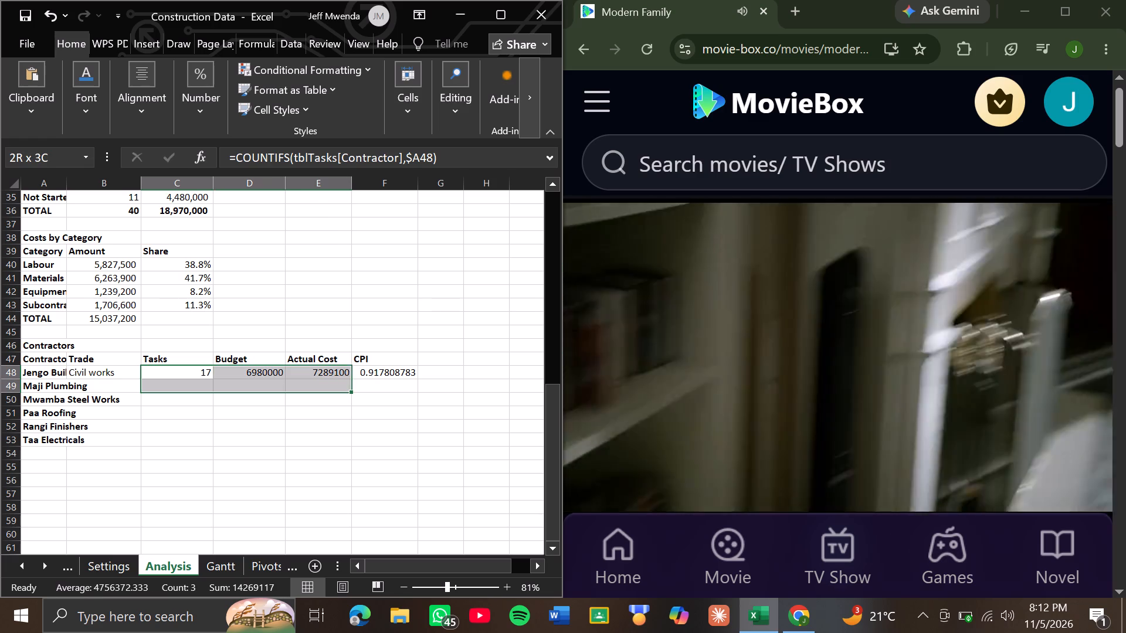
{"action": "left_click_drag", "start_coordinate": [317, 382], "coordinate": [378, 375]}
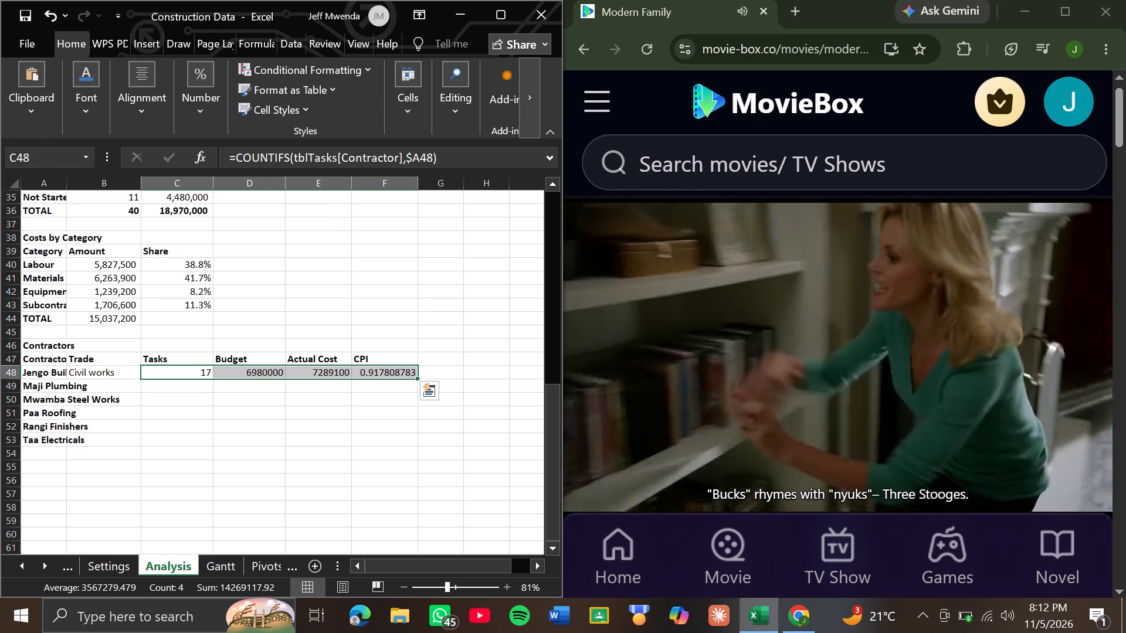
{"action": "left_click_drag", "start_coordinate": [417, 376], "coordinate": [430, 444]}
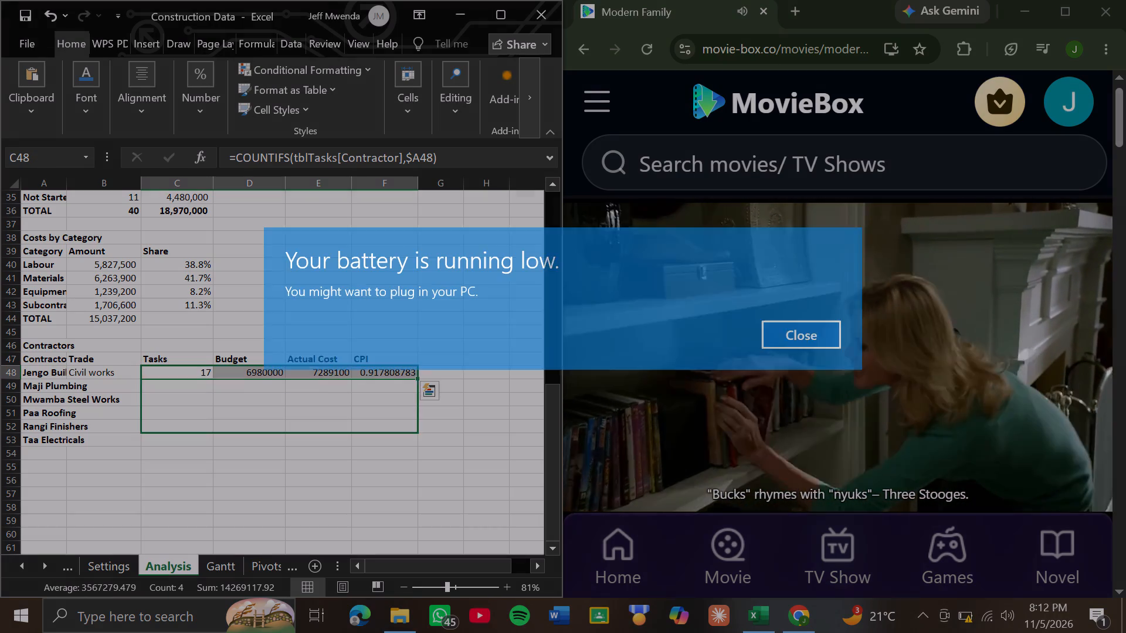
{"action": "left_click_drag", "start_coordinate": [430, 444], "coordinate": [431, 451]}
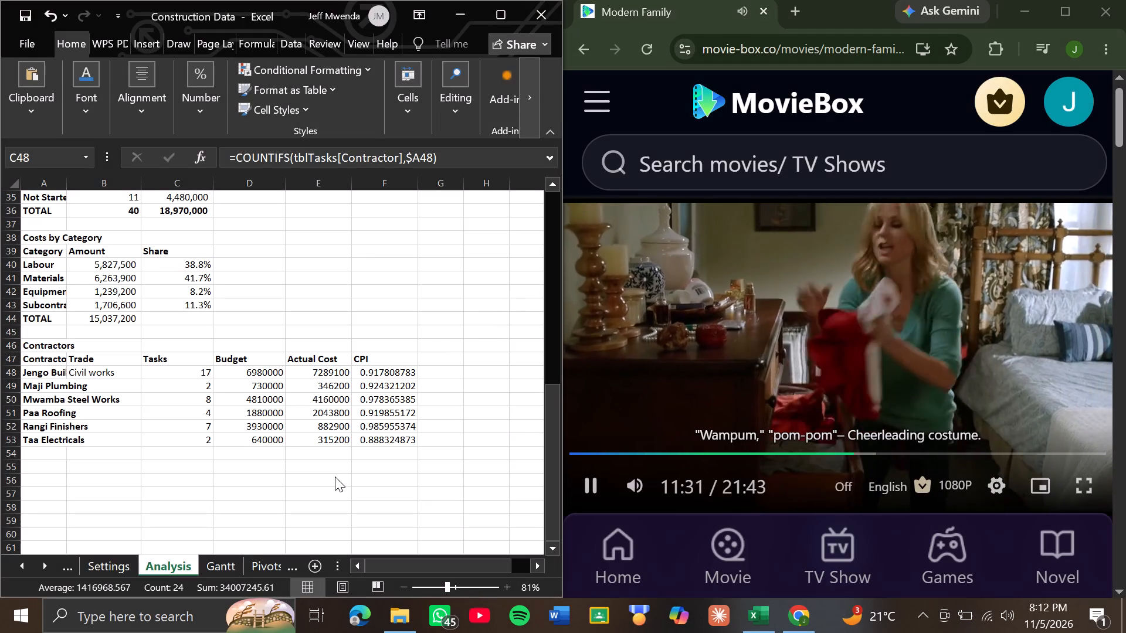
{"action": "left_click", "coordinate": [237, 496]}
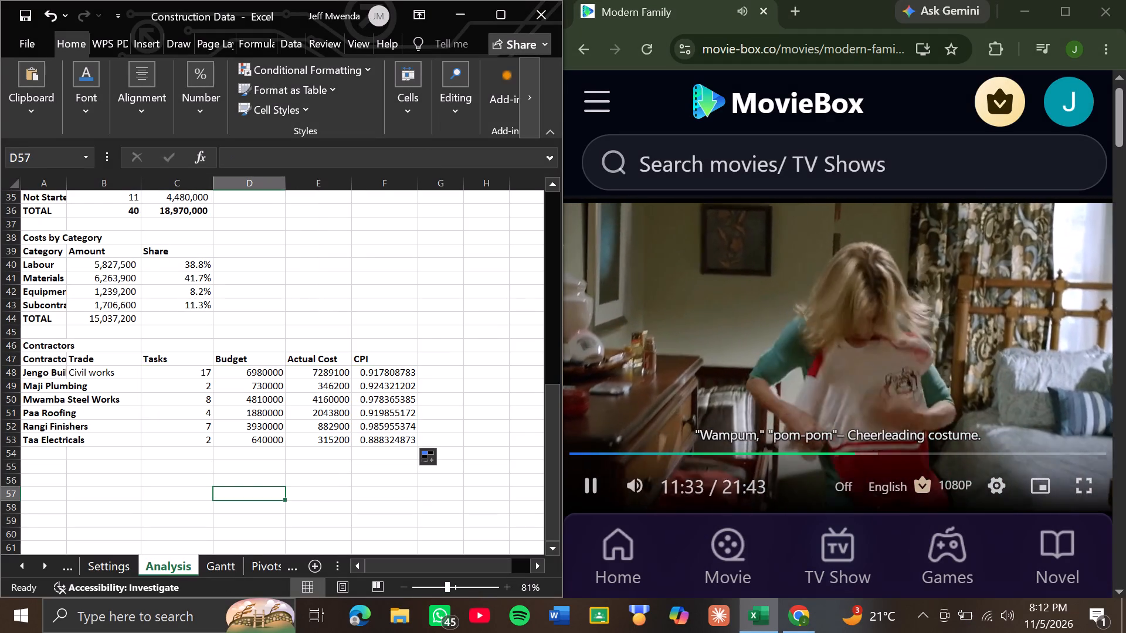
Format the contractors' Budget values in D48:D53 with comma style and no decimal places.
{"action": "left_click_drag", "start_coordinate": [273, 373], "coordinate": [272, 439]}
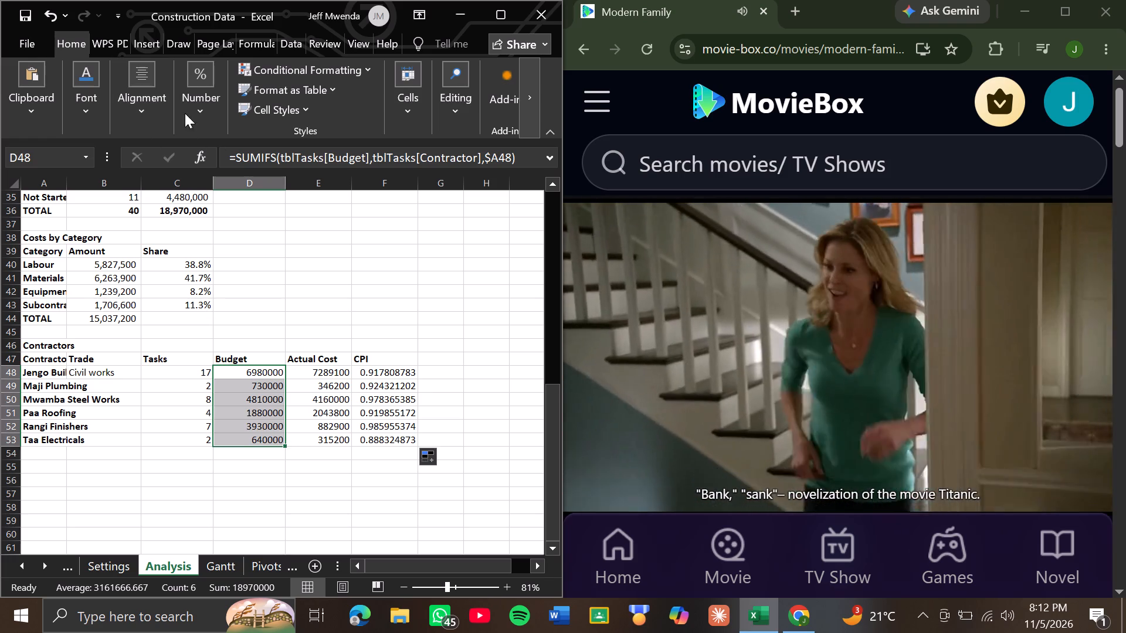
{"action": "left_click", "coordinate": [198, 115]}
{"action": "left_click", "coordinate": [240, 182]}
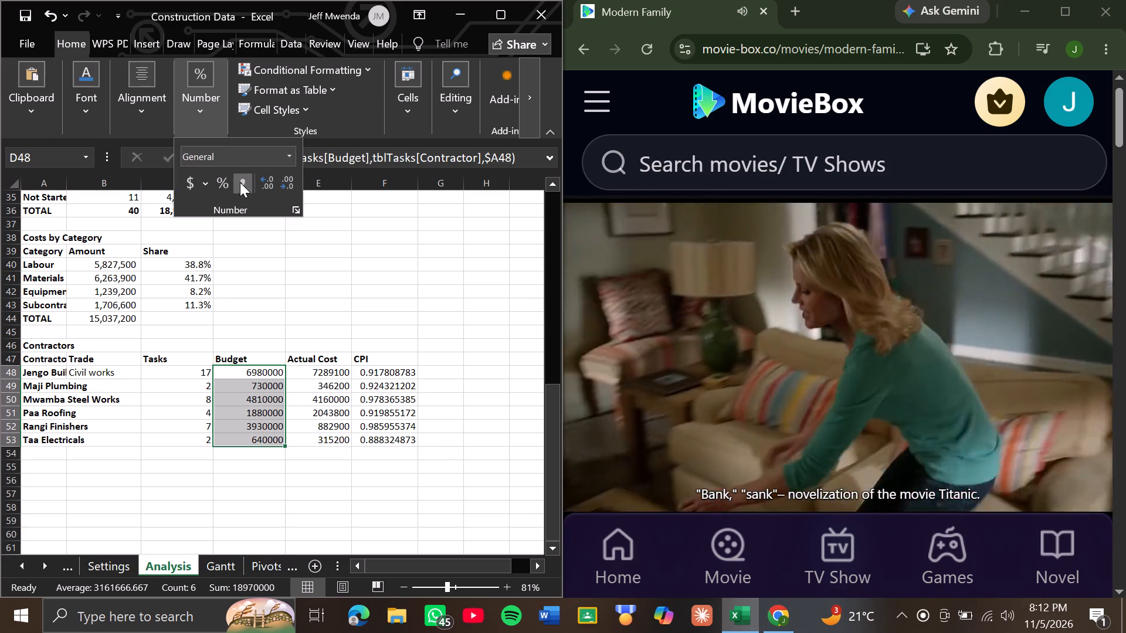
{"action": "left_click", "coordinate": [286, 182]}
{"action": "left_click", "coordinate": [286, 182]}
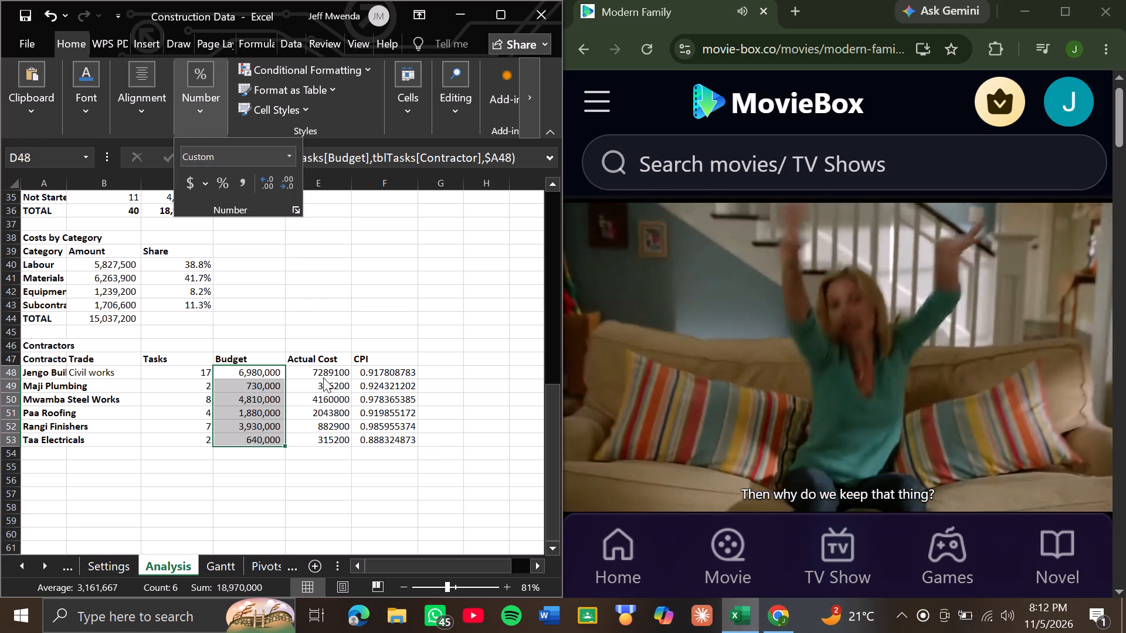
Format the contractors' Actual Cost values in E48:E53 with comma style and no decimal places.
{"action": "left_click", "coordinate": [323, 377]}
{"action": "left_click_drag", "start_coordinate": [327, 370], "coordinate": [327, 428]}
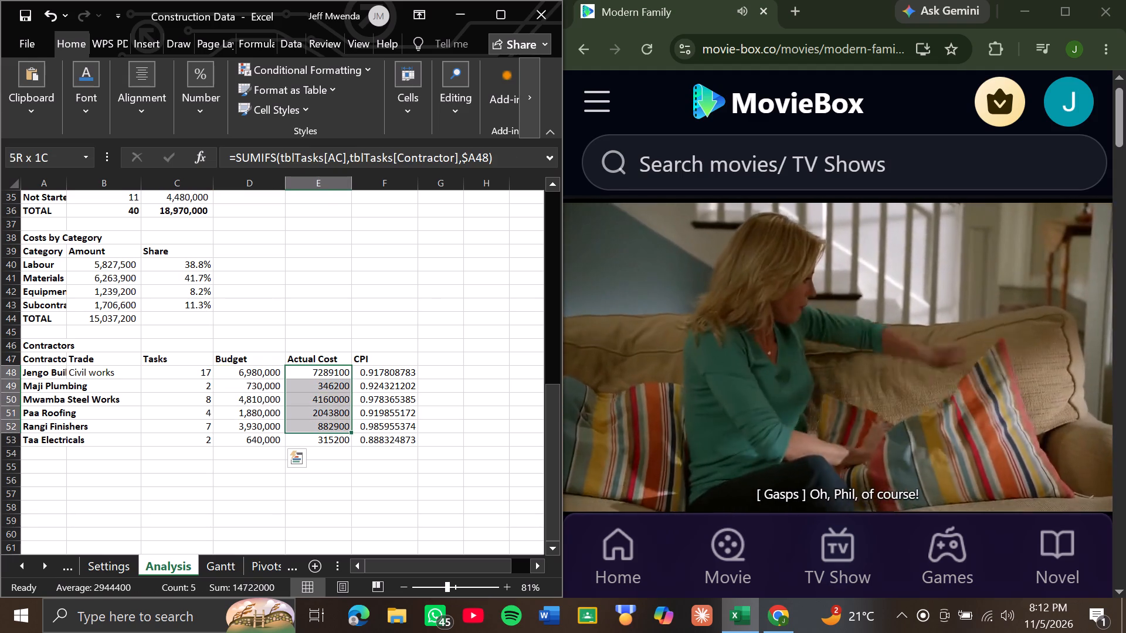
{"action": "left_click_drag", "start_coordinate": [327, 428], "coordinate": [328, 433]}
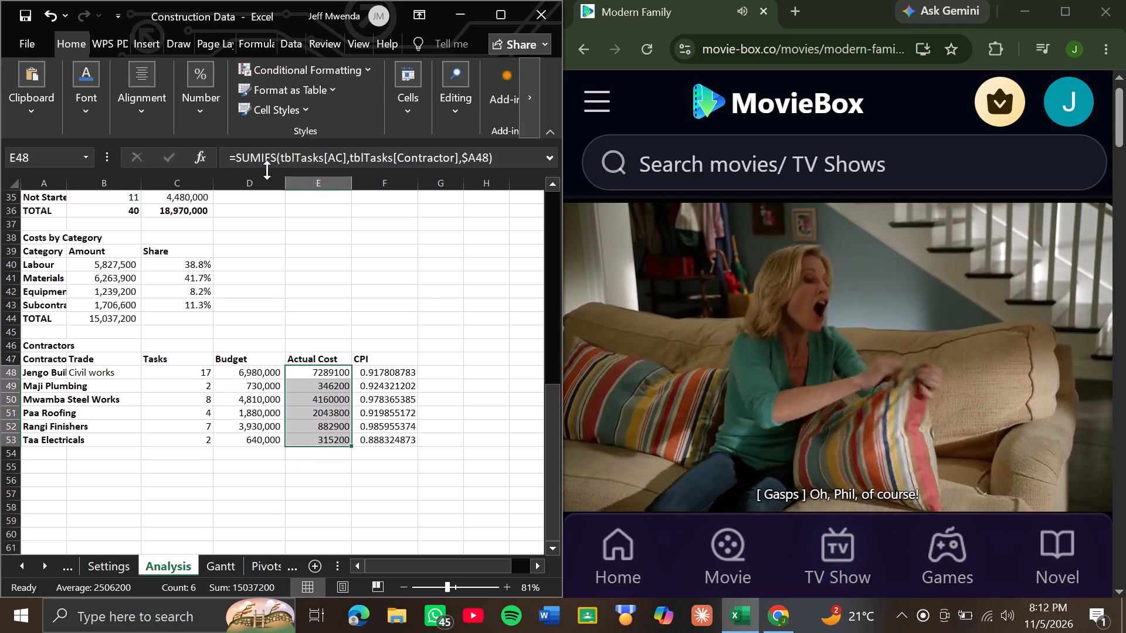
{"action": "left_click", "coordinate": [200, 108]}
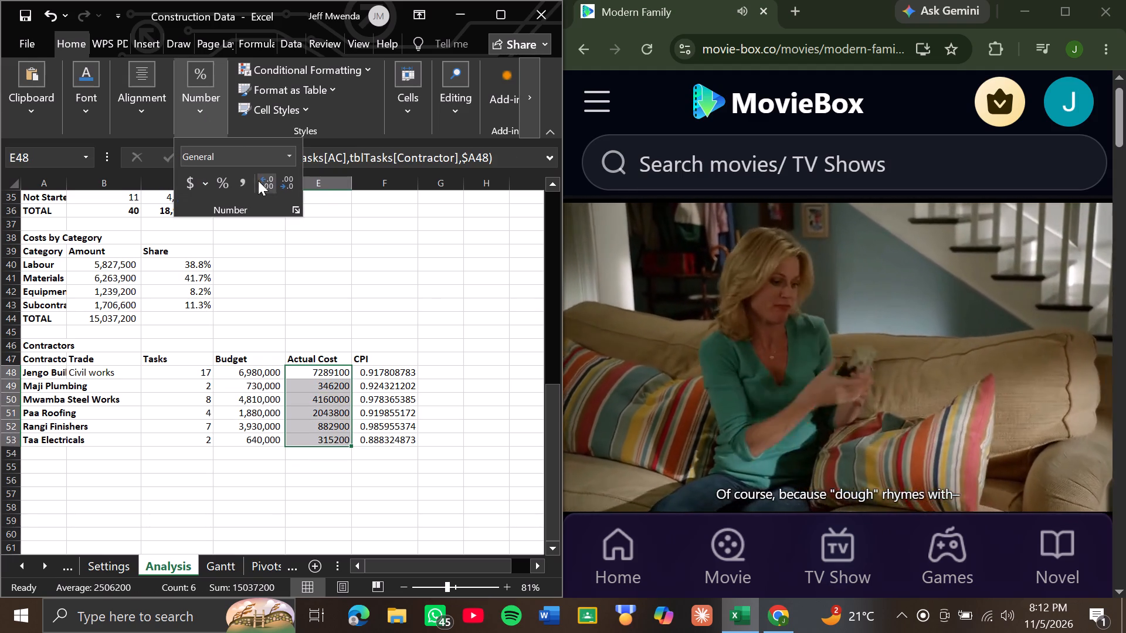
{"action": "left_click", "coordinate": [238, 183]}
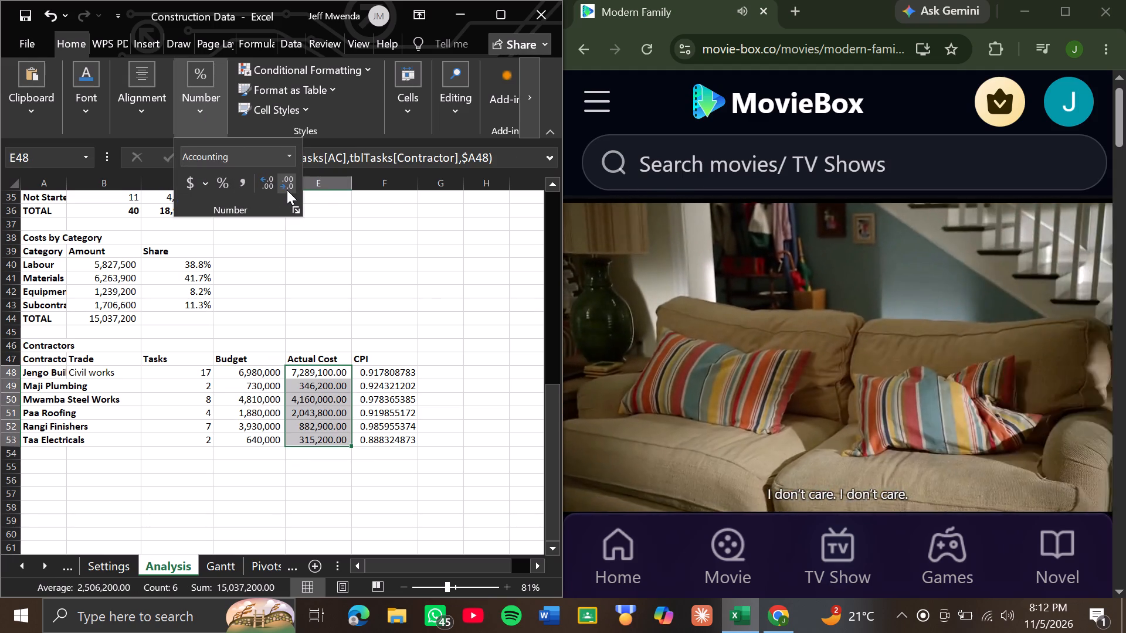
{"action": "left_click", "coordinate": [287, 189]}
{"action": "left_click", "coordinate": [287, 189]}
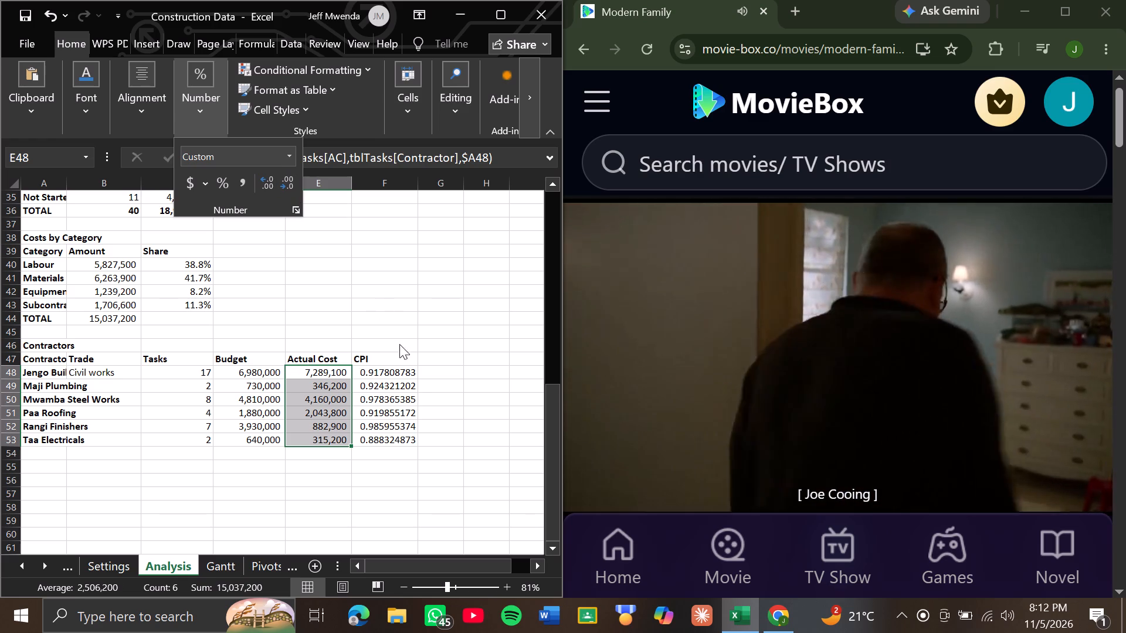
Reduce the contractors' CPI values in F48:F53 to two decimal places.
{"action": "left_click", "coordinate": [394, 368]}
{"action": "left_click_drag", "start_coordinate": [394, 368], "coordinate": [395, 369]}
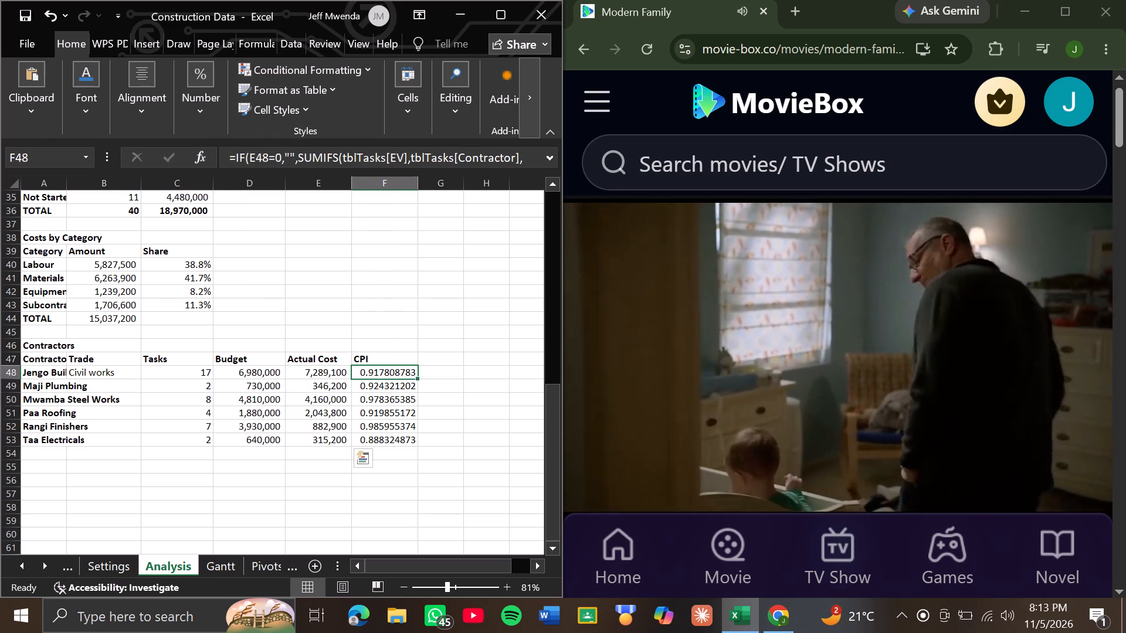
{"action": "left_click_drag", "start_coordinate": [395, 369], "coordinate": [396, 440]}
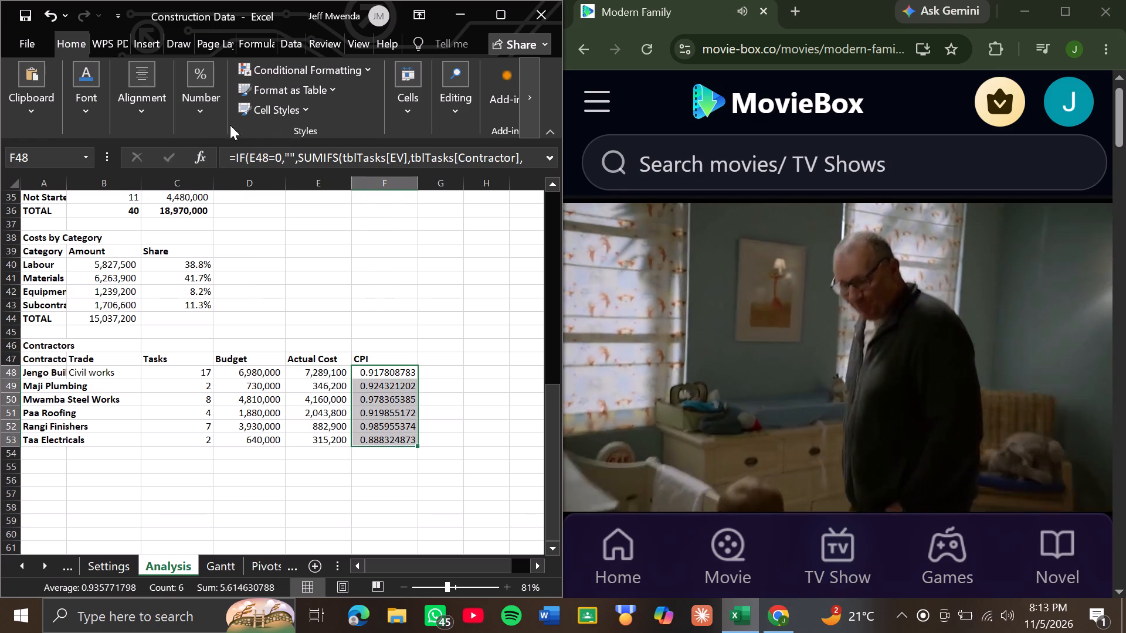
{"action": "left_click", "coordinate": [212, 105]}
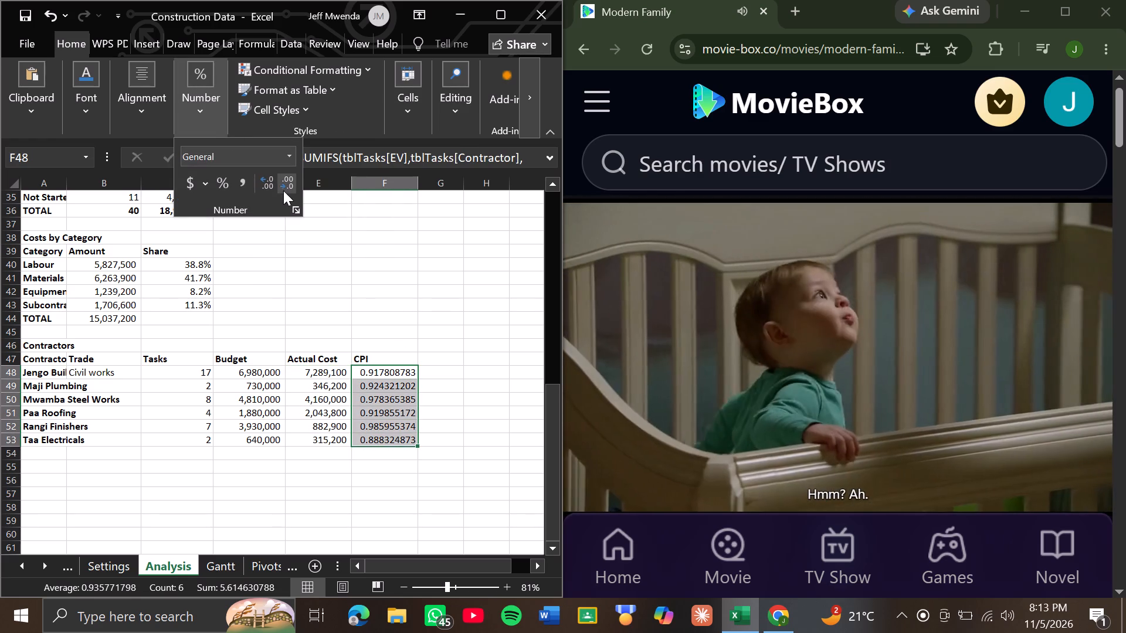
{"action": "left_click", "coordinate": [283, 190]}
{"action": "triple_click", "coordinate": [283, 190]}
{"action": "triple_click", "coordinate": [283, 190]}
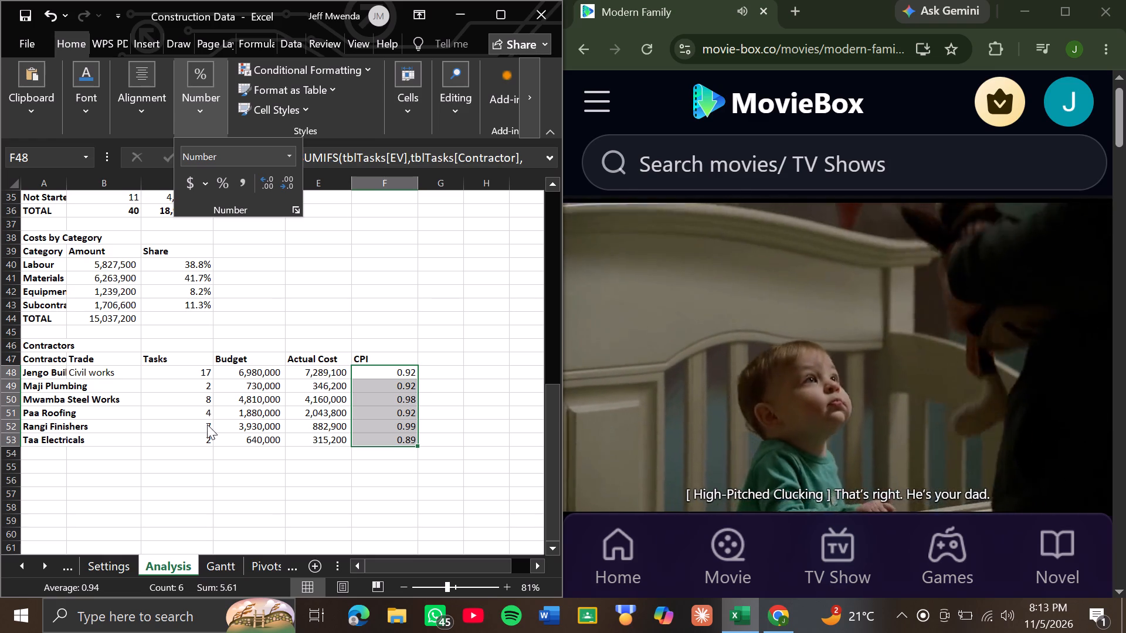
{"action": "left_click", "coordinate": [318, 430]}
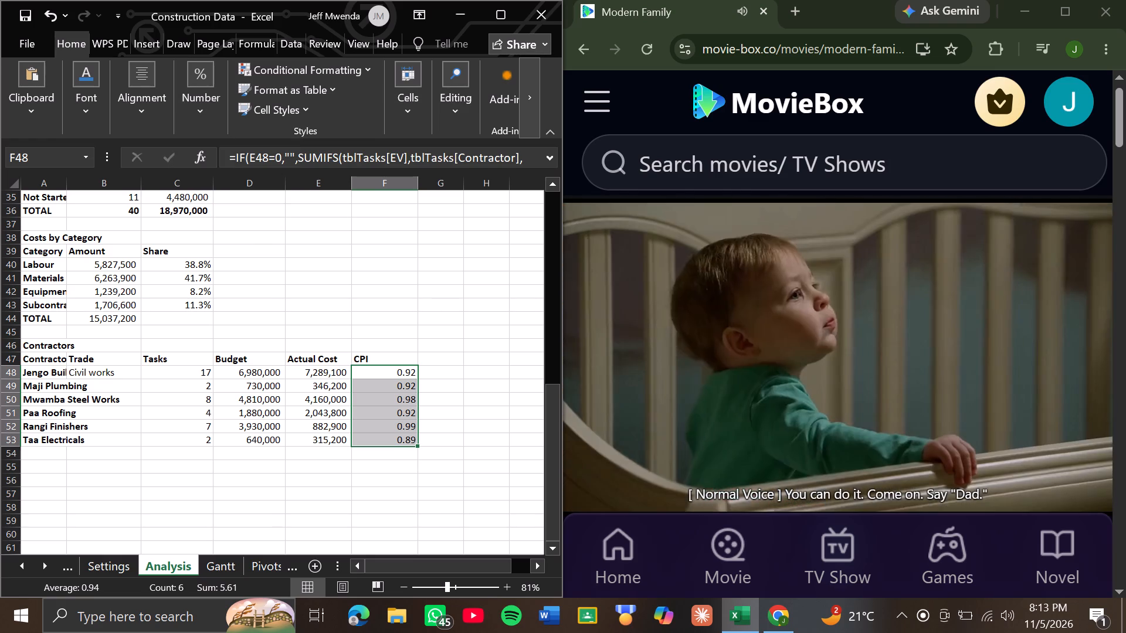
Fill the Trade lookup formula from B48 down to B53 for the remaining contractors.
{"action": "left_click", "coordinate": [128, 438]}
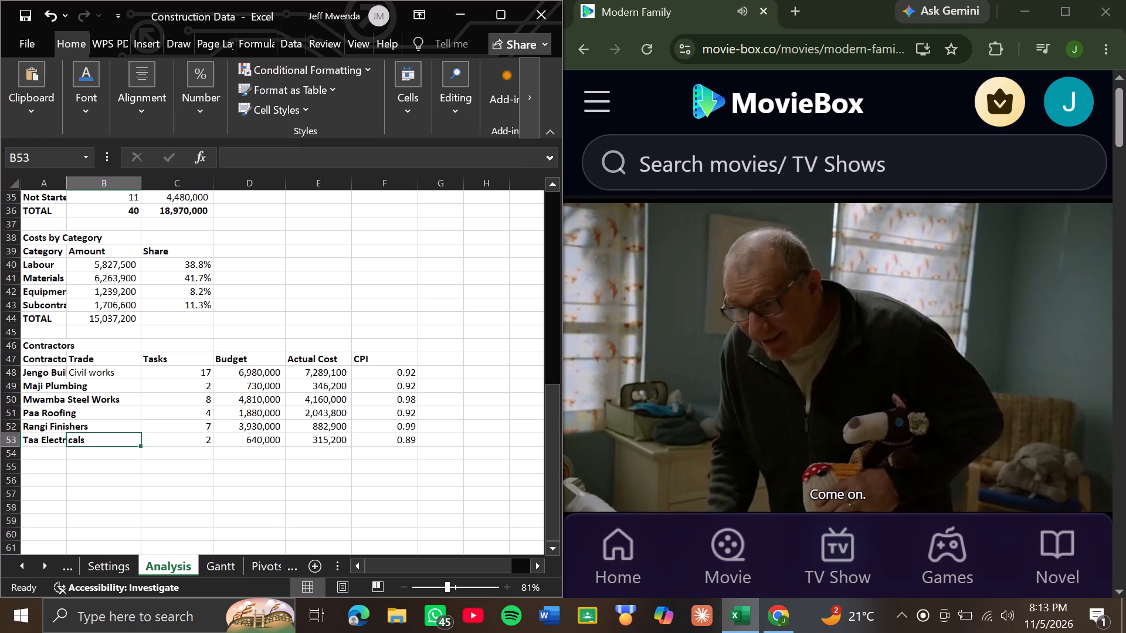
{"action": "left_click", "coordinate": [94, 374]}
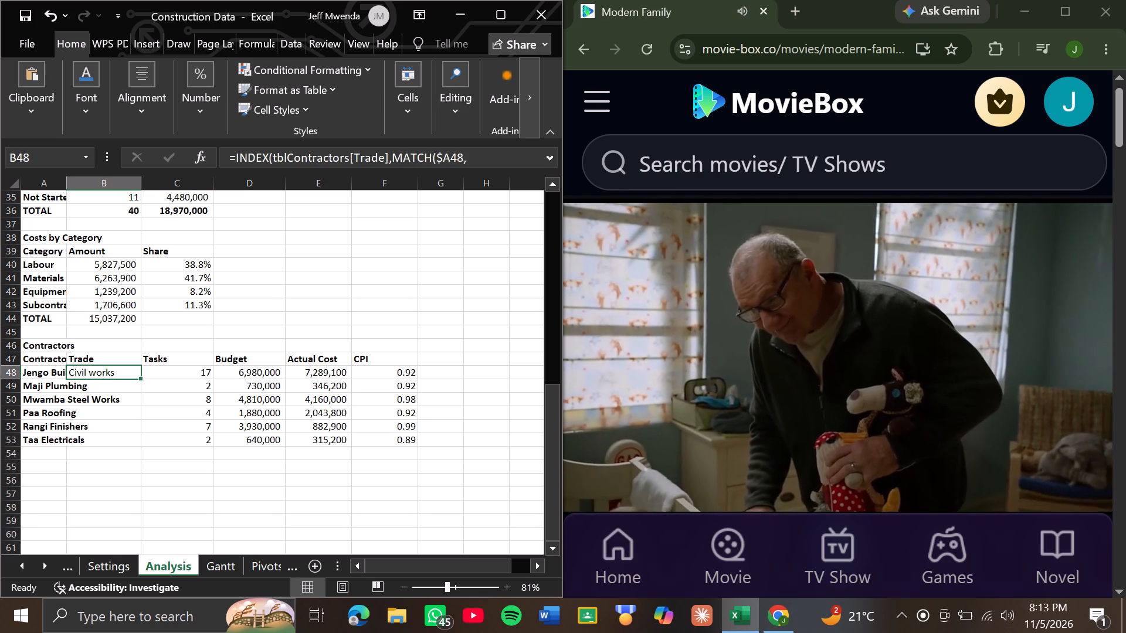
{"action": "left_click_drag", "start_coordinate": [138, 378], "coordinate": [133, 445]}
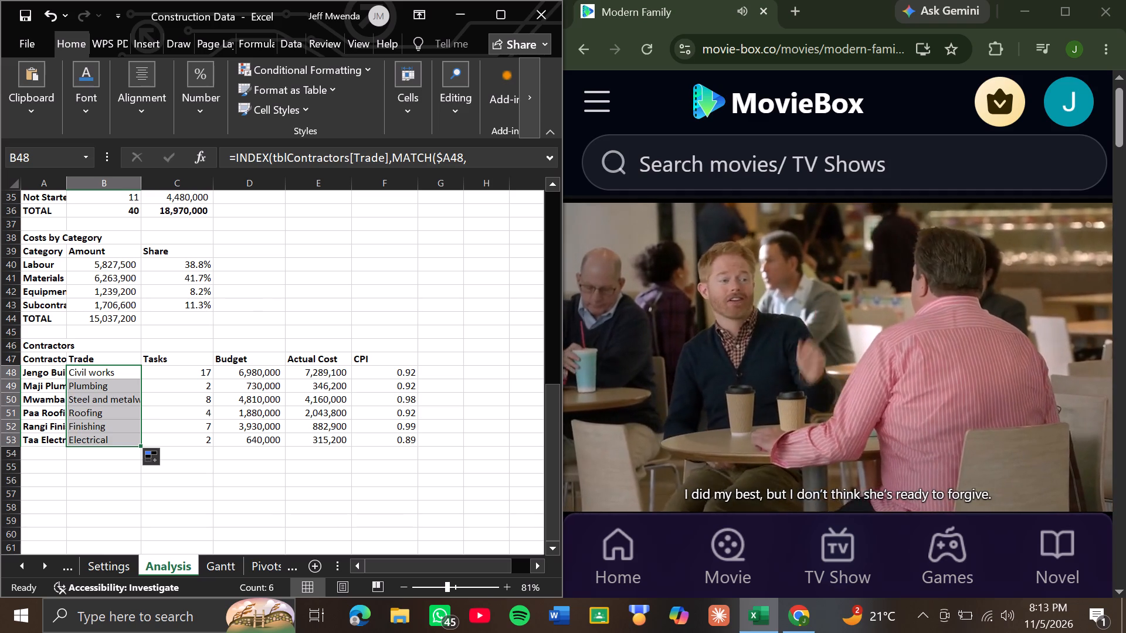
Enter the bold section heading S-CURVE DATA in A55, below the Contractors table.
{"action": "left_click", "coordinate": [80, 470]}
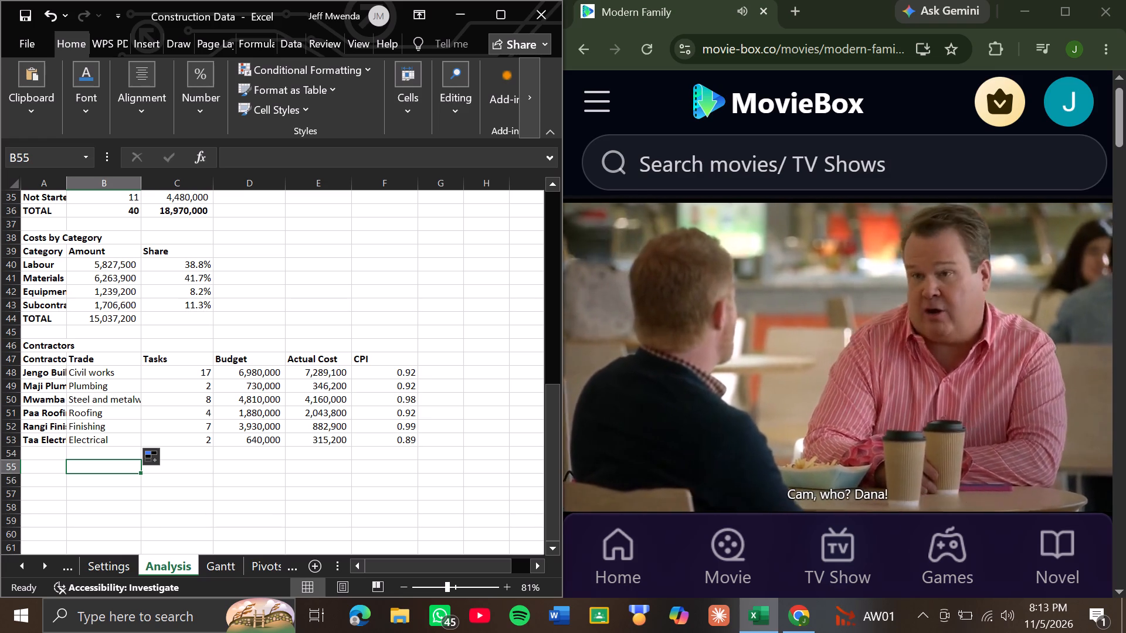
{"action": "key", "text": "Left"}
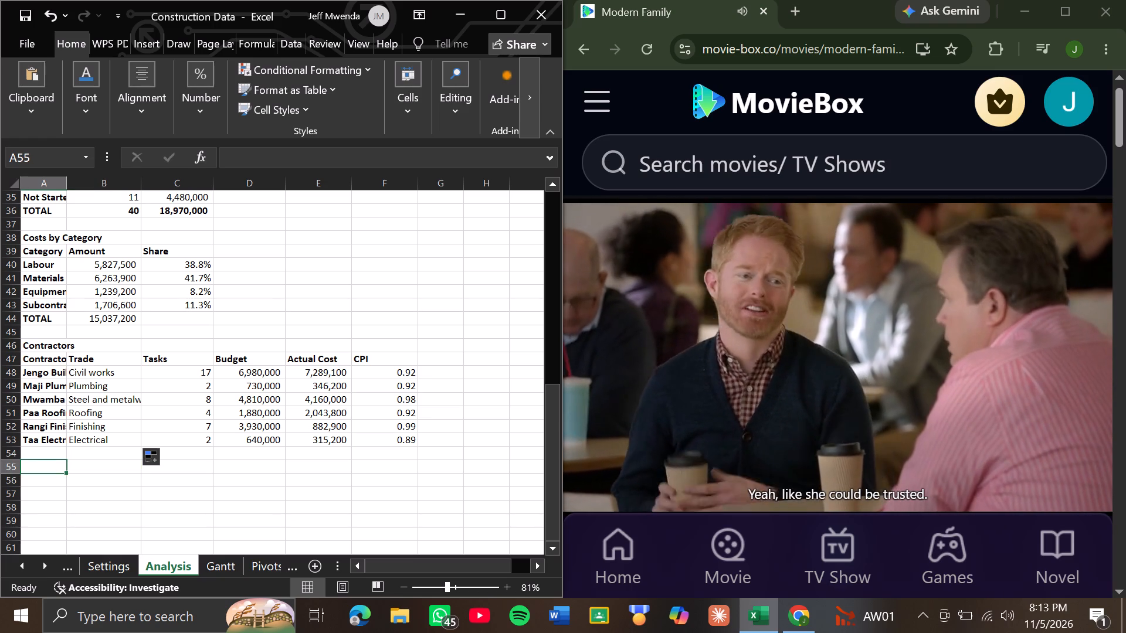
{"action": "key", "text": "ctrl+b"}
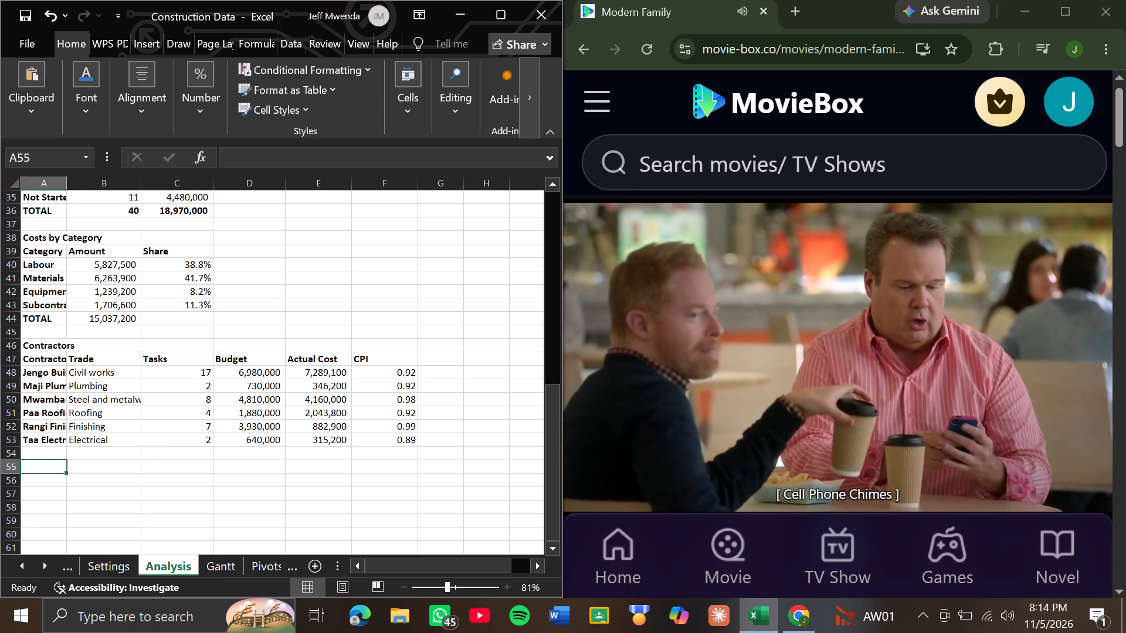
{"action": "key", "text": "s"}
{"action": "key", "text": "minus"}
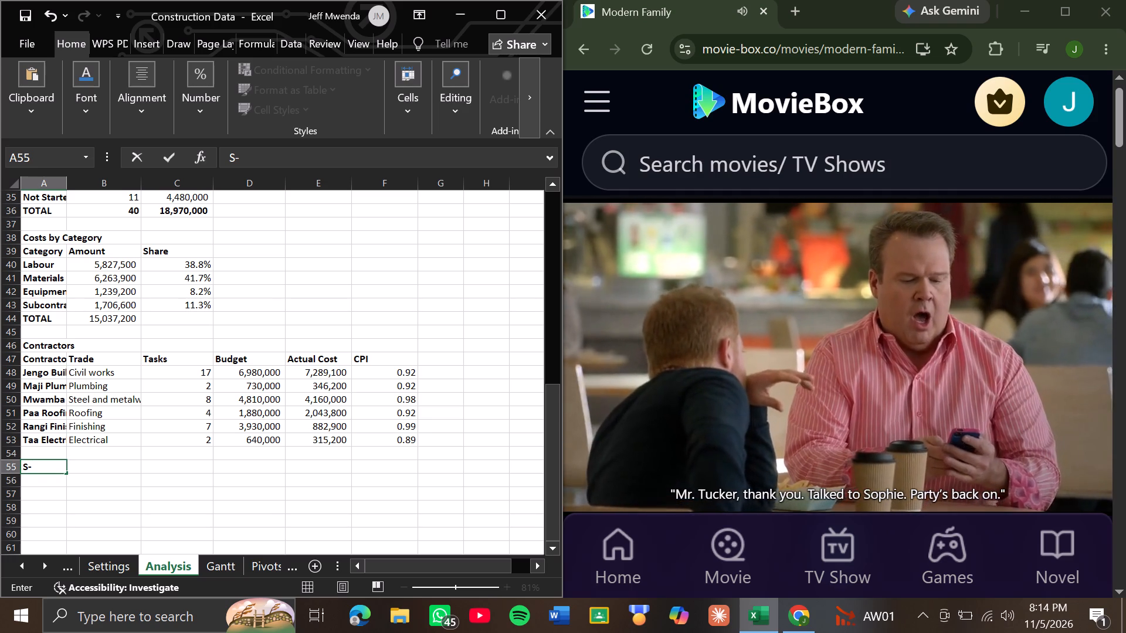
{"action": "type", "text": "CURVE"}
{"action": "key", "text": "space"}
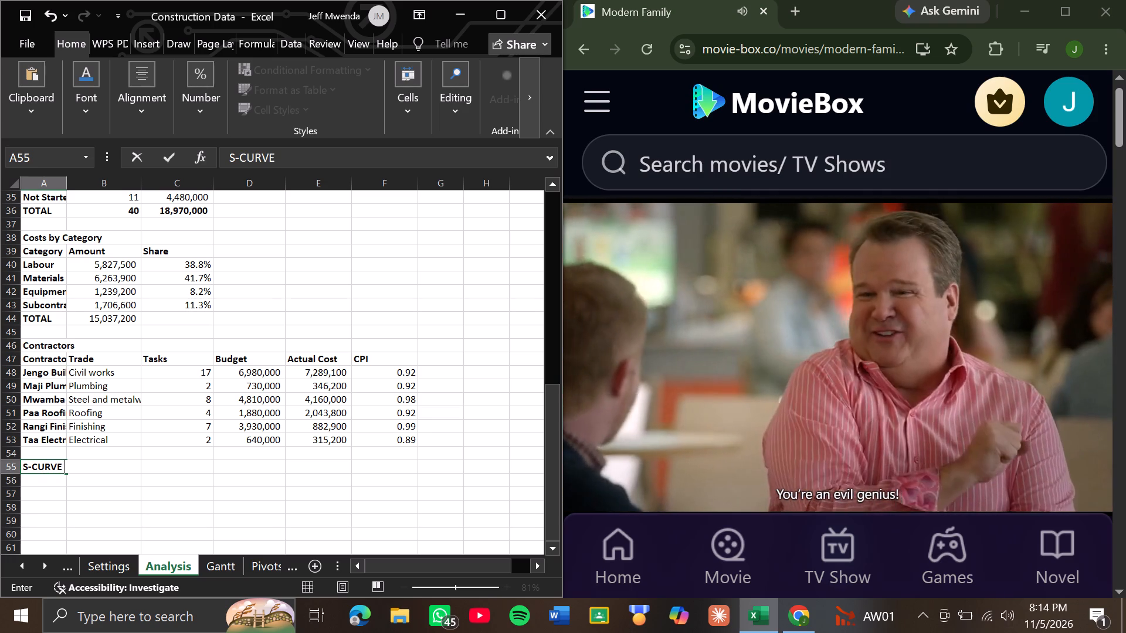
{"action": "type", "text": "DATA"}
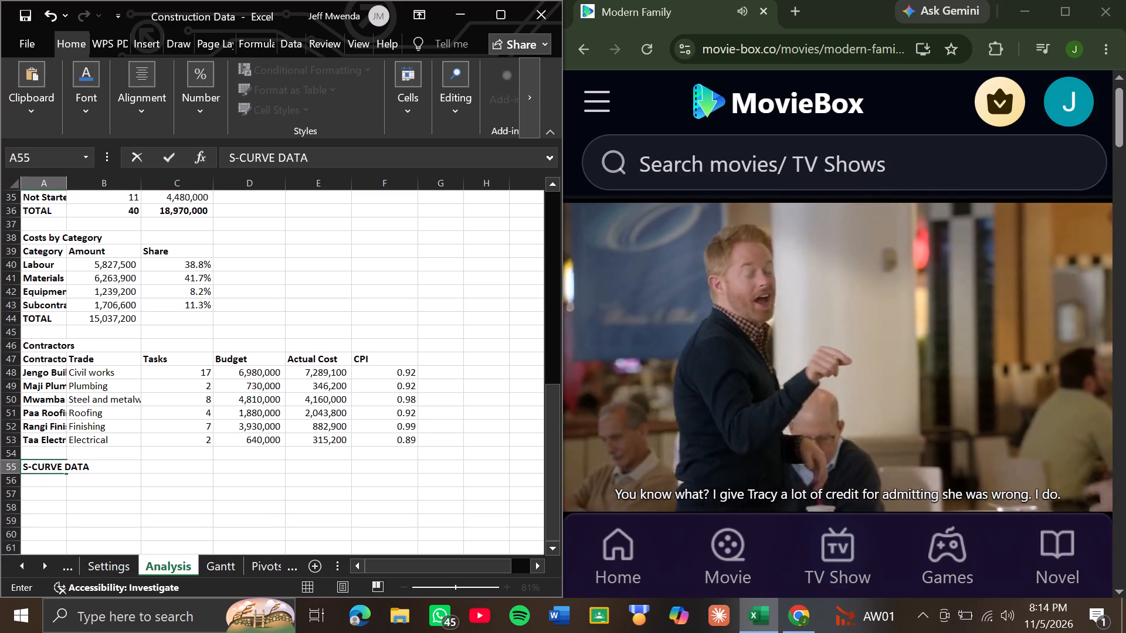
{"action": "key", "text": "Down"}
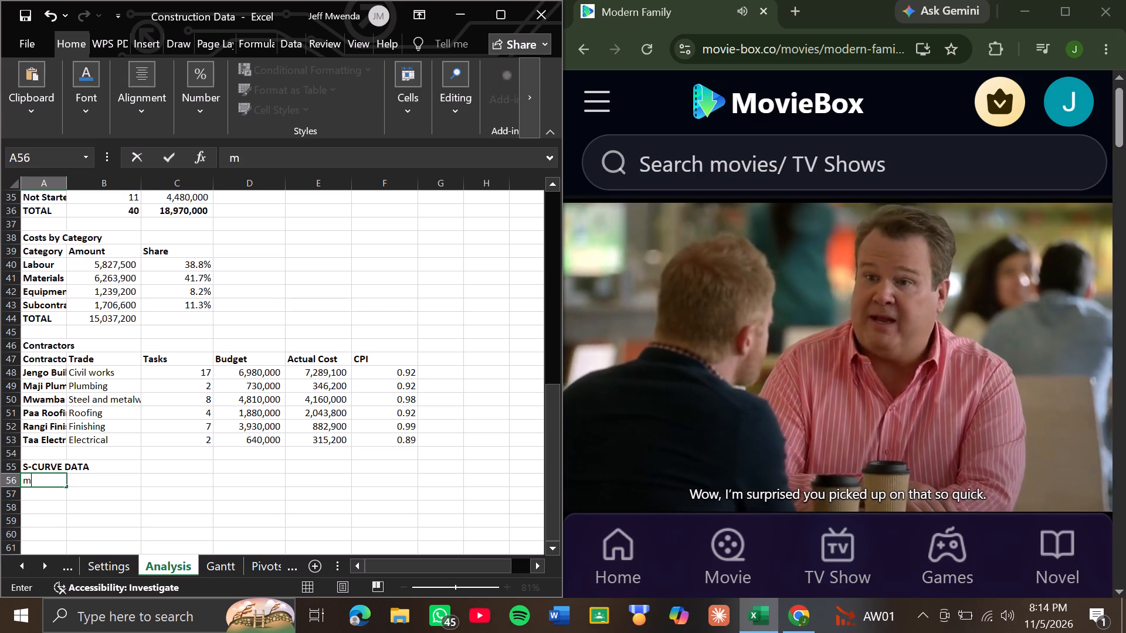
Enter the S-curve column headers Month End, Planned Cumulative and Actual Cumulative in A56:C56.
{"action": "key", "text": "o"}
{"action": "key", "text": "BackSpace"}
{"action": "key", "text": "BackSpace"}
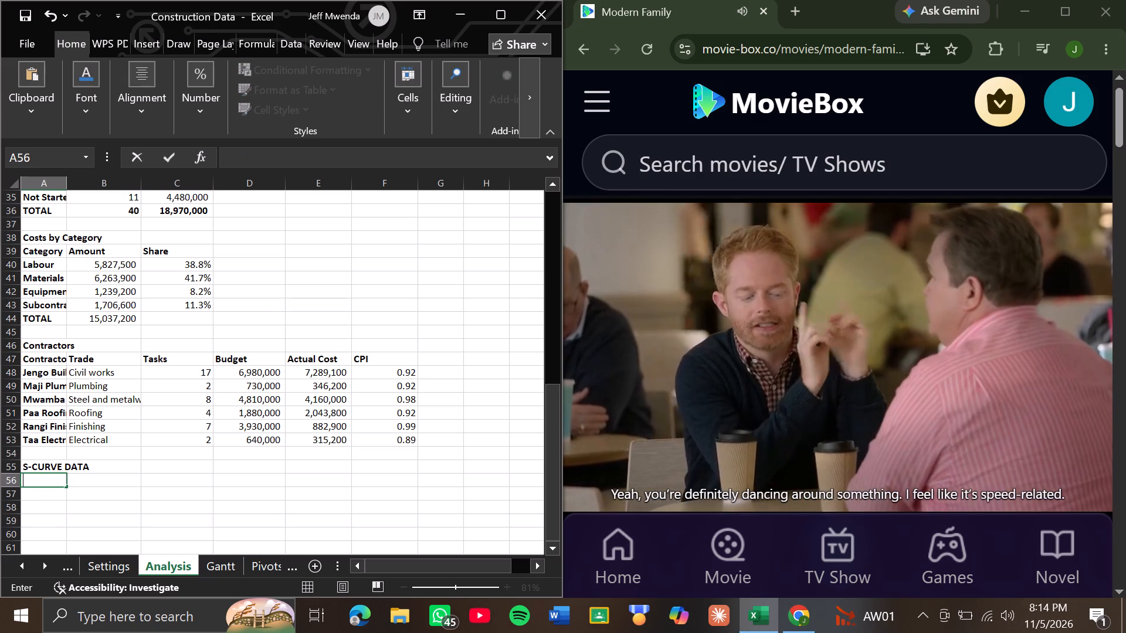
{"action": "key", "text": "m"}
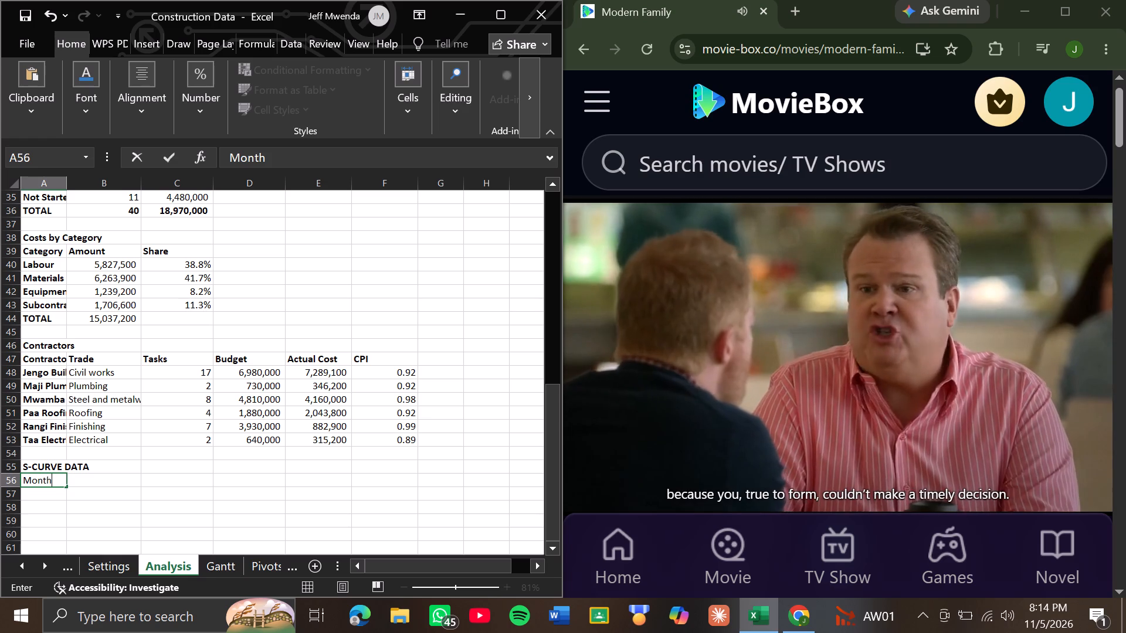
{"action": "key", "text": "space"}
{"action": "key", "text": "e"}
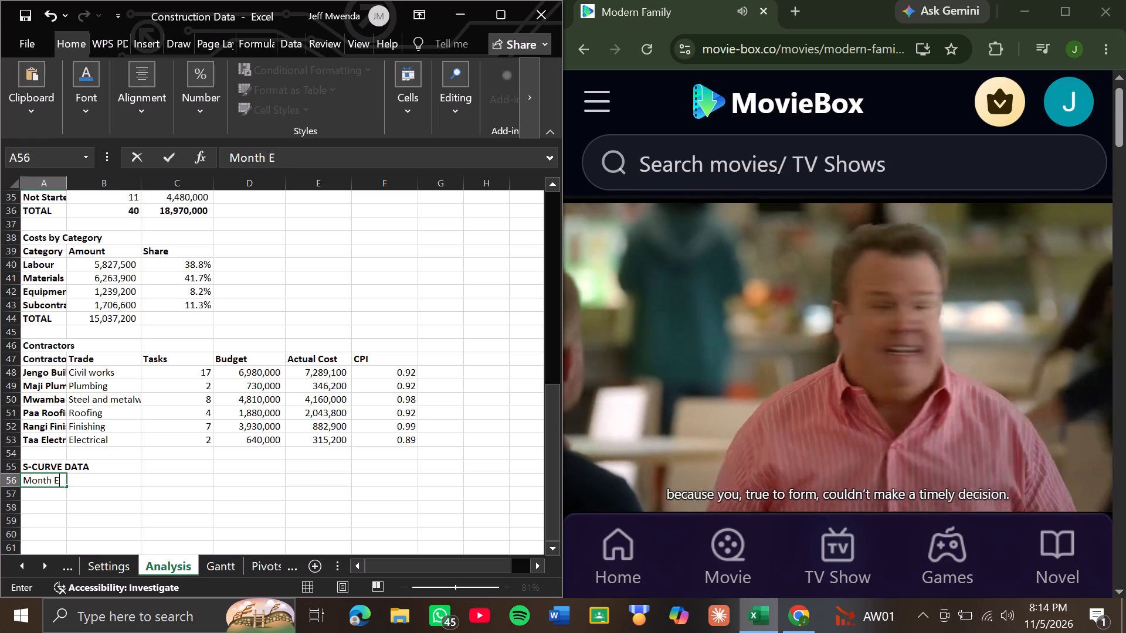
{"action": "type", "text": "nd"}
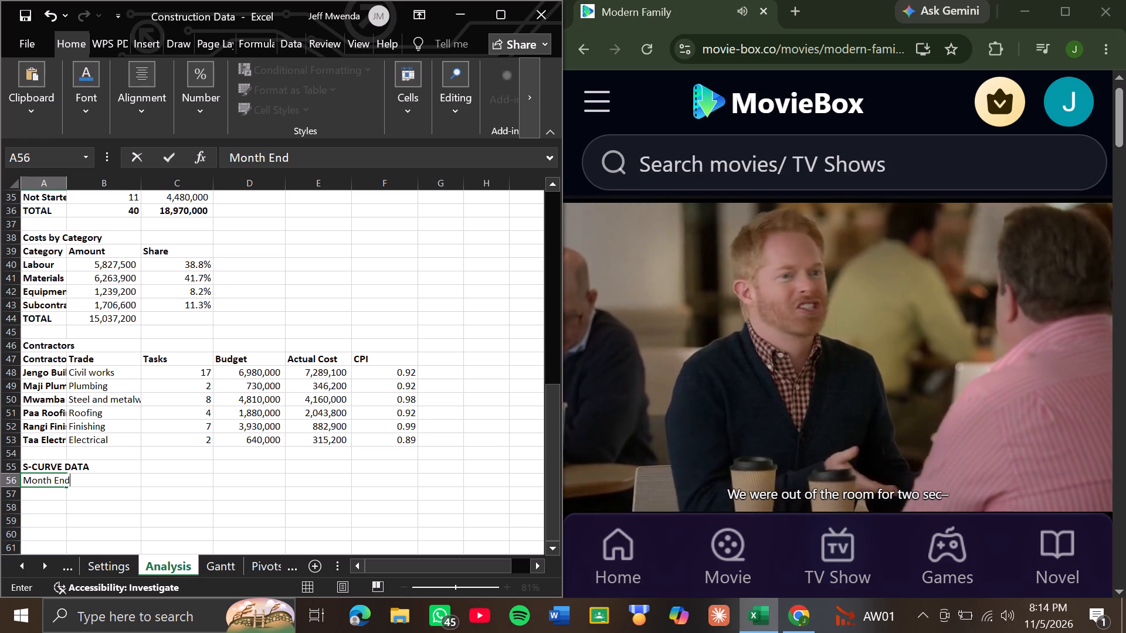
{"action": "key", "text": "Right"}
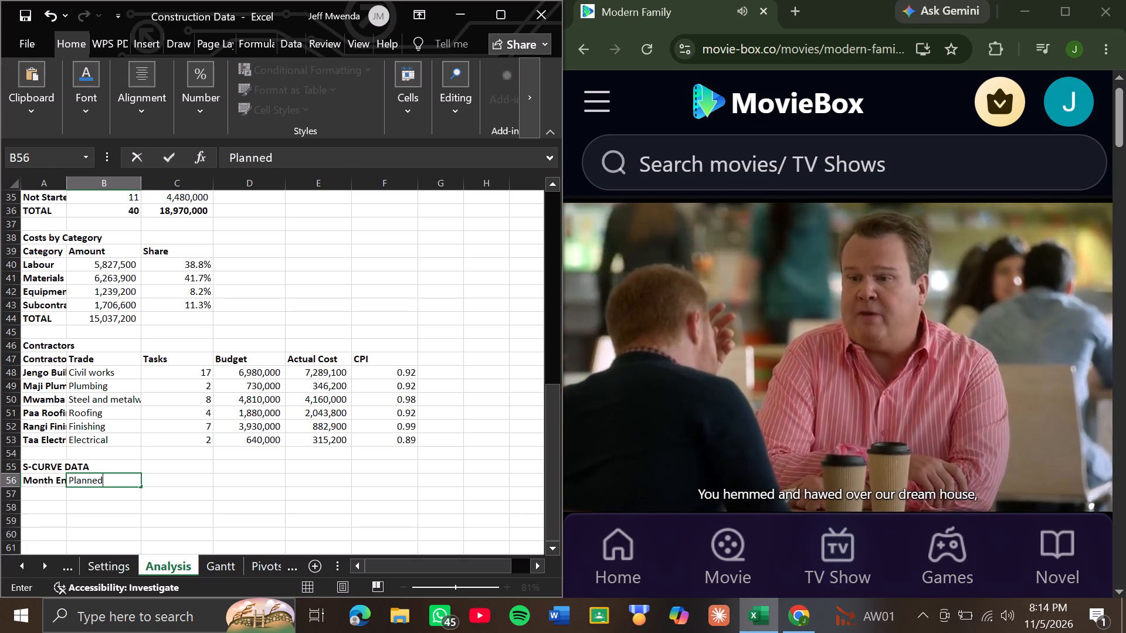
{"action": "type", "text": "umu"}
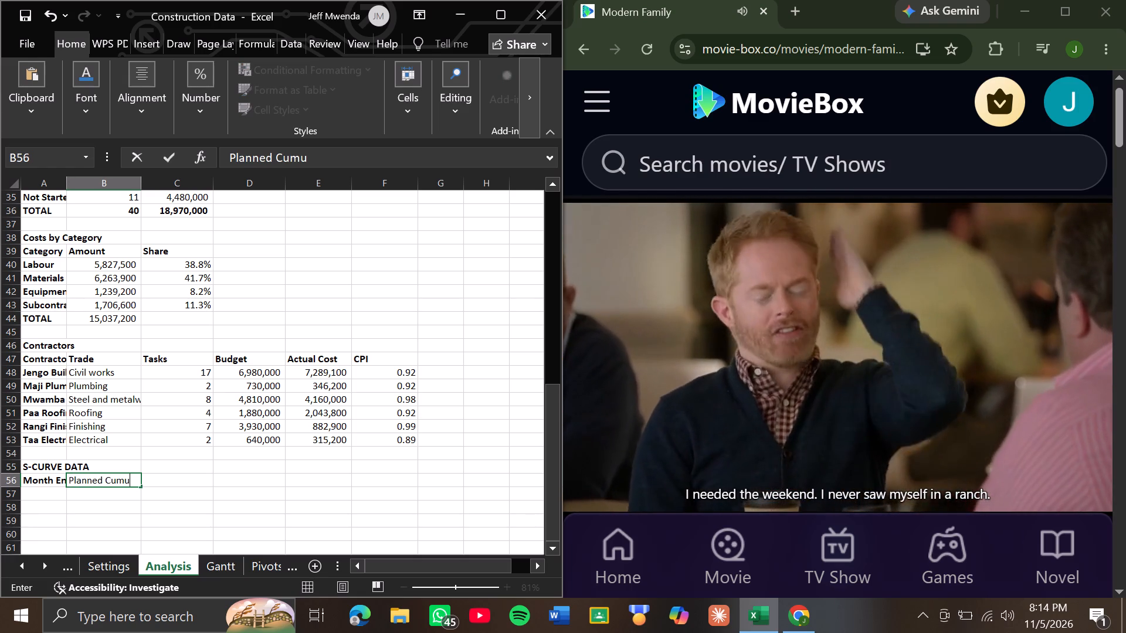
{"action": "type", "text": "lative"}
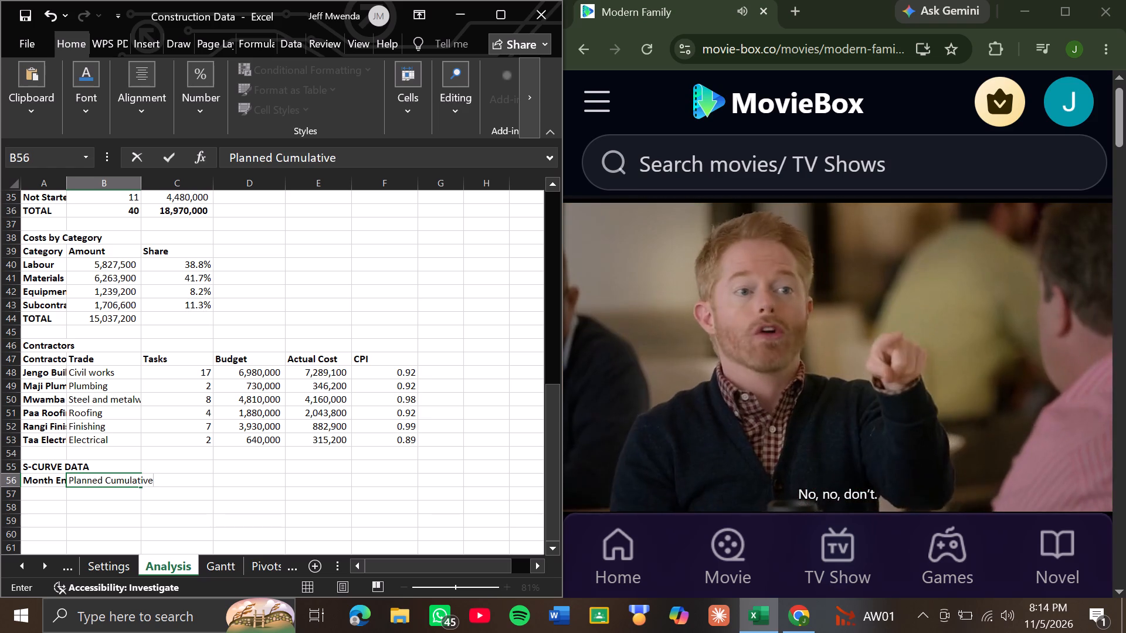
{"action": "key", "text": "Right"}
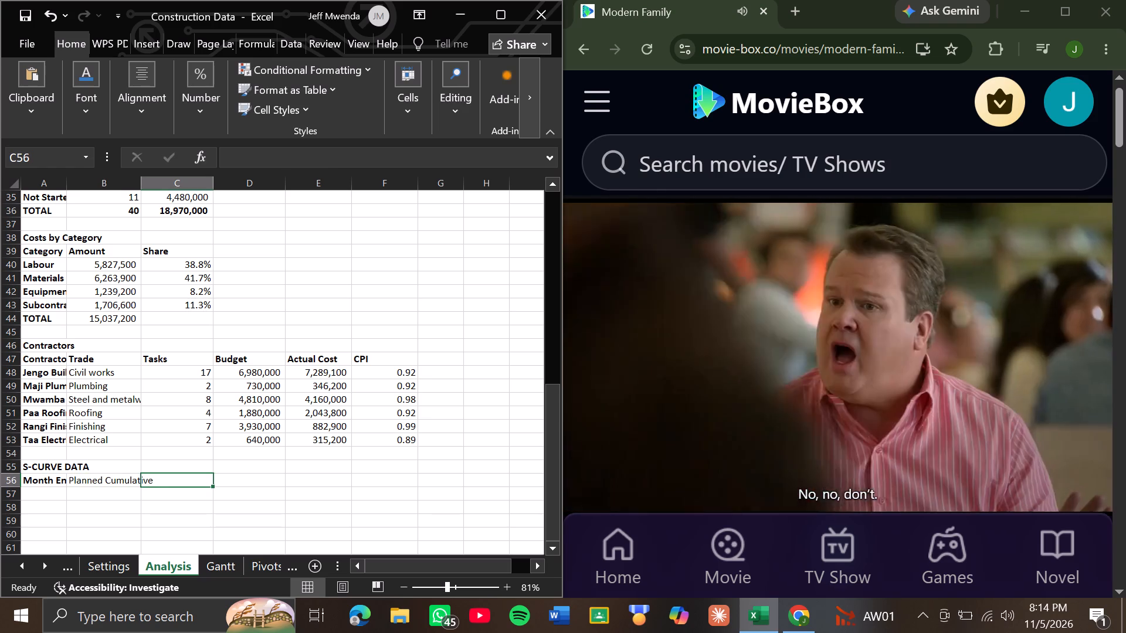
{"action": "key", "text": "a"}
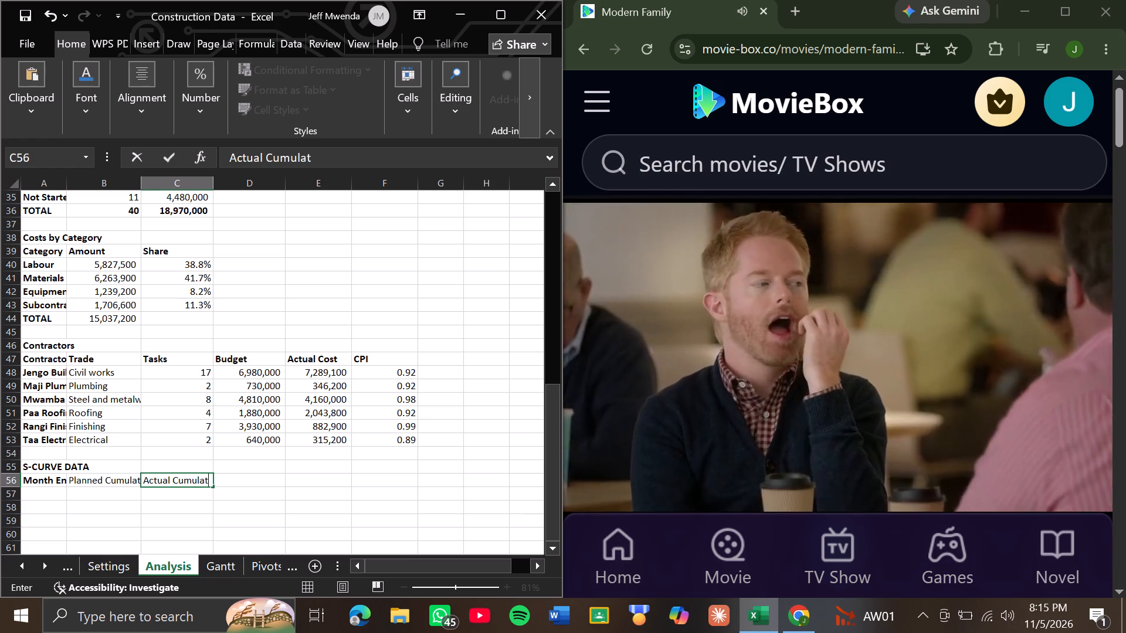
{"action": "key", "text": "i"}
{"action": "type", "text": "ve"}
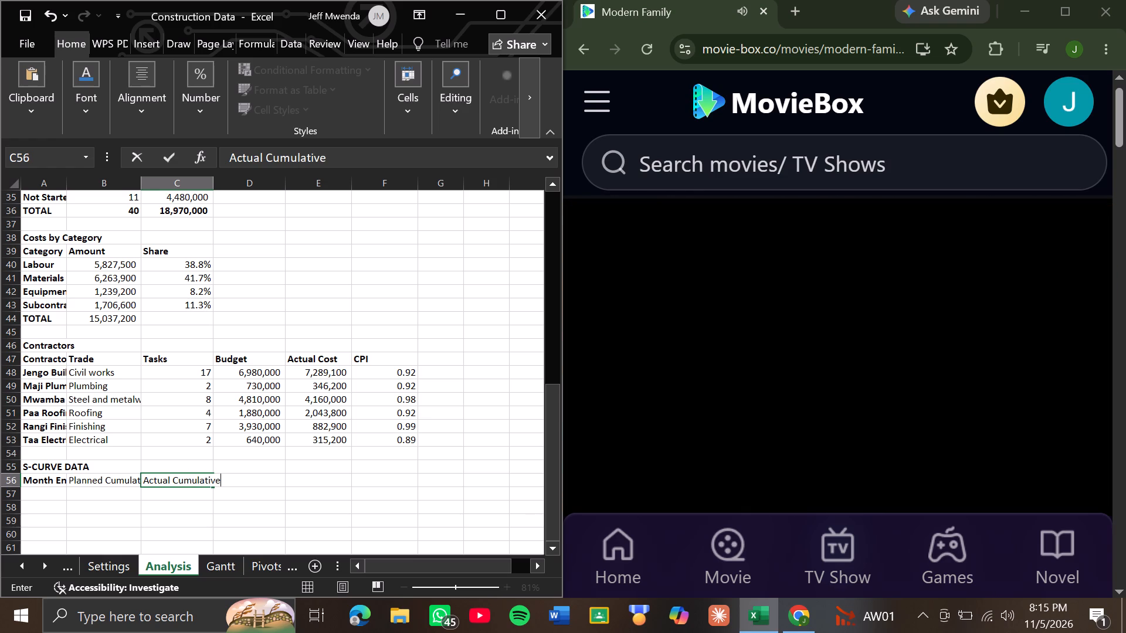
Make the Planned Cumulative and Actual Cumulative headers in B56 and C56 bold.
{"action": "key", "text": "ctrl+b"}
{"action": "key", "text": "Left"}
{"action": "key", "text": "ctrl+b"}
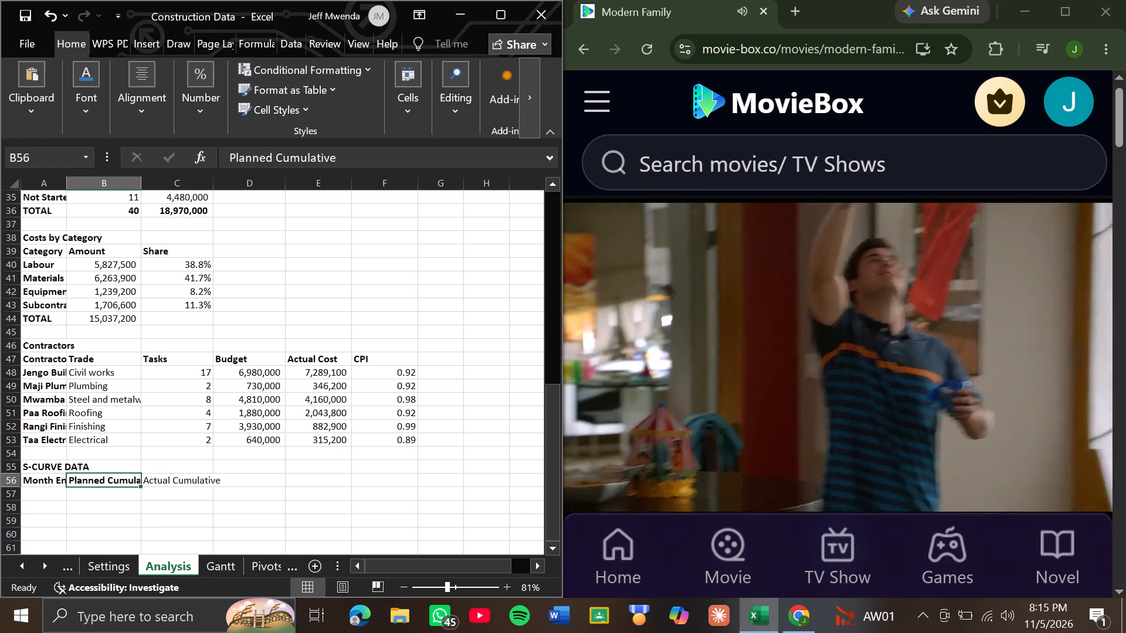
{"action": "key", "text": "Right"}
{"action": "key", "text": "ctrl+b"}
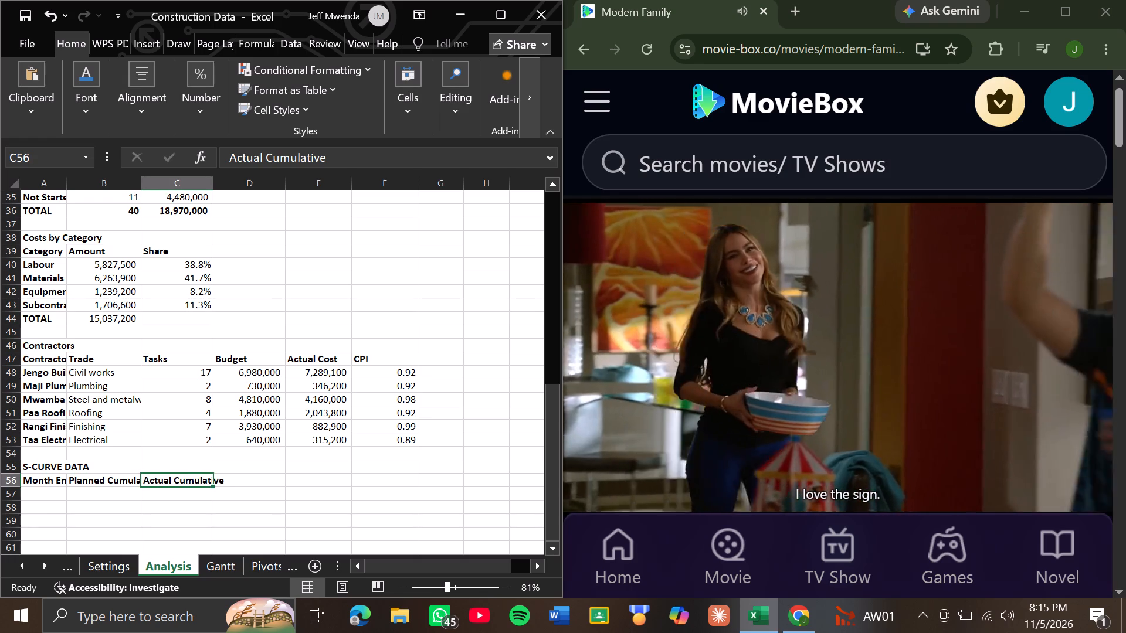
Select A57, the first data cell under the Month End header.
{"action": "key", "text": "Down"}
{"action": "key", "text": "Left"}
{"action": "key", "text": "Left"}
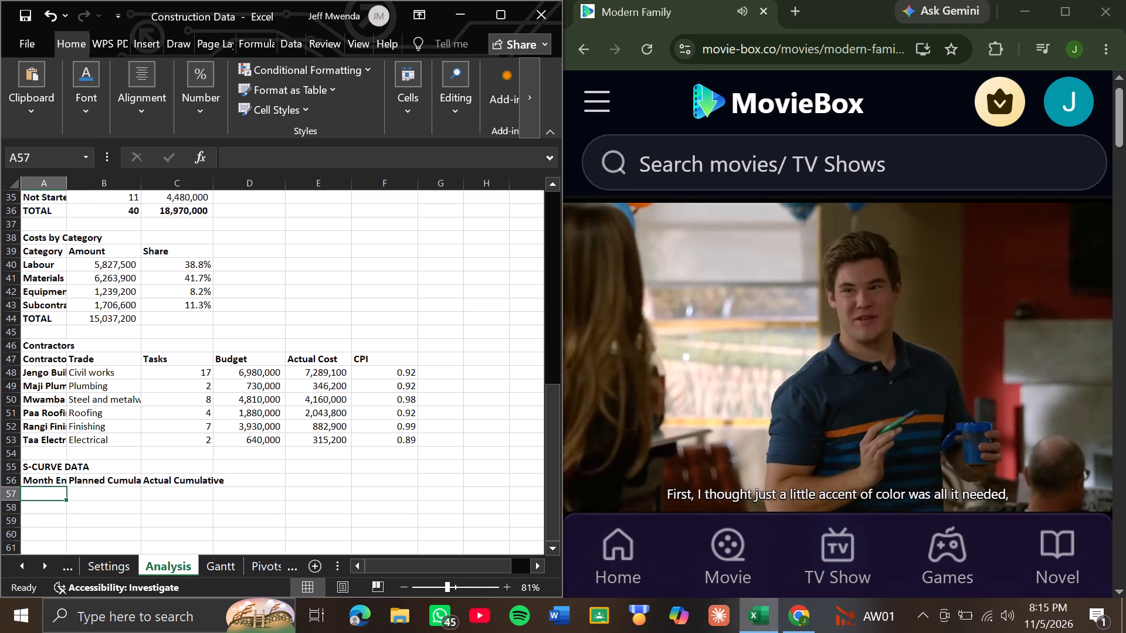
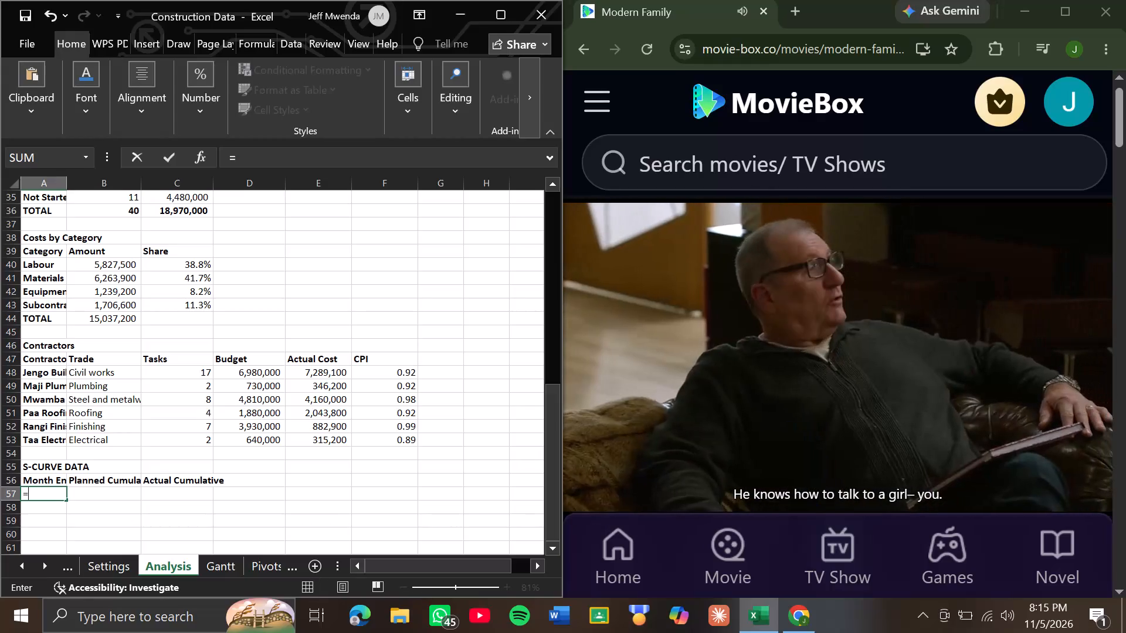
Enter the formula =EOMONTH(Settings!$B$3,0) in A57 as the first month end.
{"action": "type", "text": "EO"}
{"action": "key", "text": "Tab"}
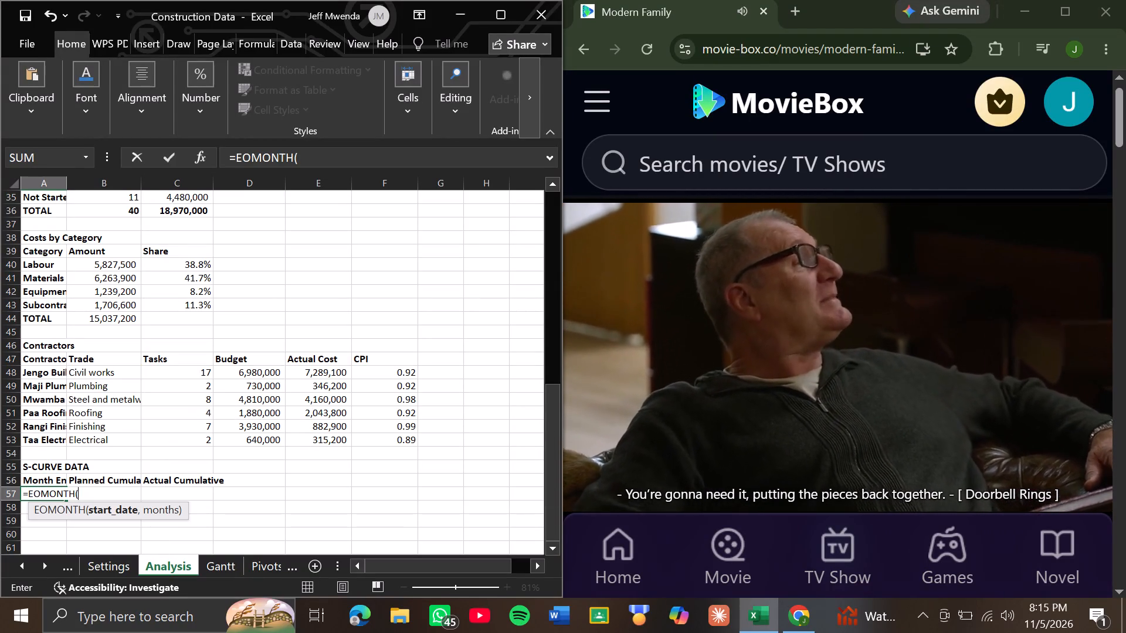
{"action": "key", "text": "s"}
{"action": "type", "text": "ettings"}
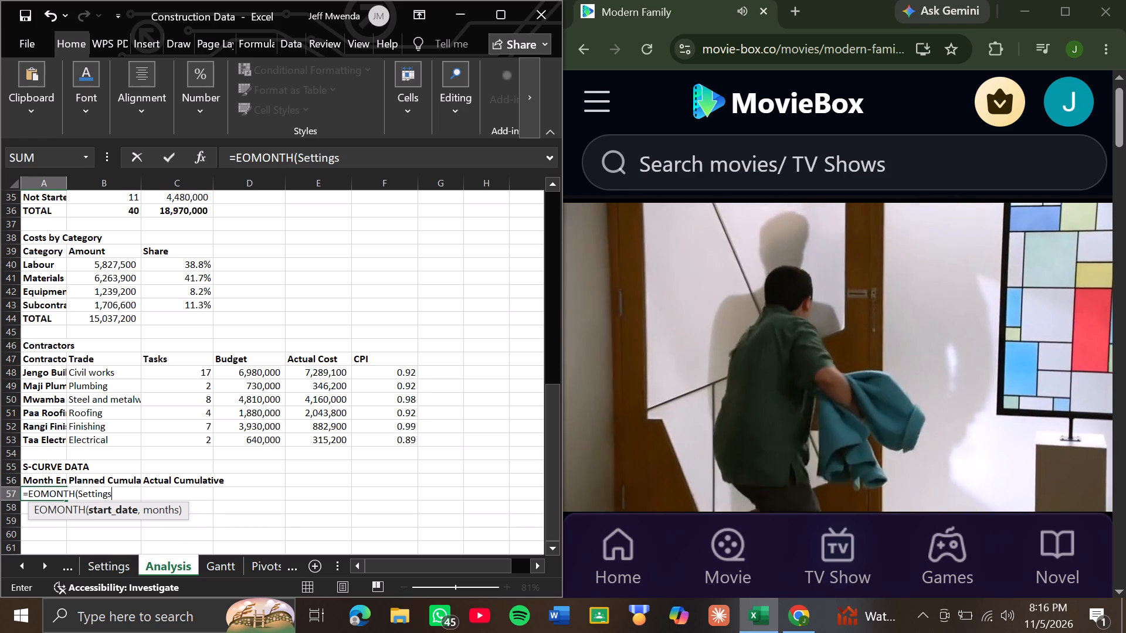
{"action": "key", "text": "shift+exclam"}
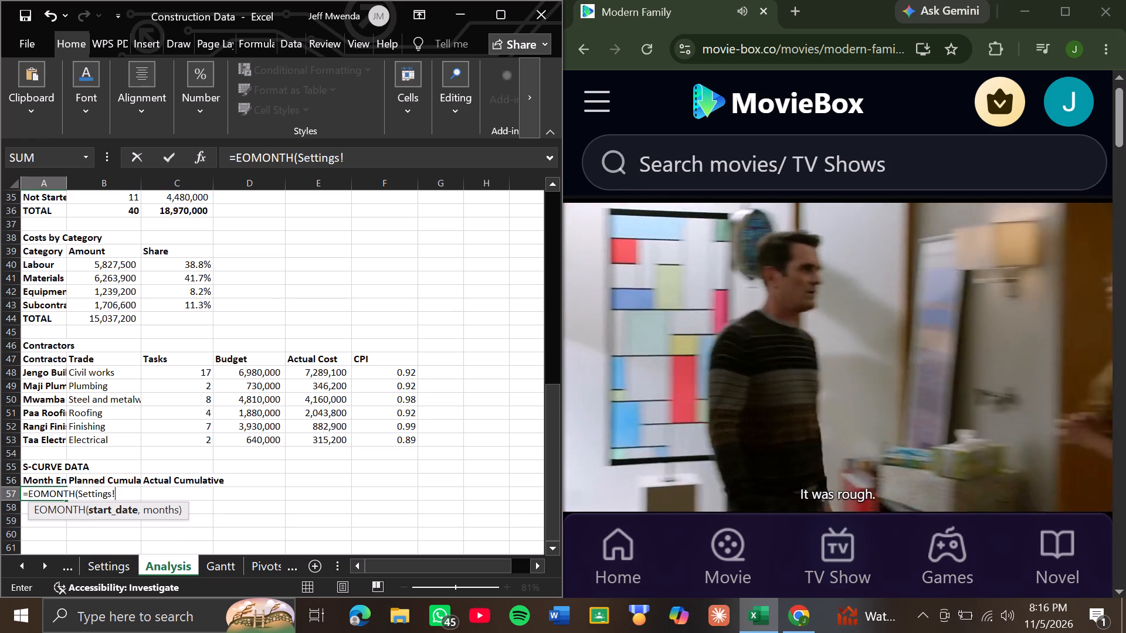
{"action": "key", "text": "shift+dollar"}
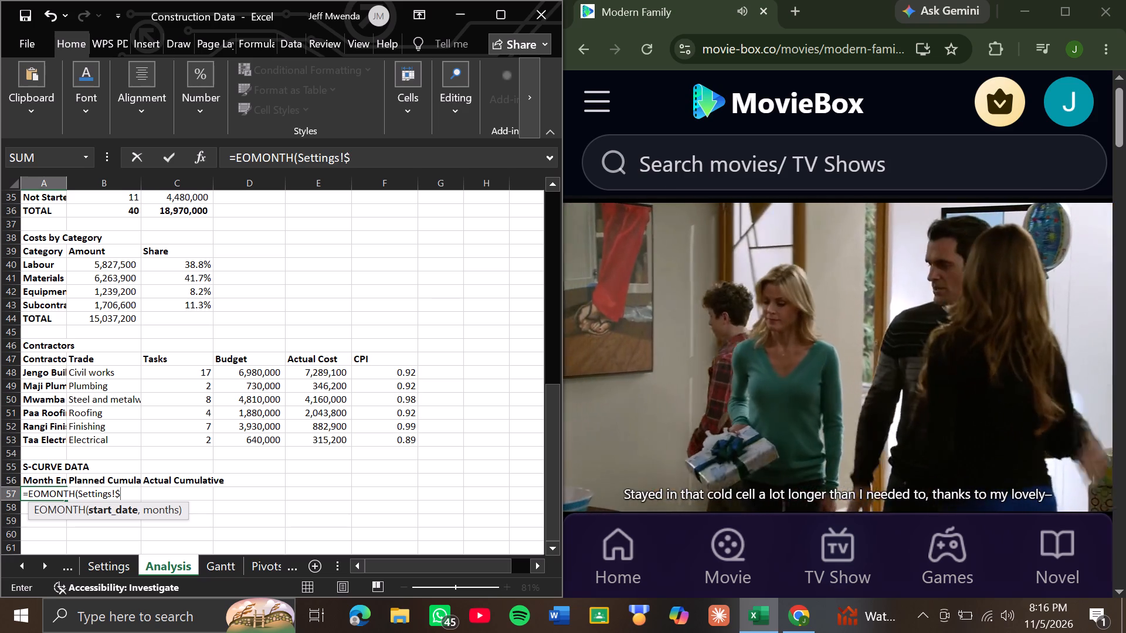
{"action": "key", "text": "b"}
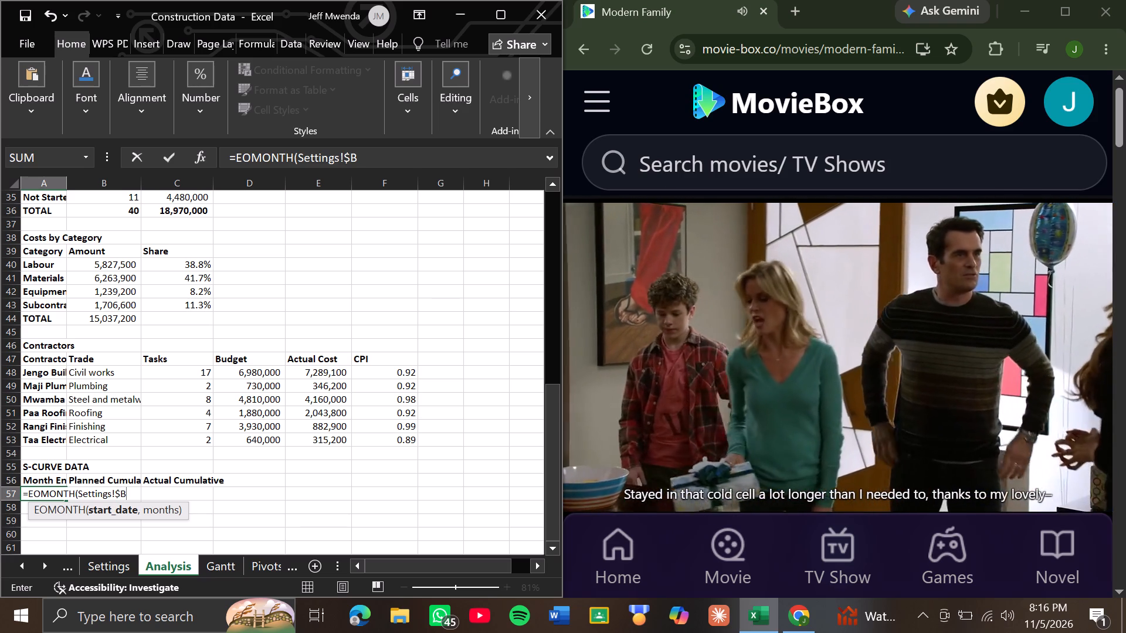
{"action": "key", "text": "shift+dollar"}
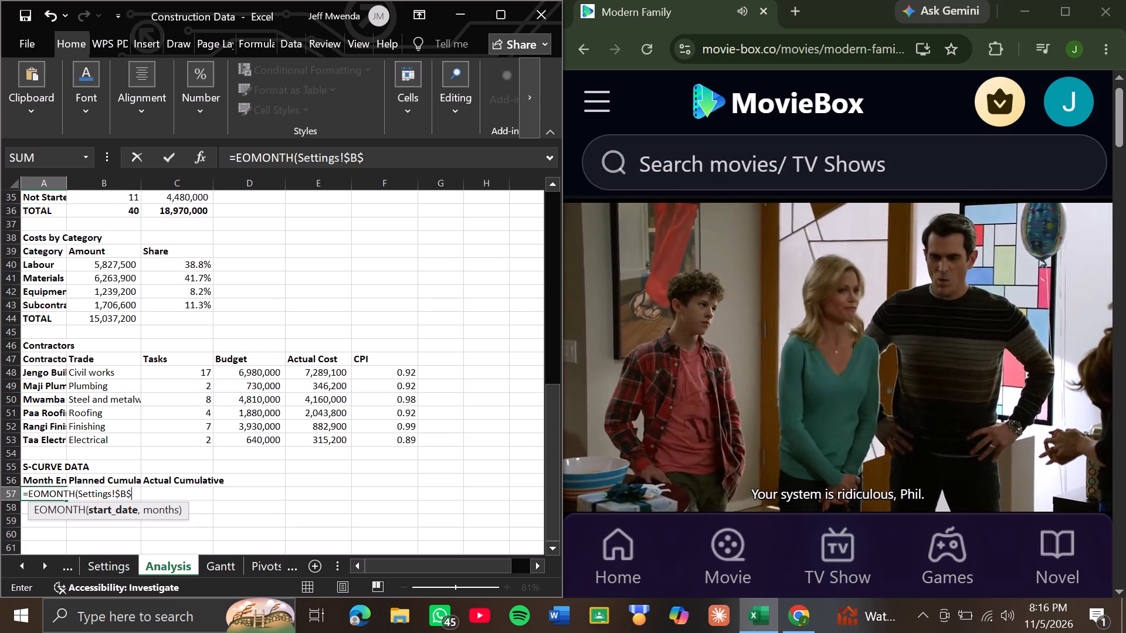
{"action": "key", "text": "3"}
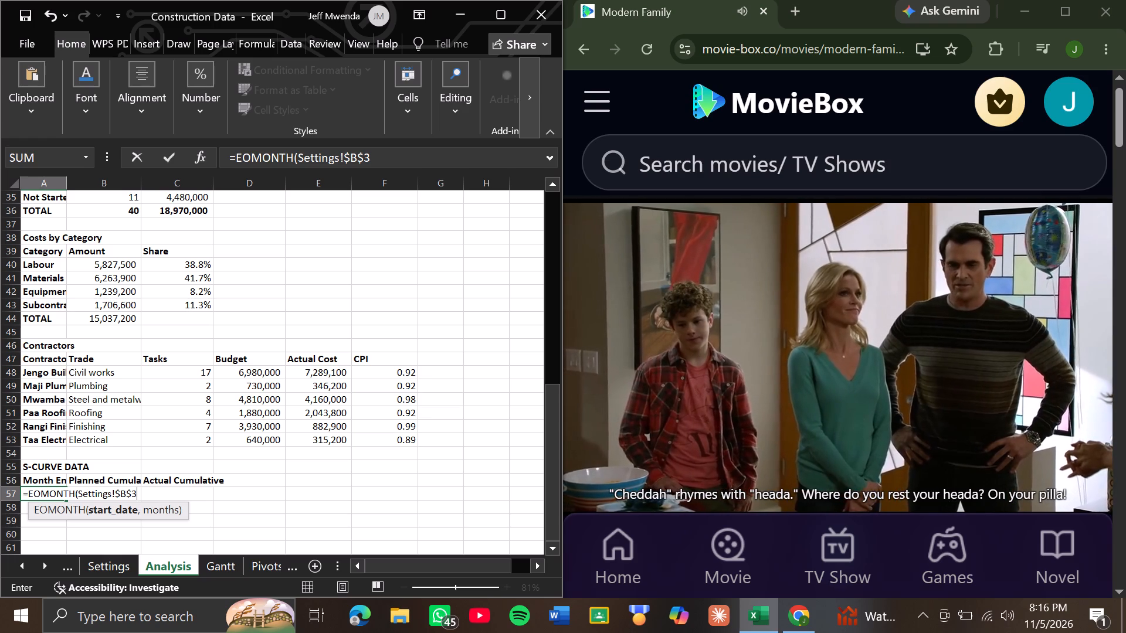
{"action": "type", "text": ",0"}
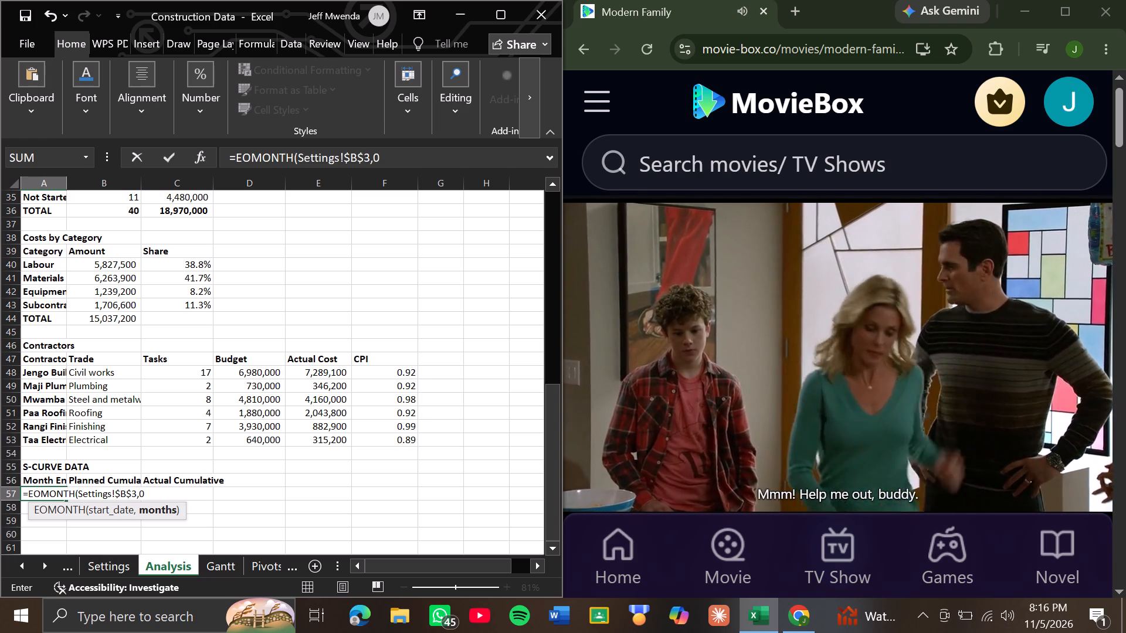
{"action": "key", "text": "shift+parenright"}
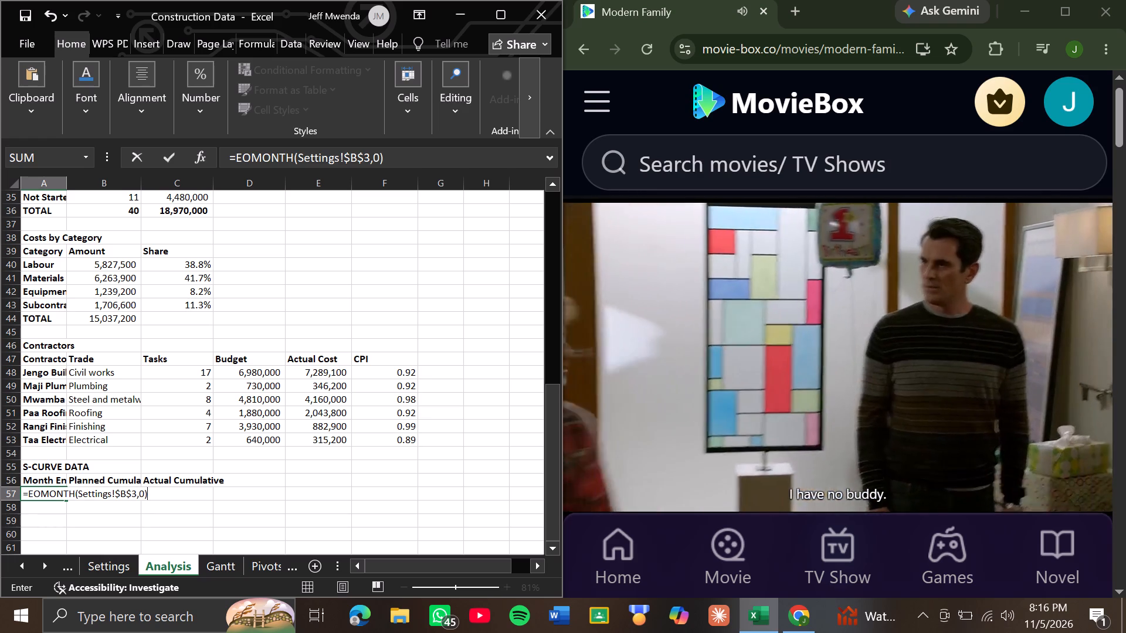
{"action": "key", "text": "Return"}
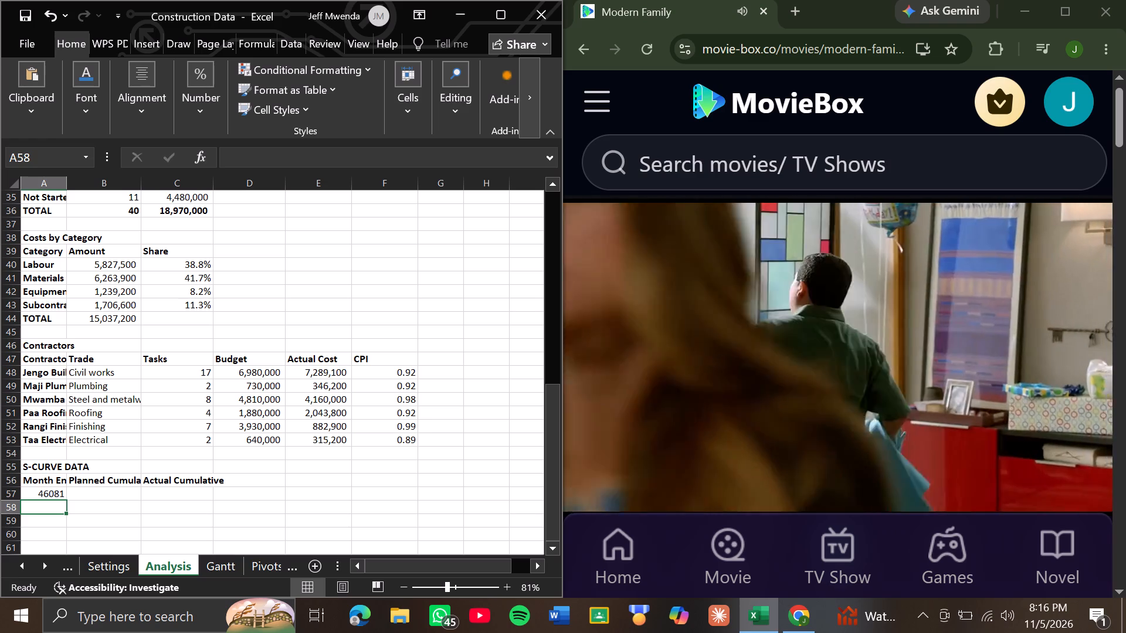
Enter the formula =EOMONTH(A57,1) in A58 for the following month end.
{"action": "key", "text": "equal"}
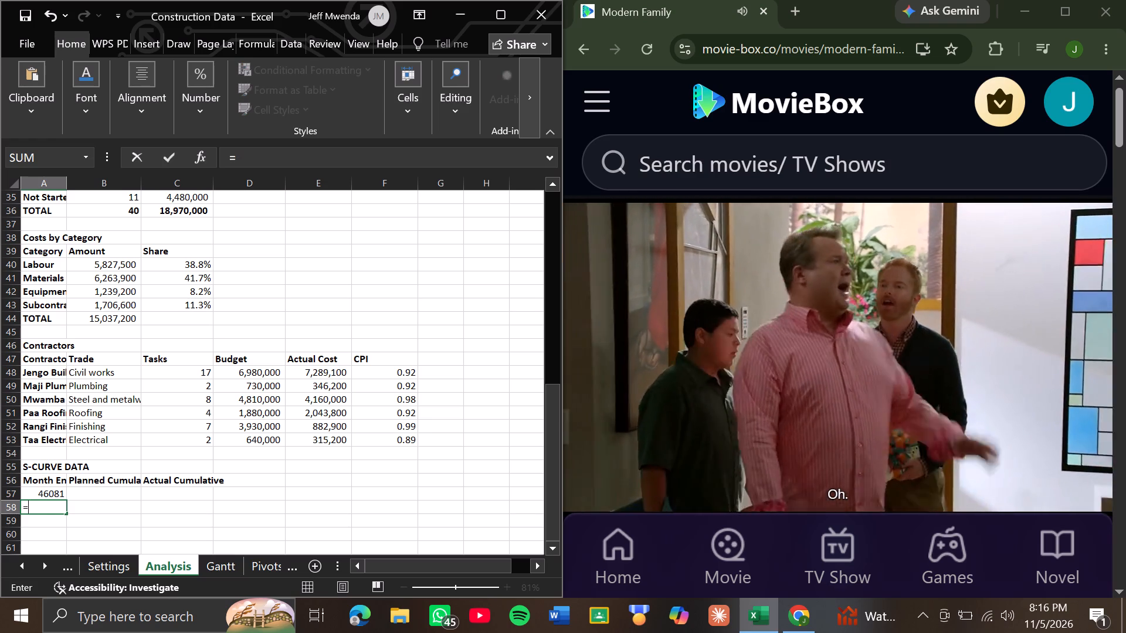
{"action": "type", "text": "EO"}
{"action": "key", "text": "Tab"}
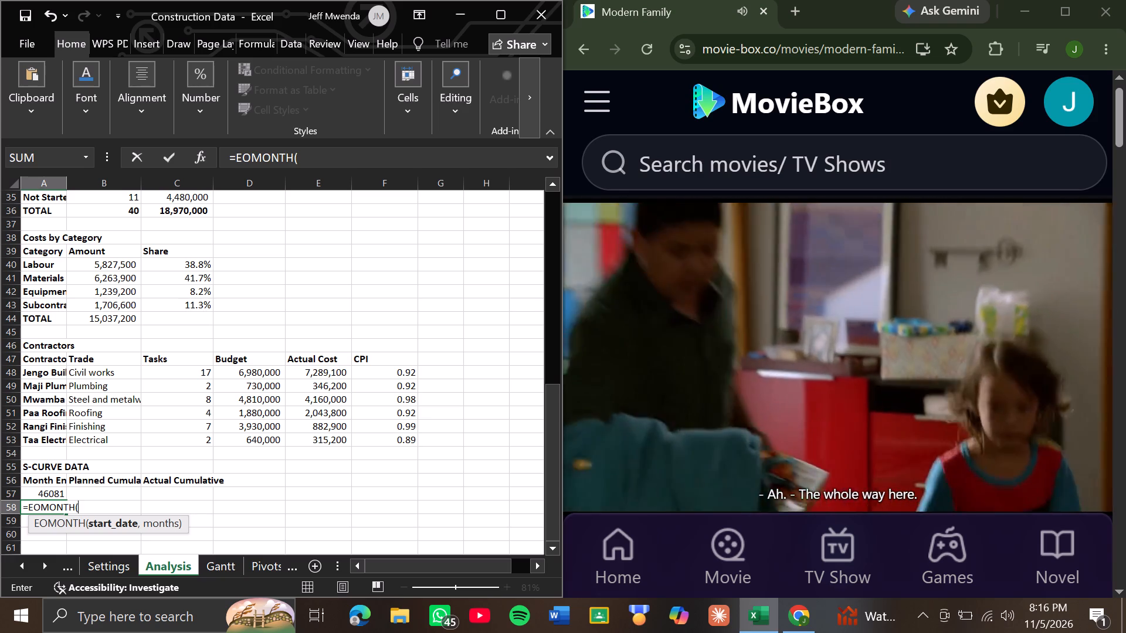
{"action": "key", "text": "a"}
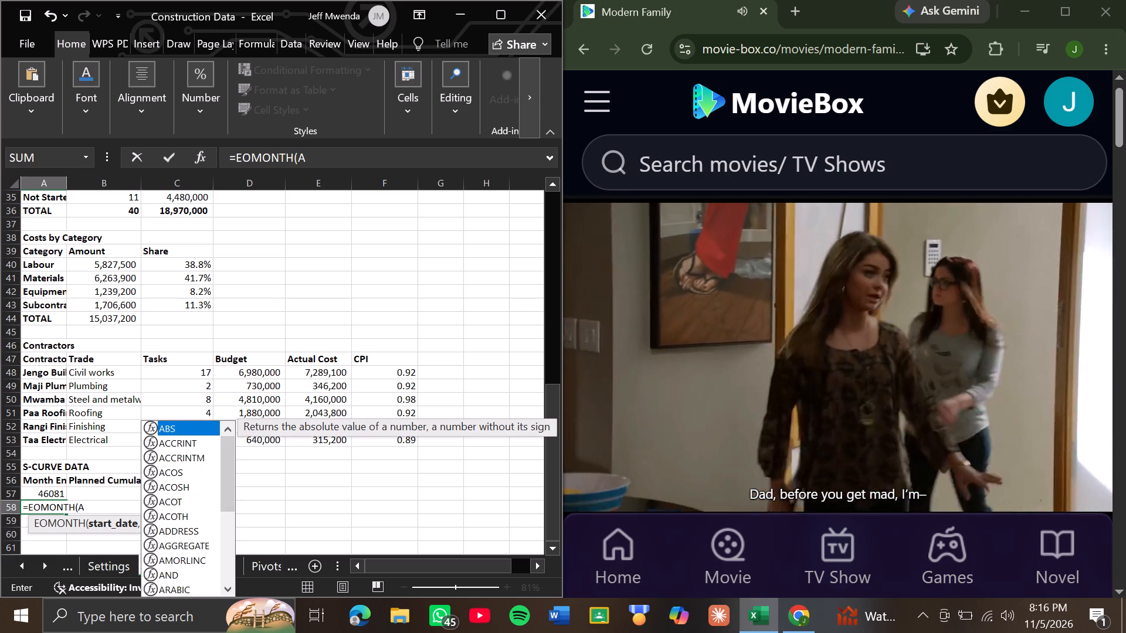
{"action": "type", "text": "57"}
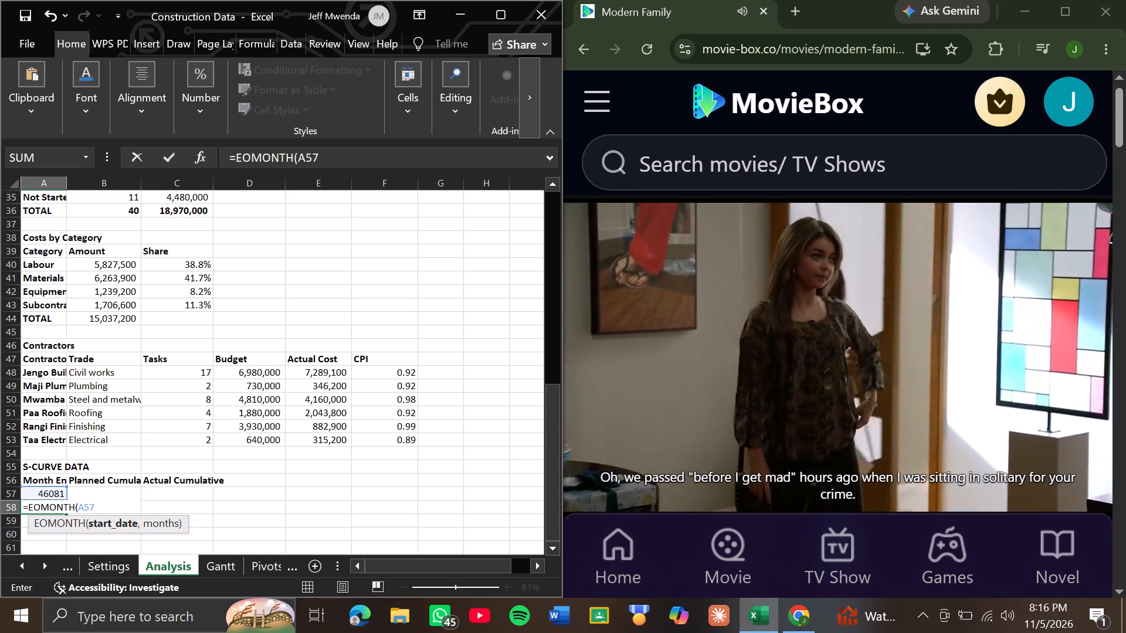
{"action": "key", "text": "comma"}
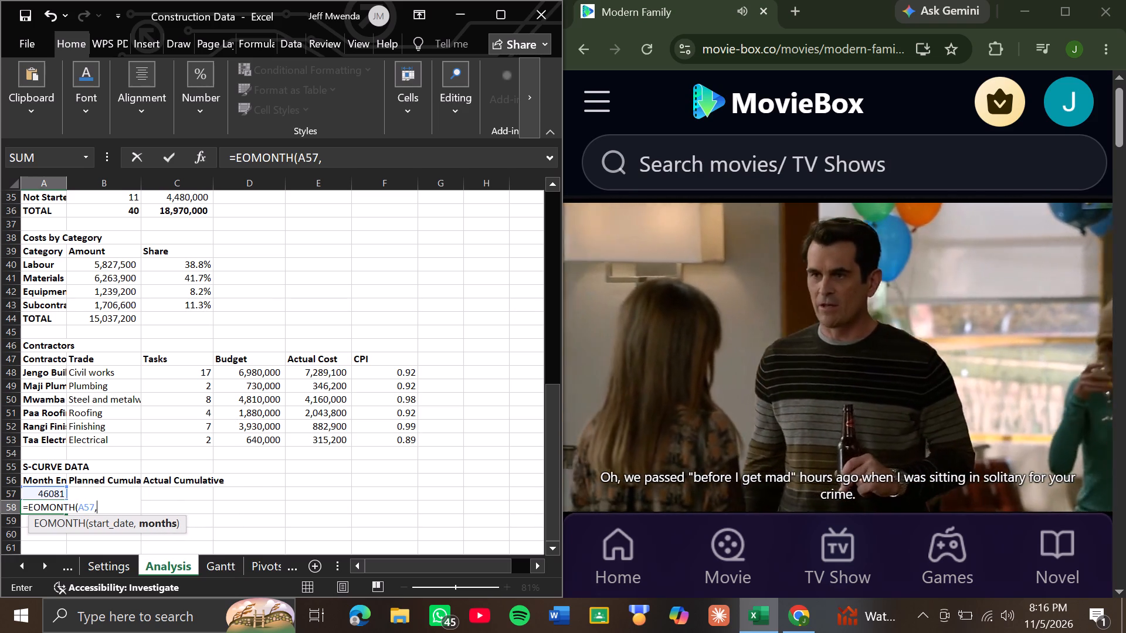
{"action": "key", "text": "1"}
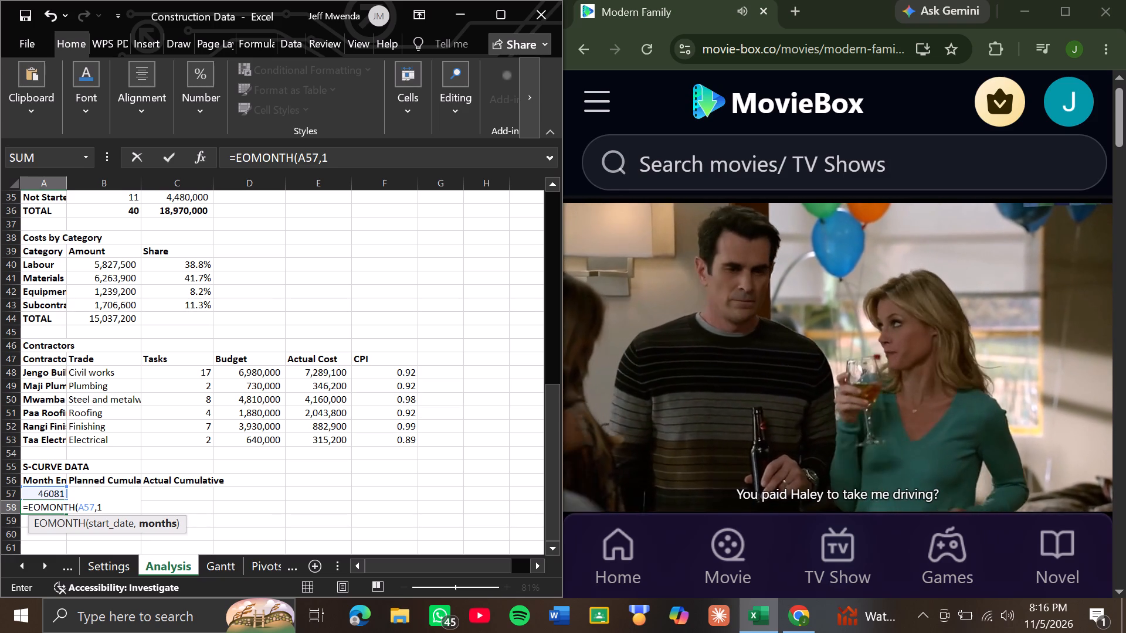
{"action": "key", "text": "shift+parenright"}
{"action": "key", "text": "Return"}
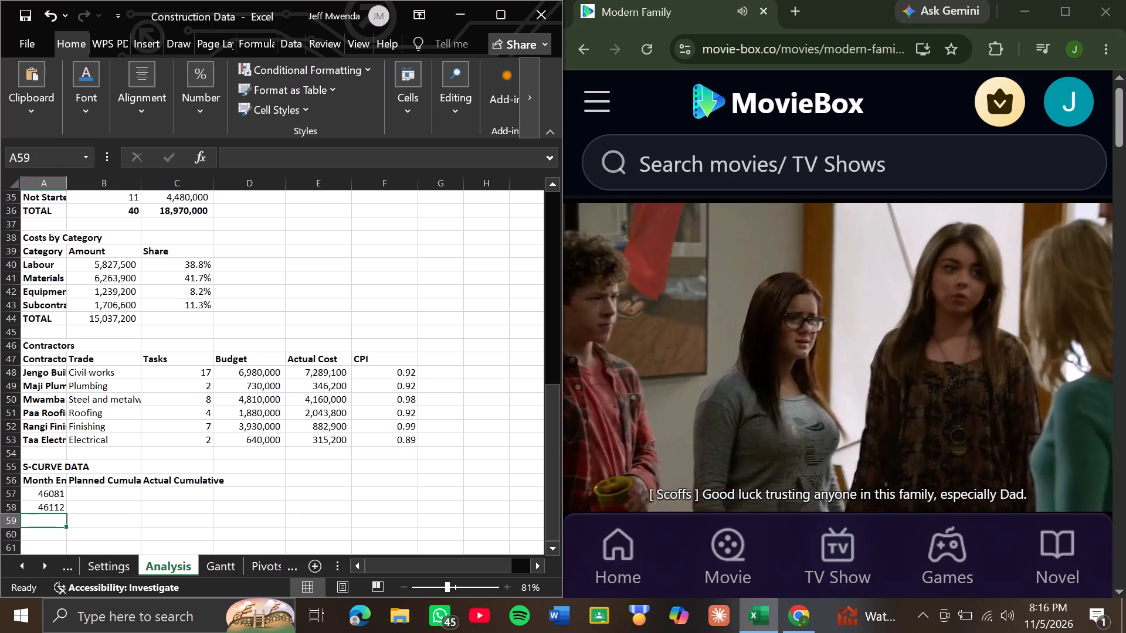
Fill the month-end formula from A58 down through A68.
{"action": "scroll", "coordinate": [224, 337], "scroll_direction": "down", "scroll_amount": 3}
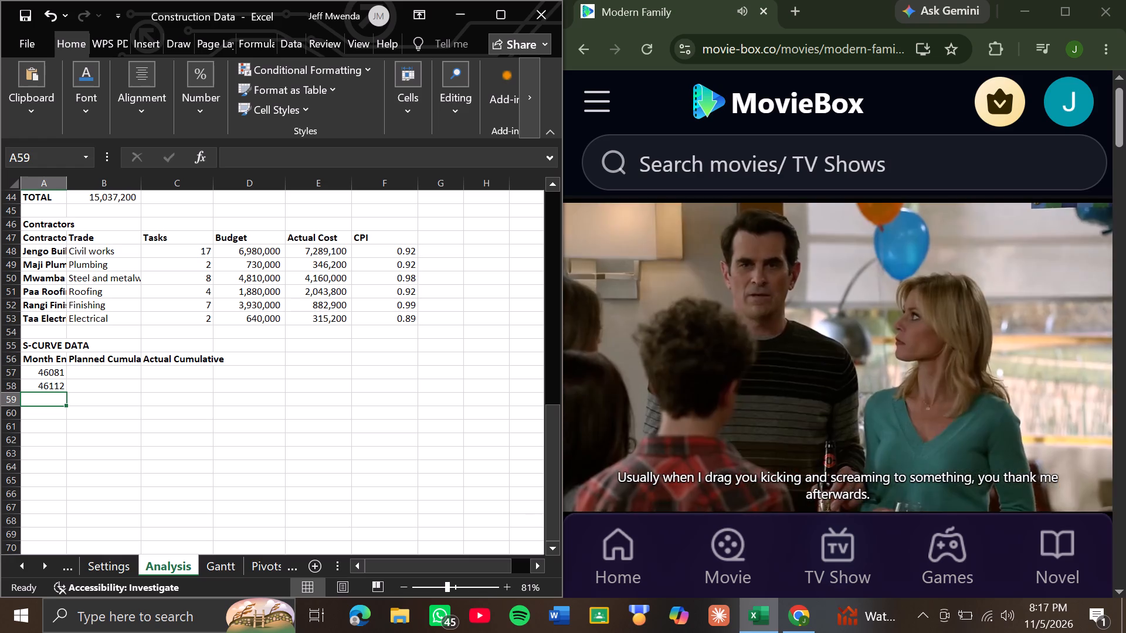
{"action": "left_click_drag", "start_coordinate": [65, 405], "coordinate": [74, 525]}
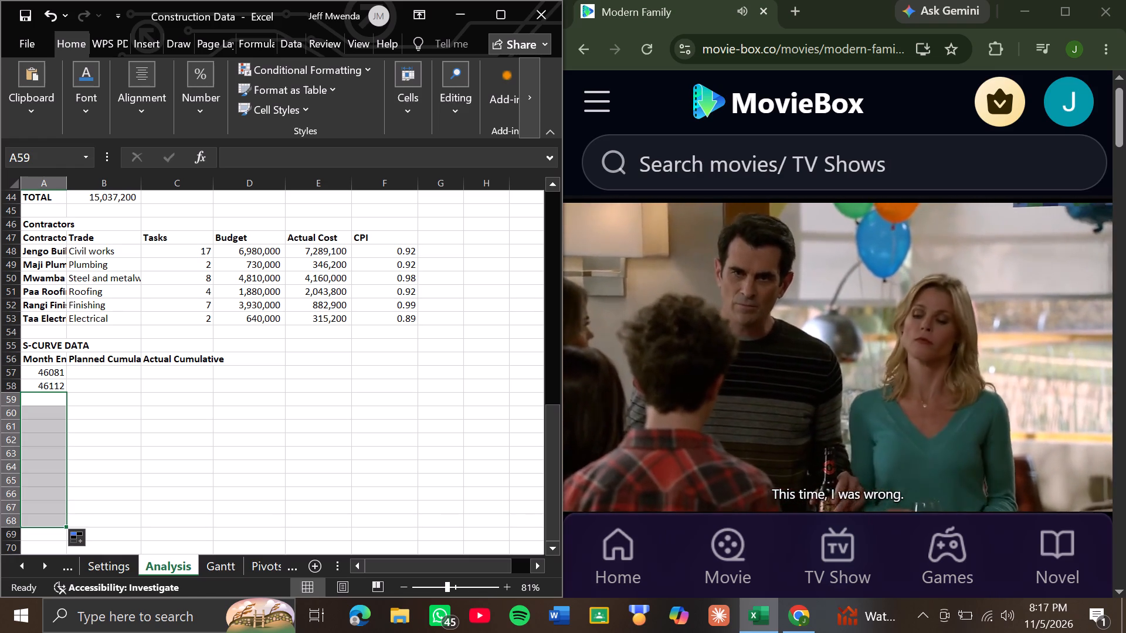
{"action": "left_click", "coordinate": [60, 387]}
{"action": "left_click_drag", "start_coordinate": [63, 391], "coordinate": [65, 508]}
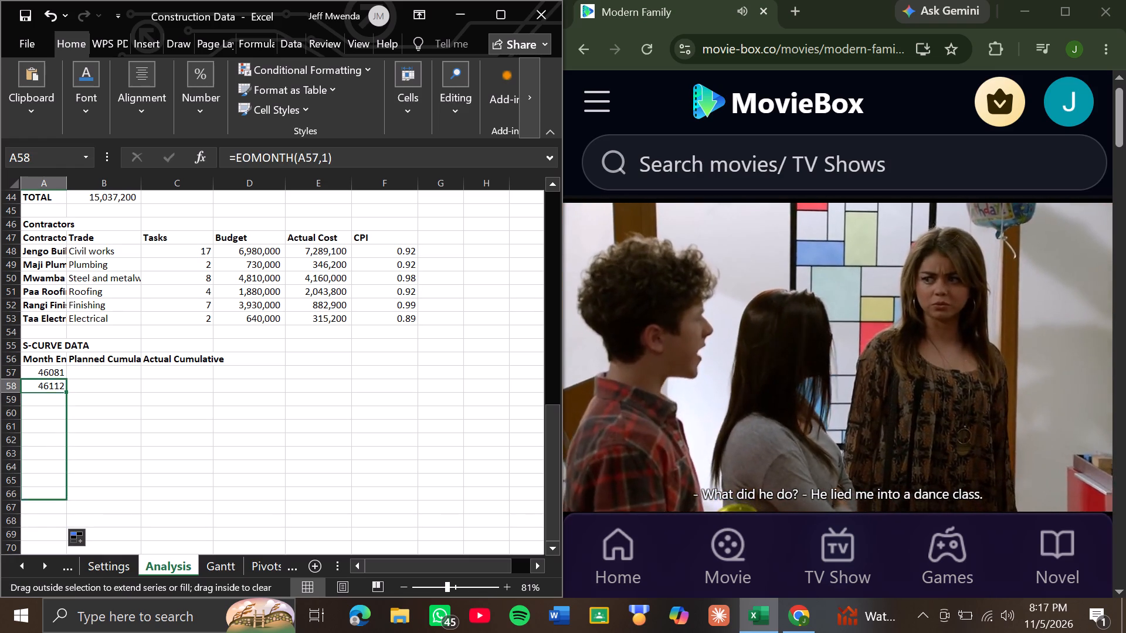
{"action": "left_click_drag", "start_coordinate": [65, 508], "coordinate": [65, 524]}
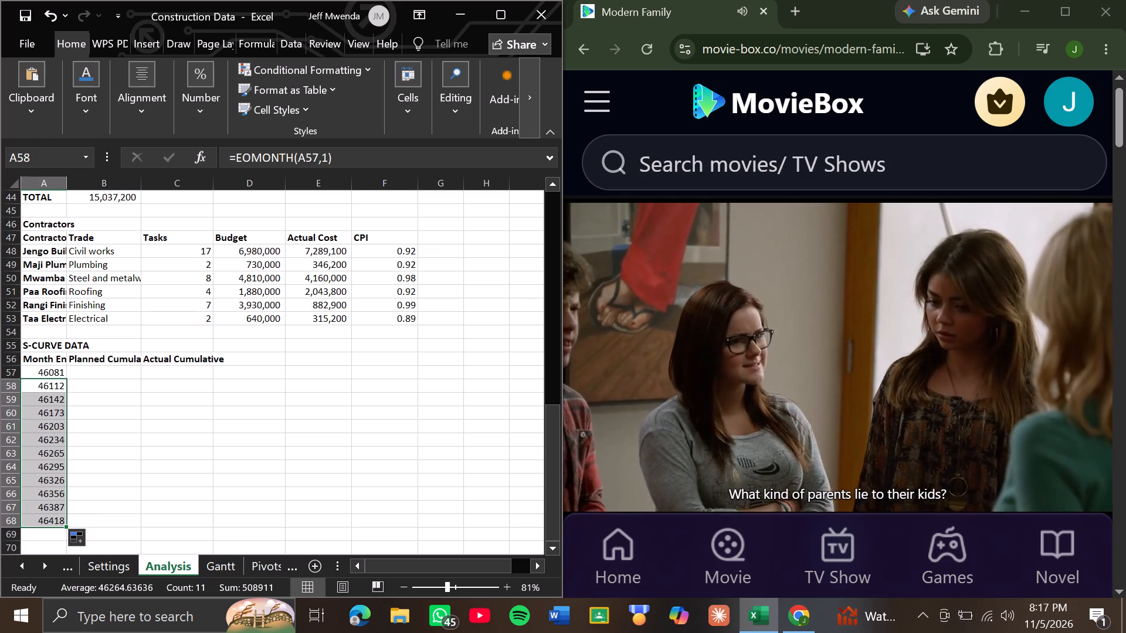
{"action": "scroll", "coordinate": [60, 480], "scroll_direction": "down", "scroll_amount": 1}
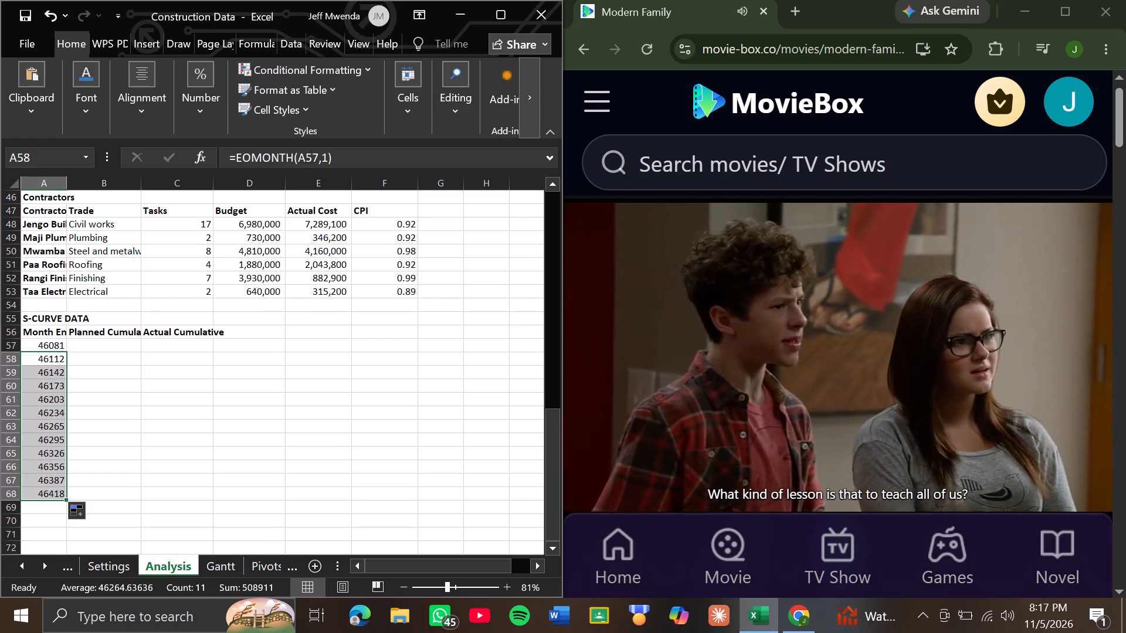
{"action": "left_click_drag", "start_coordinate": [65, 500], "coordinate": [66, 509]}
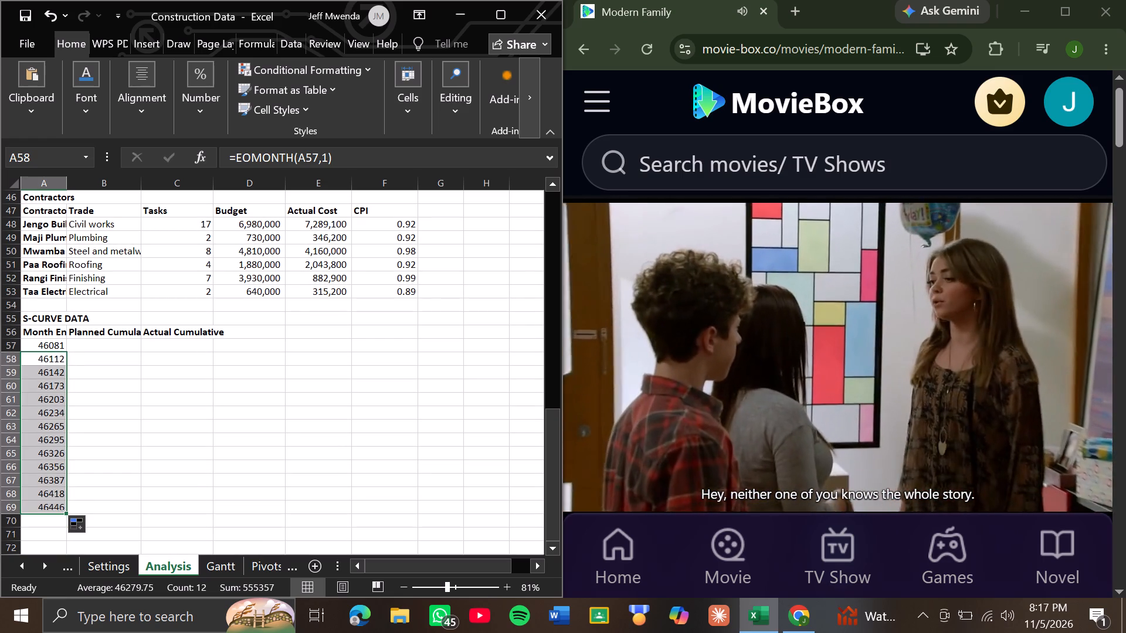
{"action": "left_click_drag", "start_coordinate": [66, 515], "coordinate": [63, 525]}
{"action": "left_click_drag", "start_coordinate": [63, 525], "coordinate": [66, 496]}
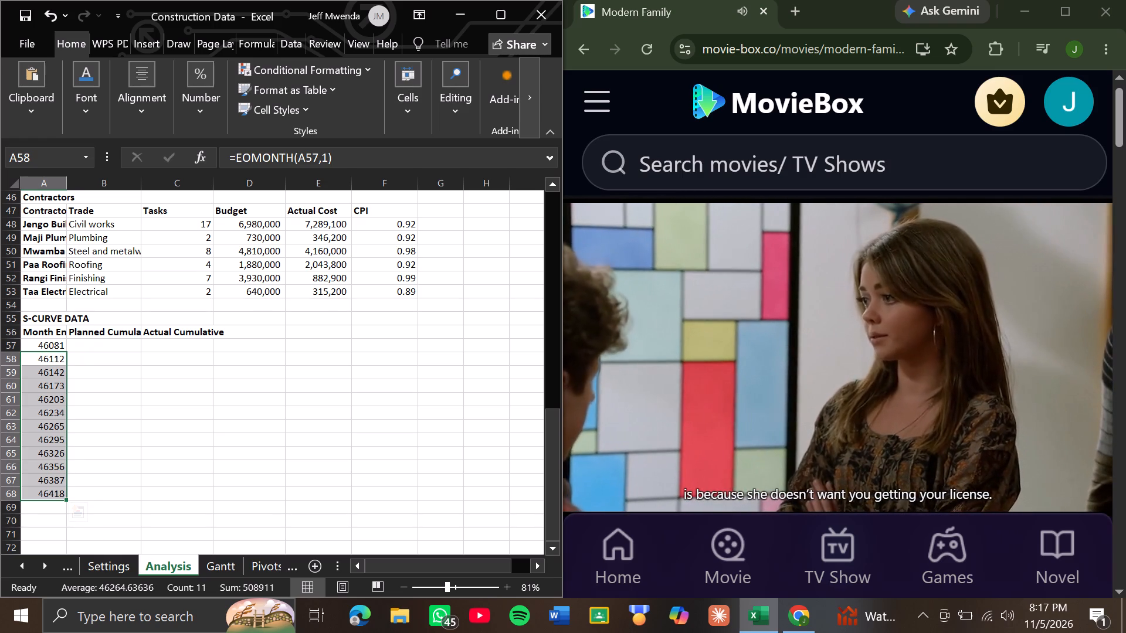
Format the month-end cells A57:A68 with the custom number format MMM YY.
{"action": "left_click", "coordinate": [121, 366]}
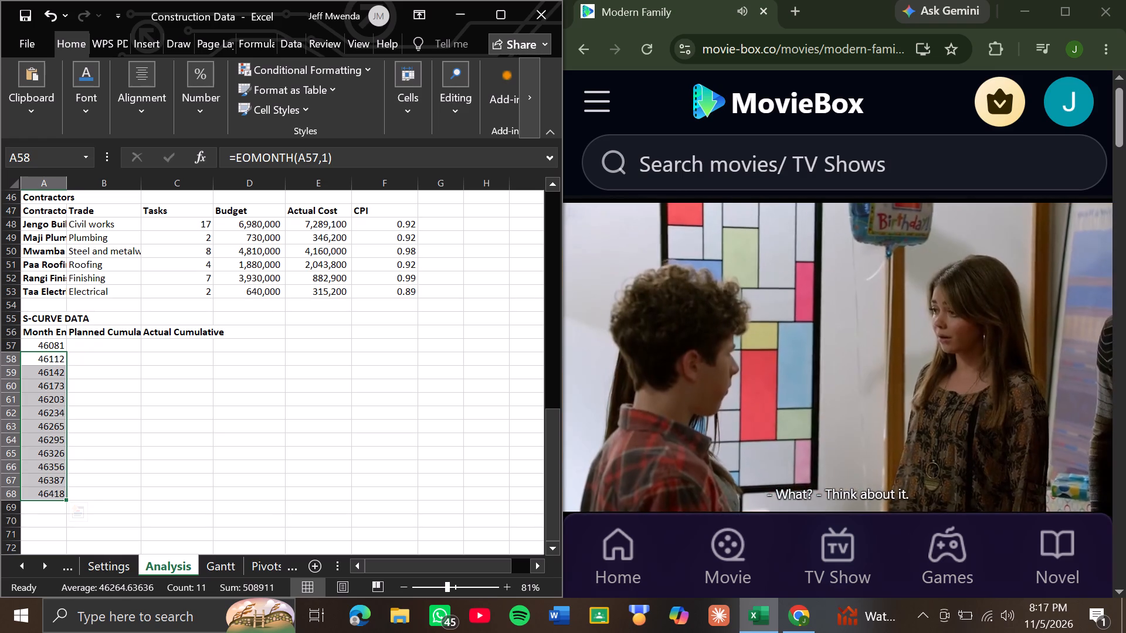
{"action": "left_click", "coordinate": [49, 342]}
{"action": "left_click_drag", "start_coordinate": [49, 342], "coordinate": [54, 495]}
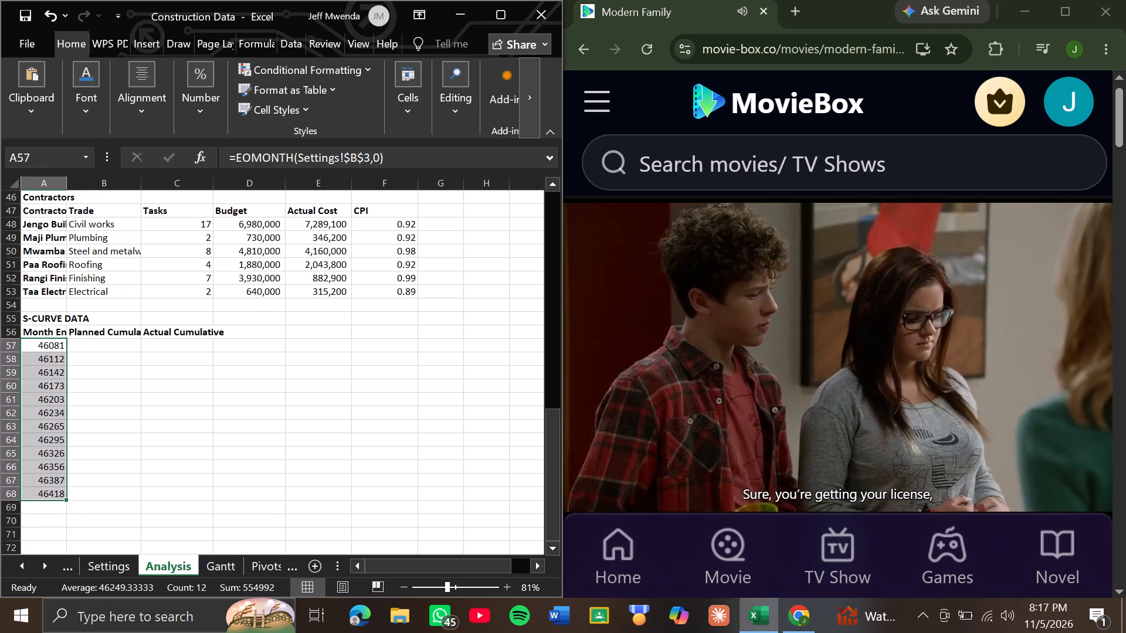
{"action": "left_click", "coordinate": [205, 108]}
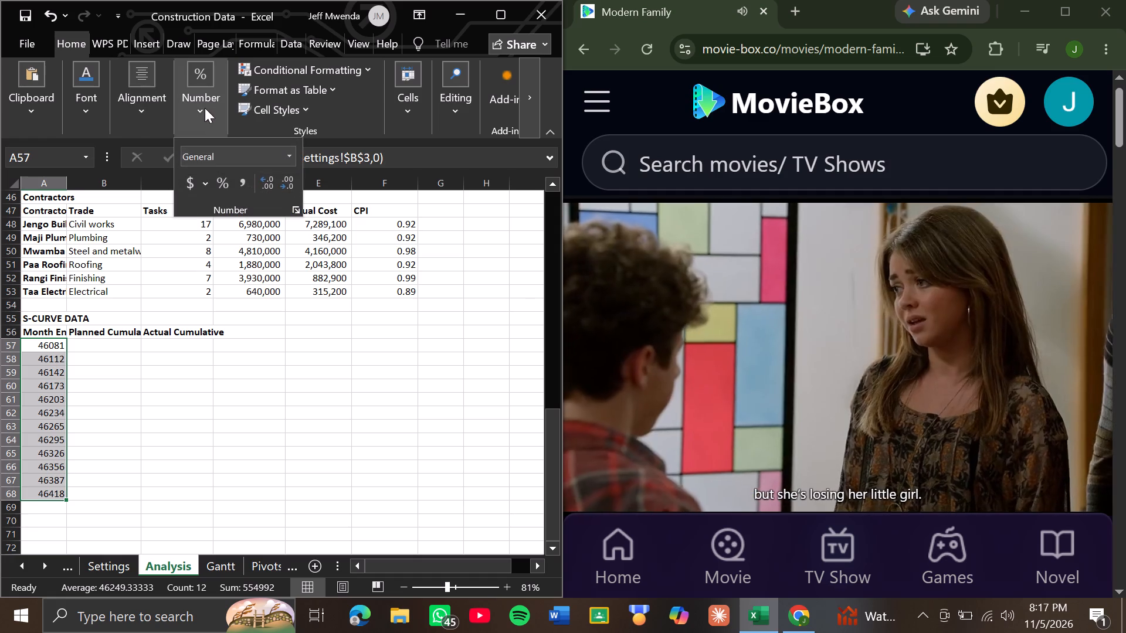
{"action": "left_click", "coordinate": [289, 159]}
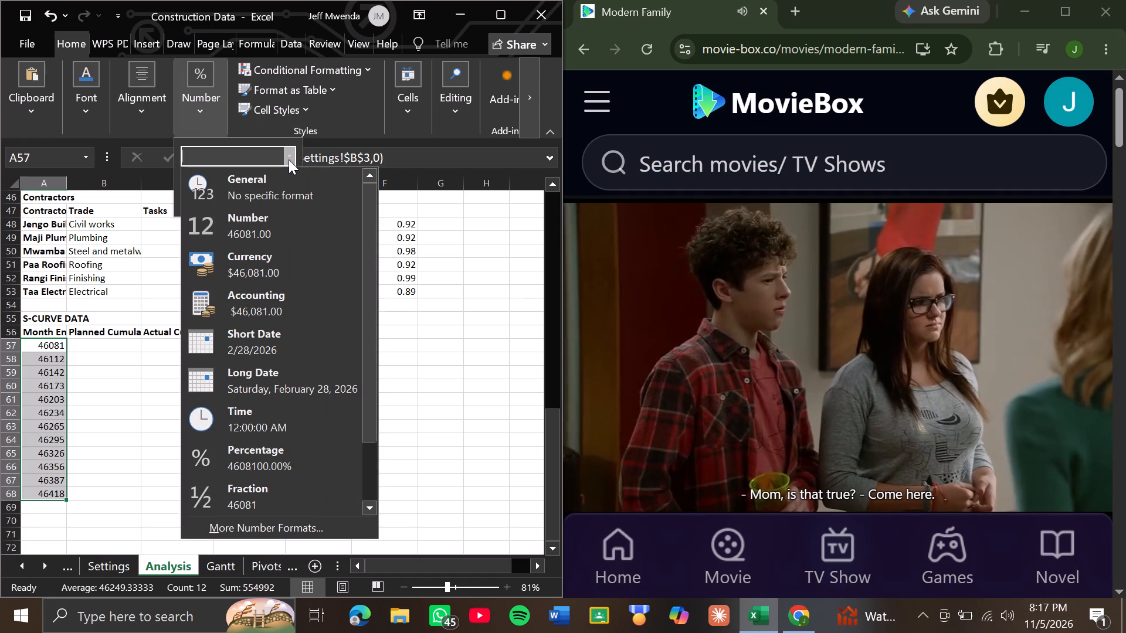
{"action": "left_click", "coordinate": [249, 526]}
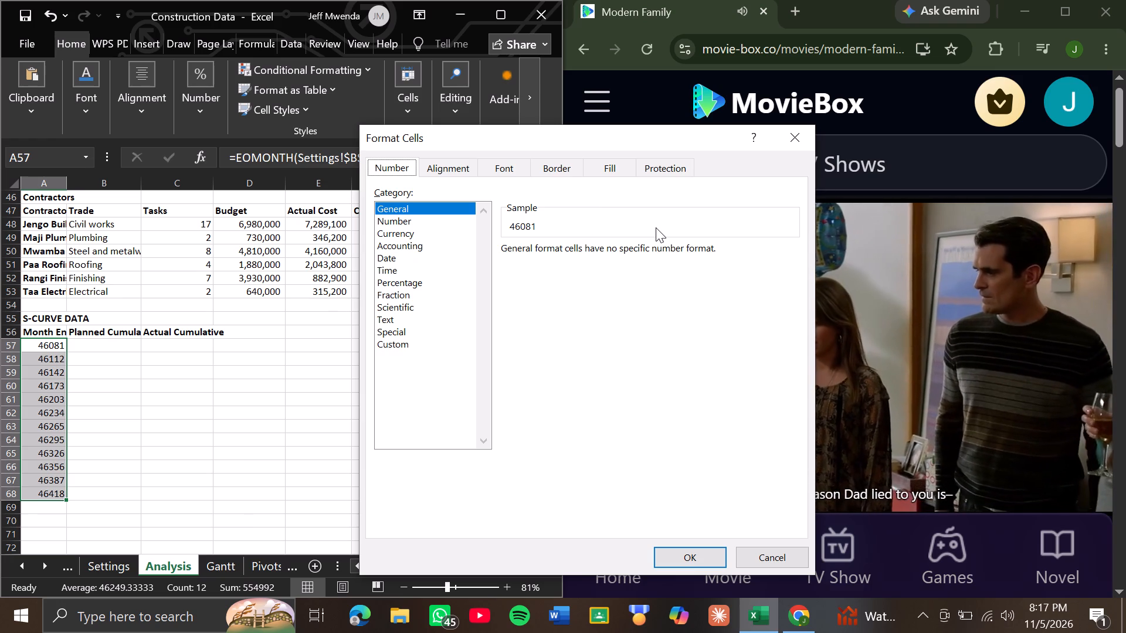
{"action": "left_click", "coordinate": [381, 345]}
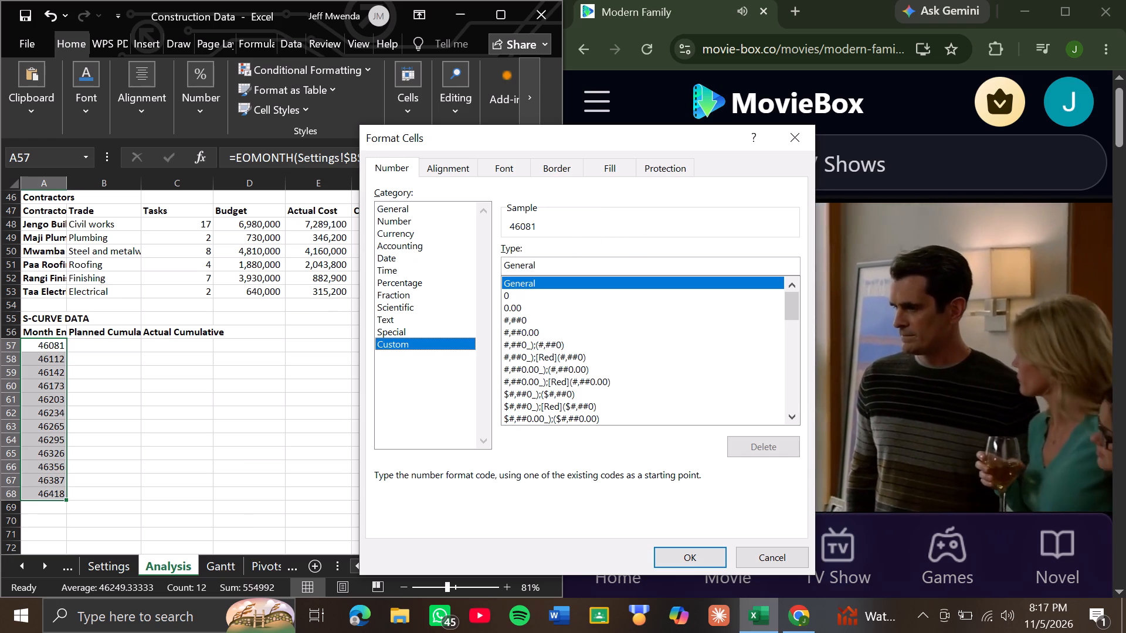
{"action": "left_click", "coordinate": [547, 267]}
{"action": "key", "text": "BackSpace"}
{"action": "key", "text": "BackSpace"}
{"action": "key", "text": "BackSpace"}
{"action": "key", "text": "BackSpace"}
{"action": "key", "text": "BackSpace"}
{"action": "key", "text": "BackSpace"}
{"action": "key", "text": "BackSpace"}
{"action": "key", "text": "BackSpace"}
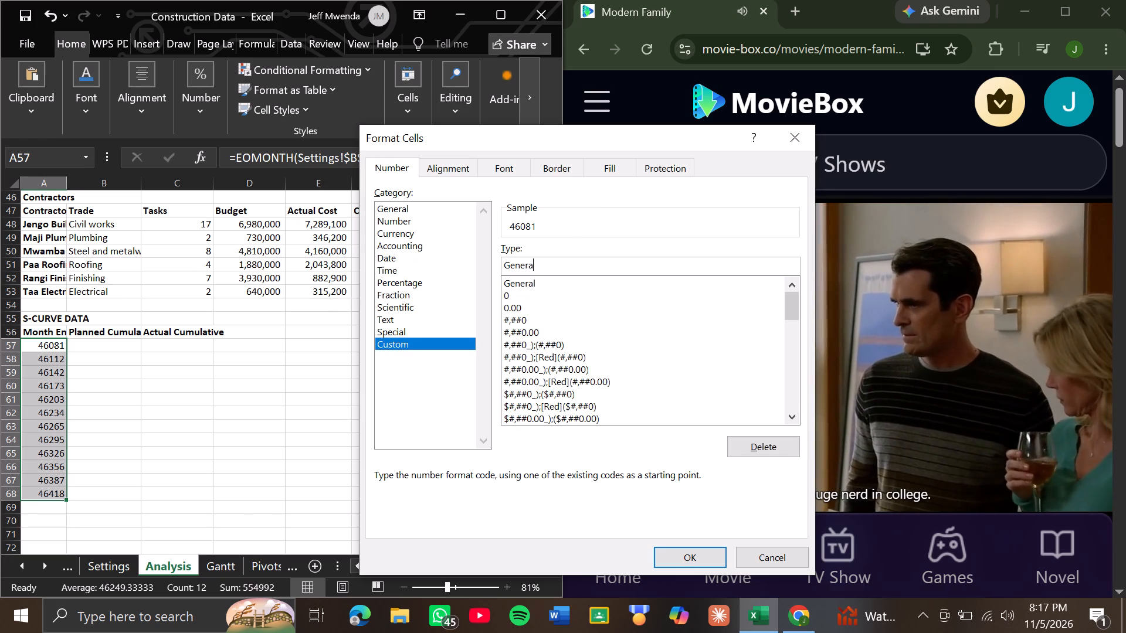
{"action": "type", "text": "MM"}
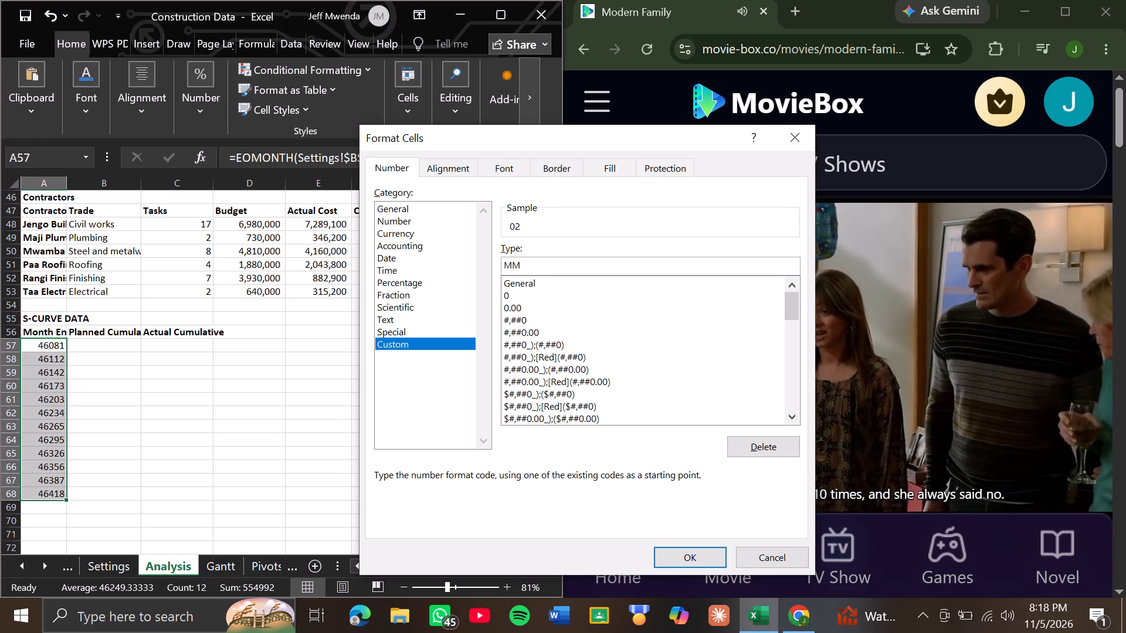
{"action": "type", "text": "M"}
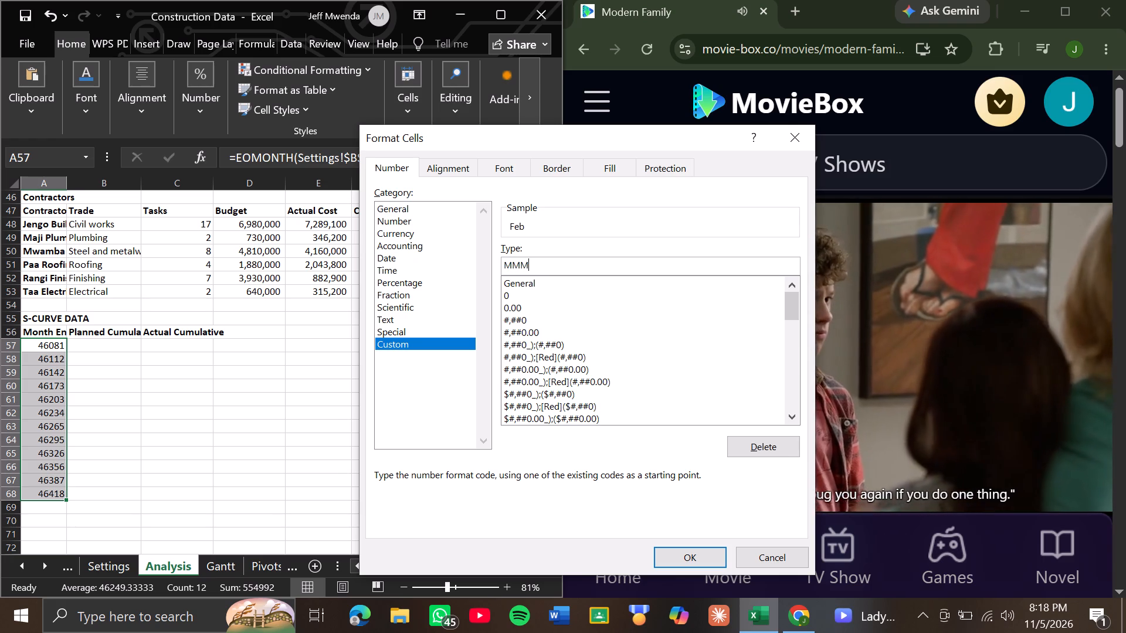
{"action": "key", "text": "space"}
{"action": "type", "text": "YY"}
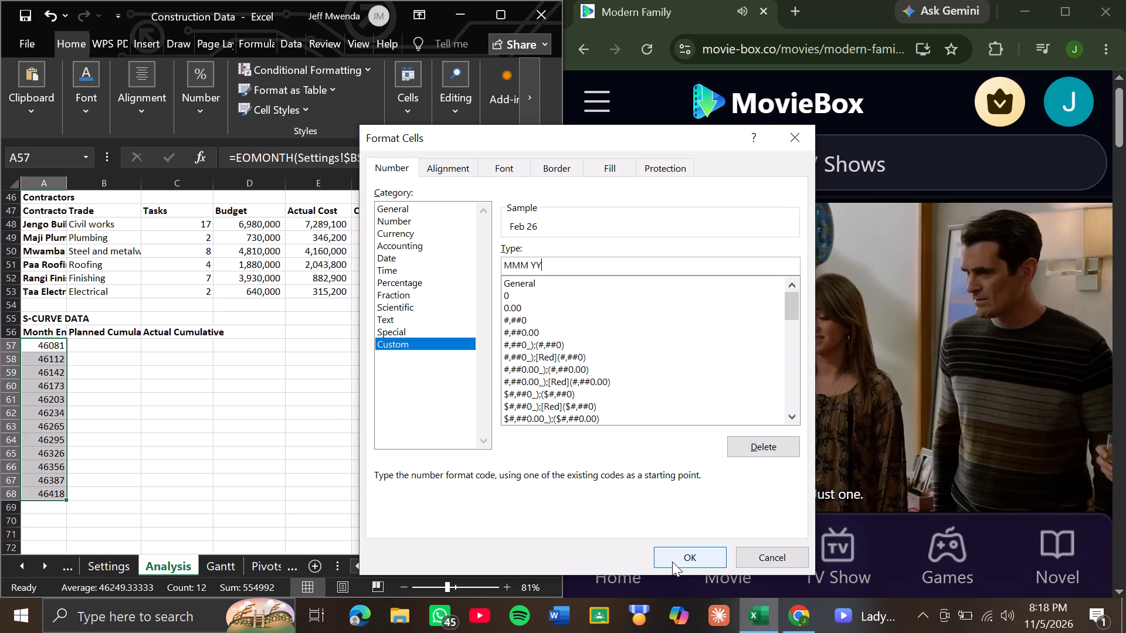
{"action": "key", "text": "n"}
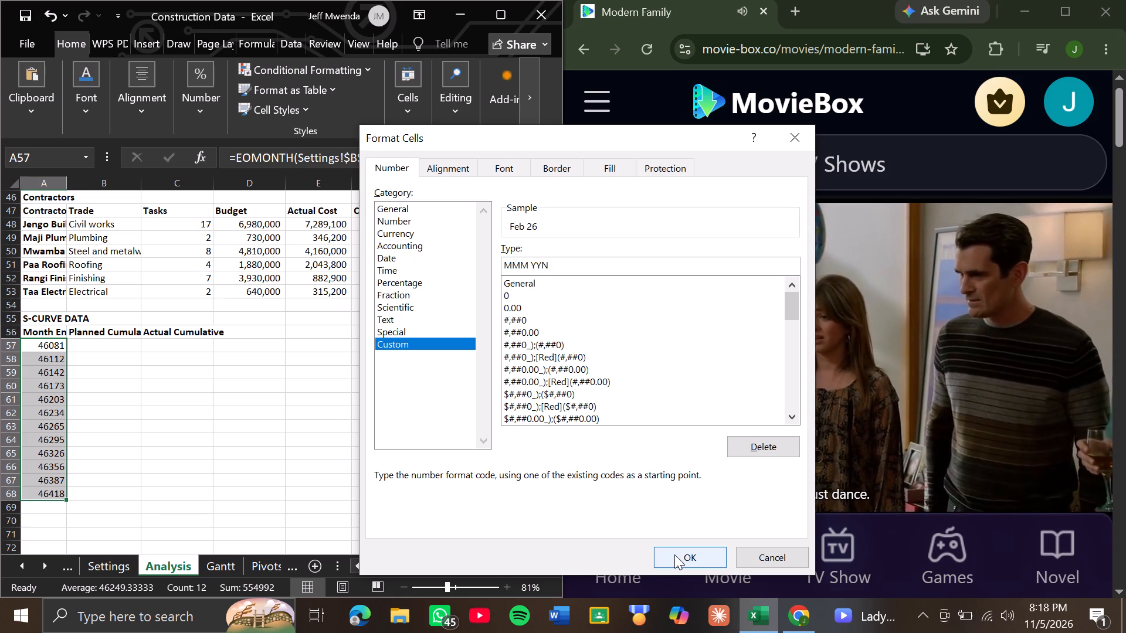
{"action": "key", "text": "BackSpace"}
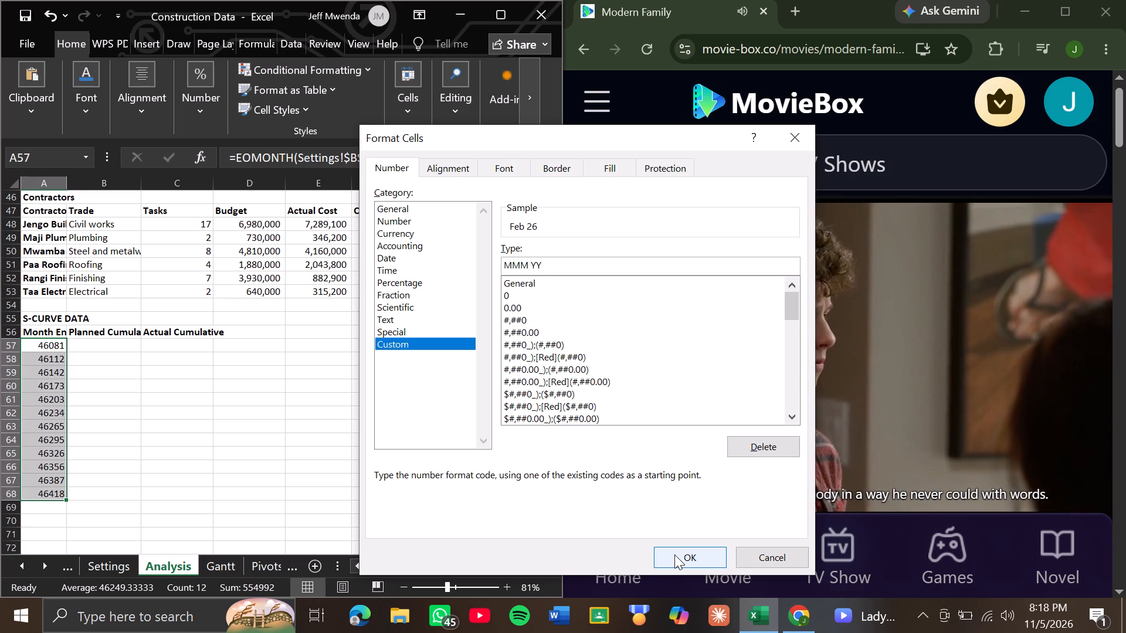
{"action": "type", "text": "YYY"}
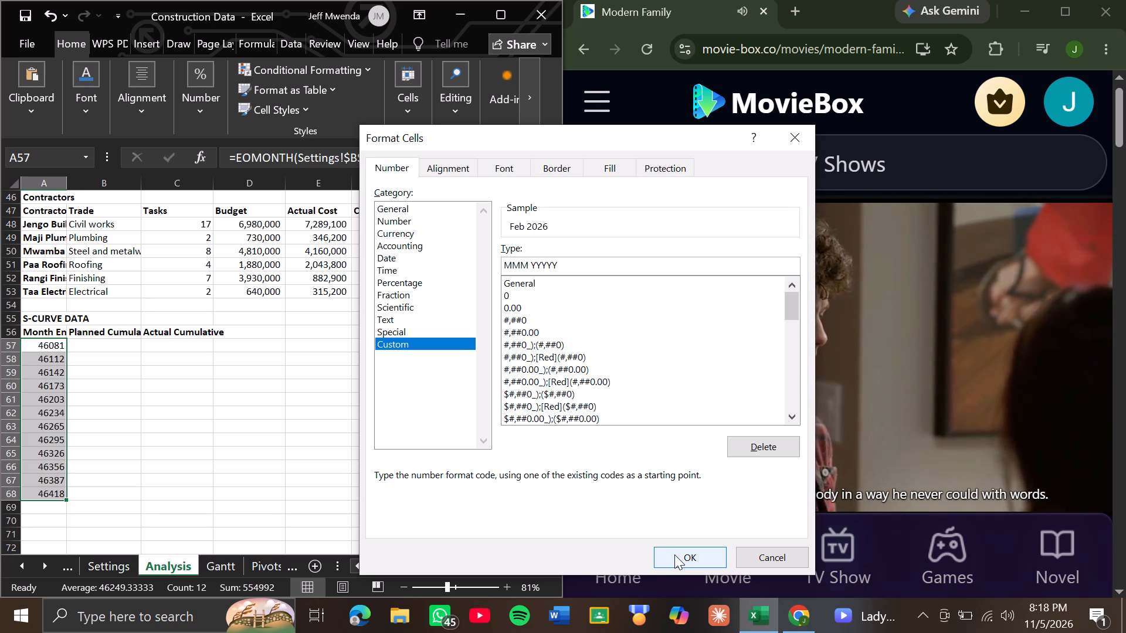
{"action": "key", "text": "BackSpace"}
{"action": "key", "text": "BackSpace"}
{"action": "key", "text": "BackSpace"}
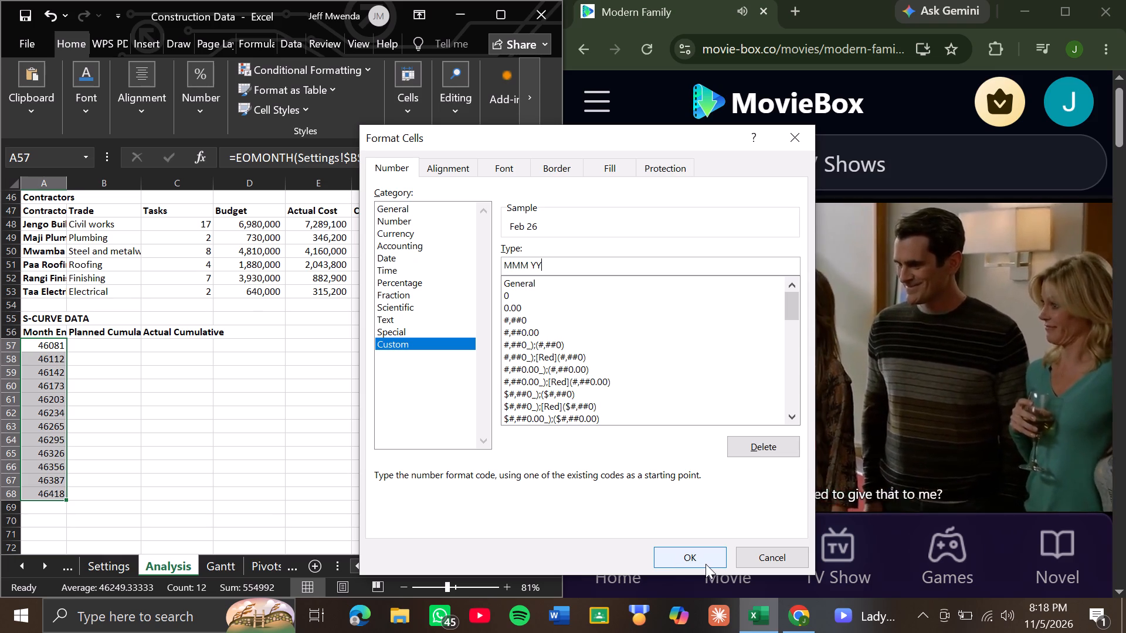
{"action": "left_click", "coordinate": [691, 557]}
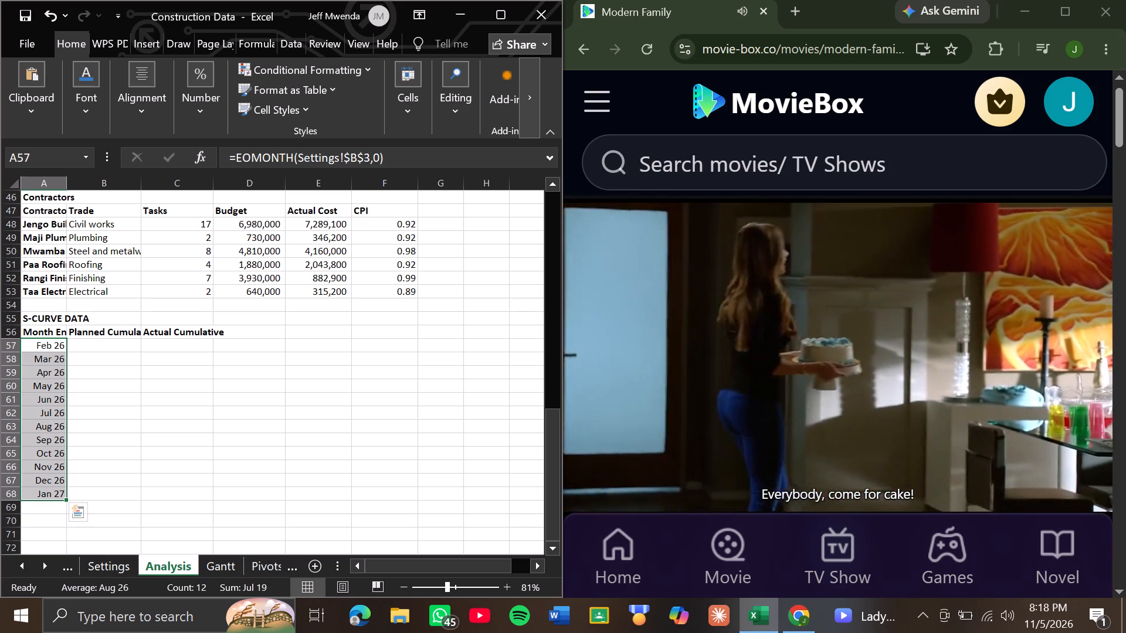
Start a SUMPRODUCT formula in B57 under Planned Cumulative, with tblTasks[Budget] as the first array.
{"action": "left_click", "coordinate": [89, 349]}
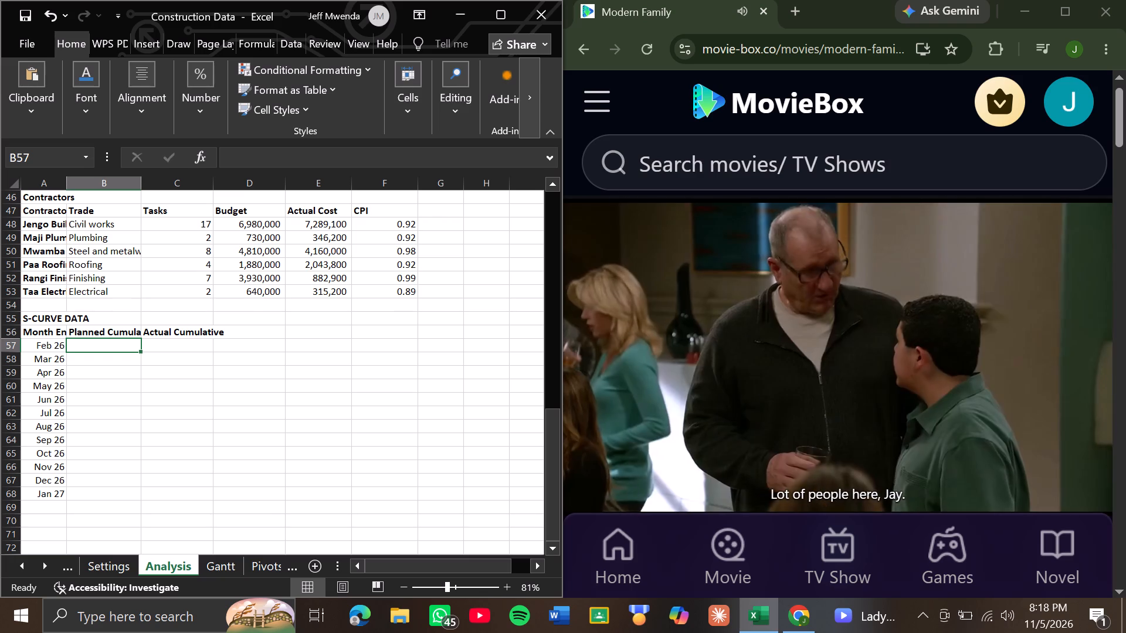
{"action": "key", "text": "equal"}
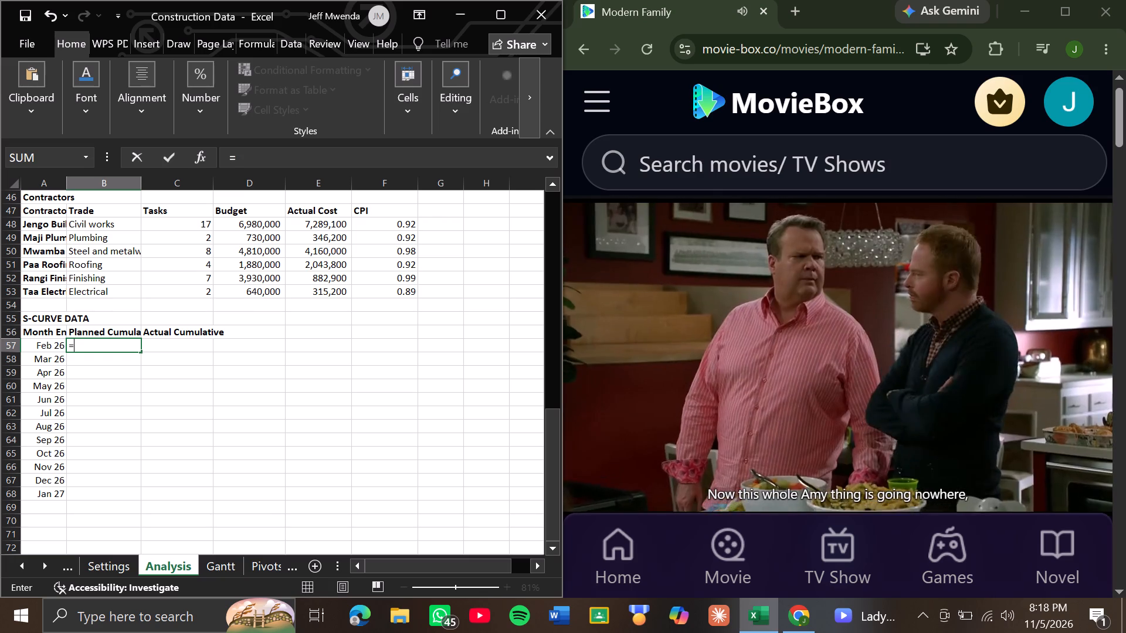
{"action": "type", "text": "SUMP"}
{"action": "key", "text": "Tab"}
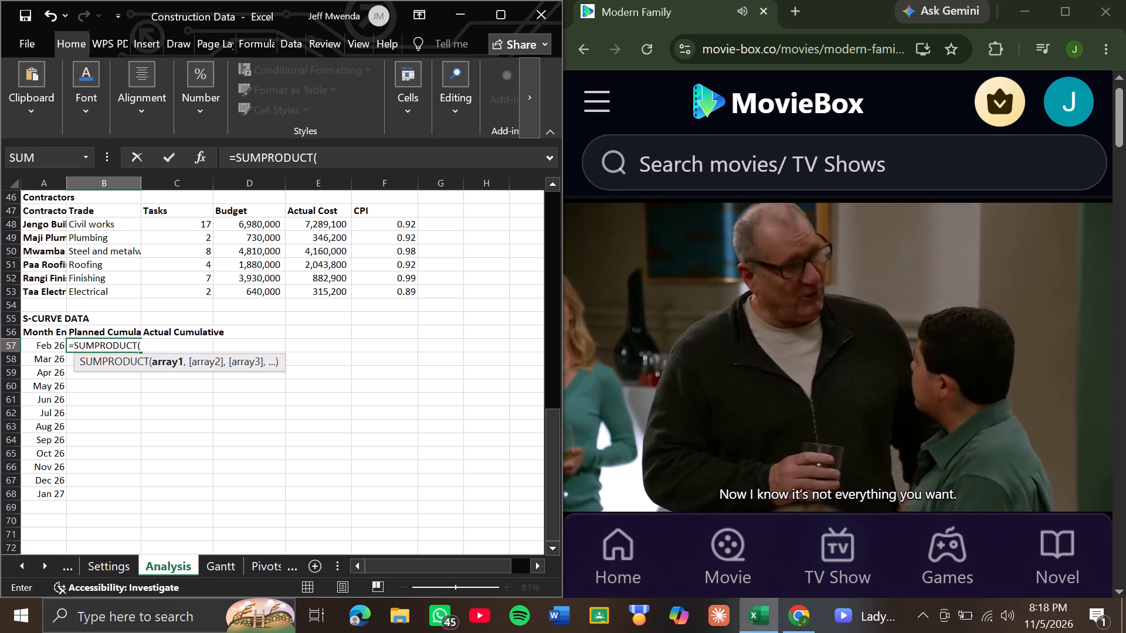
{"action": "type", "text": "tblt"}
{"action": "key", "text": "Tab"}
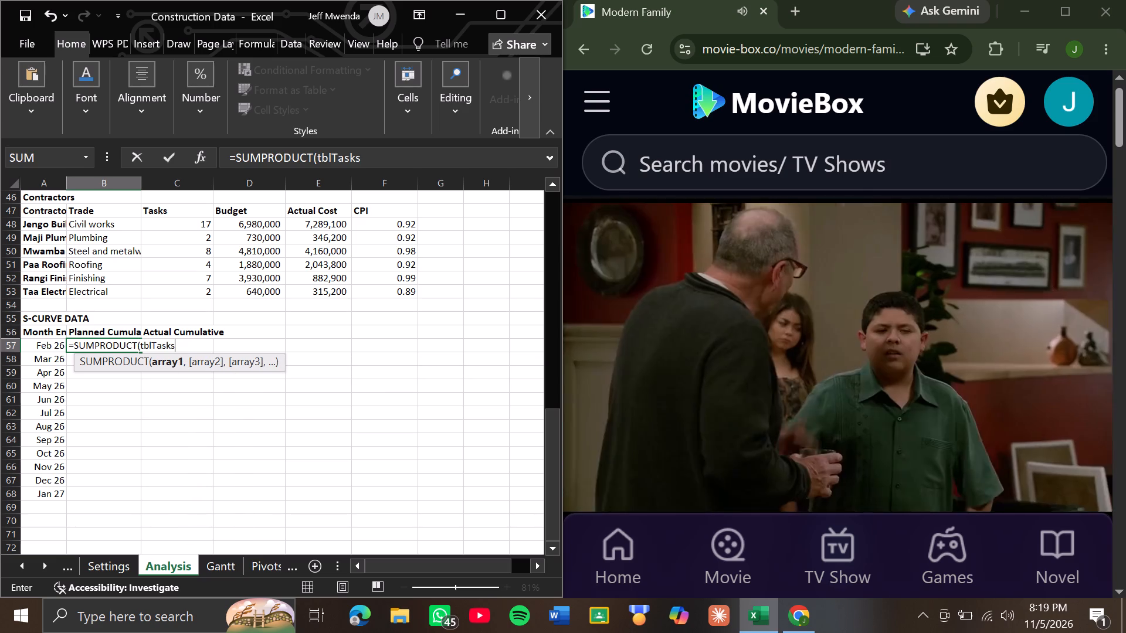
{"action": "key", "text": "bracketleft"}
{"action": "type", "text": "bu"}
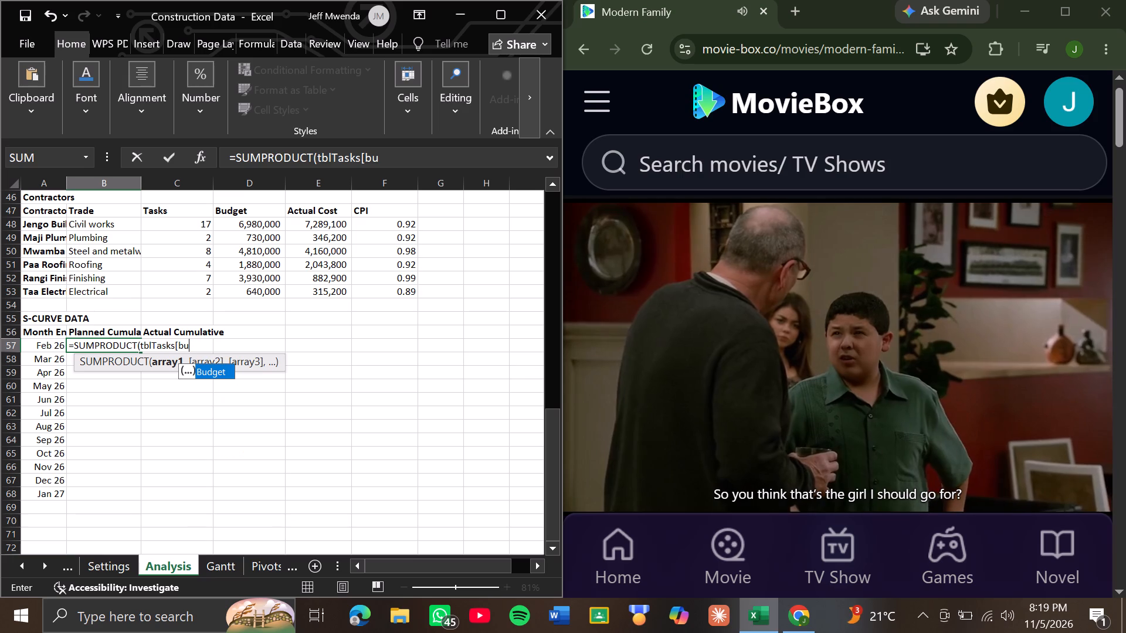
{"action": "key", "text": "Tab"}
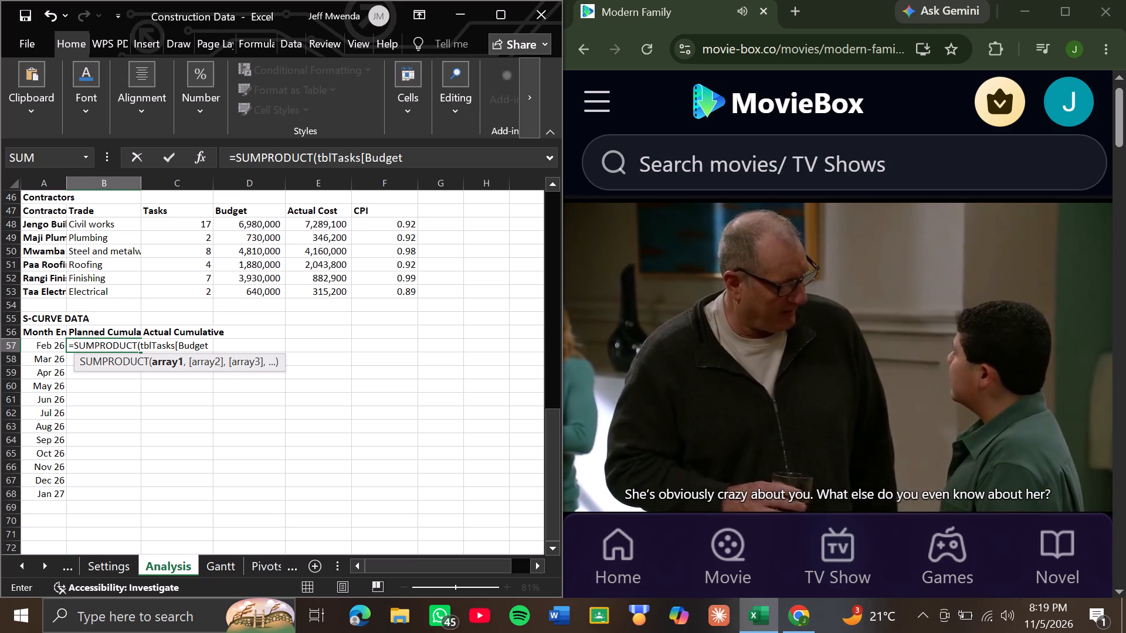
{"action": "key", "text": "bracketright"}
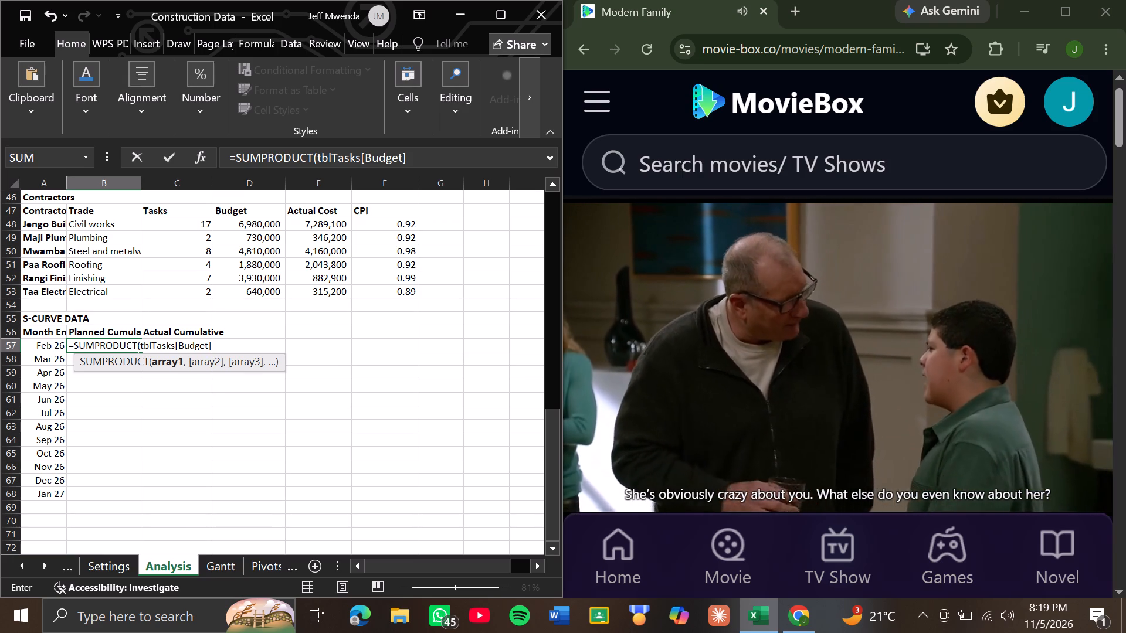
{"action": "key", "text": "comma"}
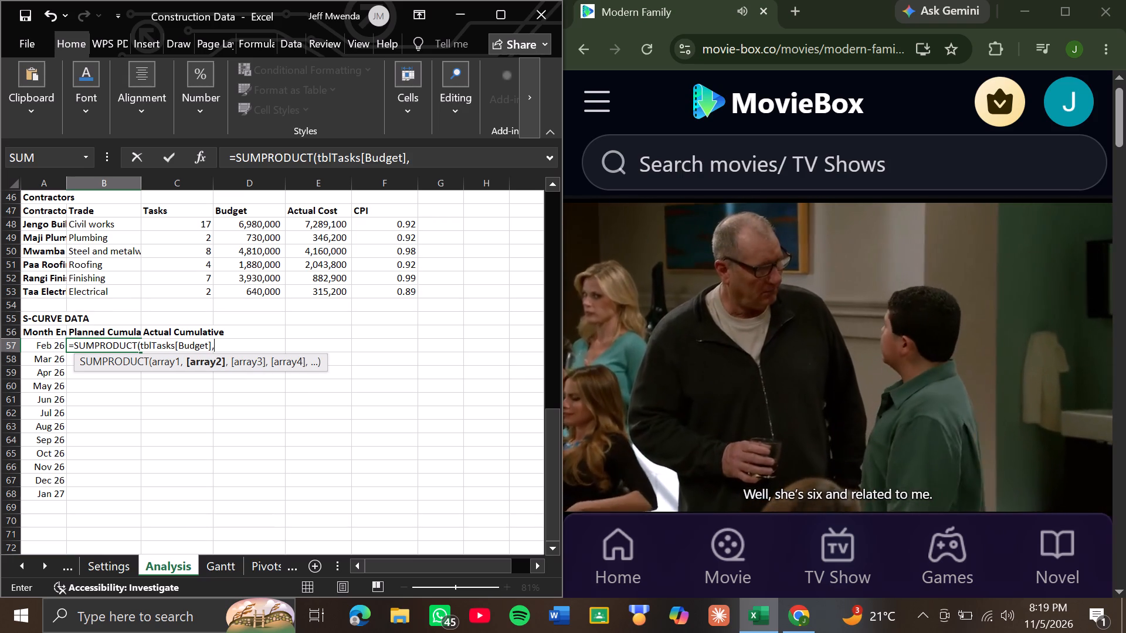
Begin the second SUMPRODUCT array in B57 with the finished-task condition (A57>=tblTasks[Finish]).
{"action": "key", "text": "shift+parenleft"}
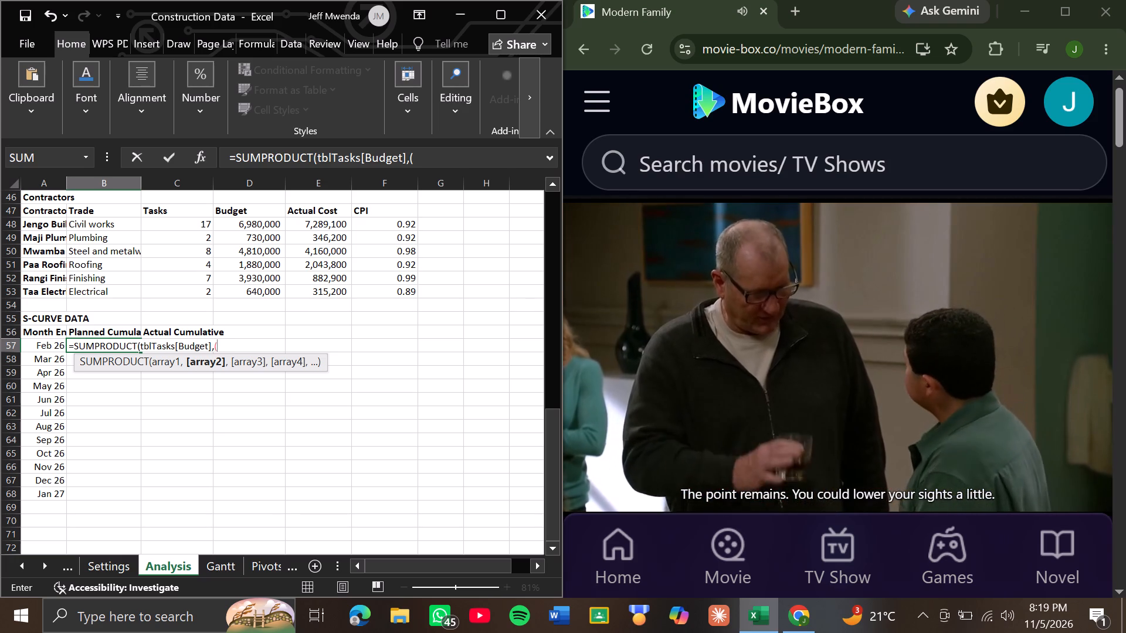
{"action": "key", "text": "a"}
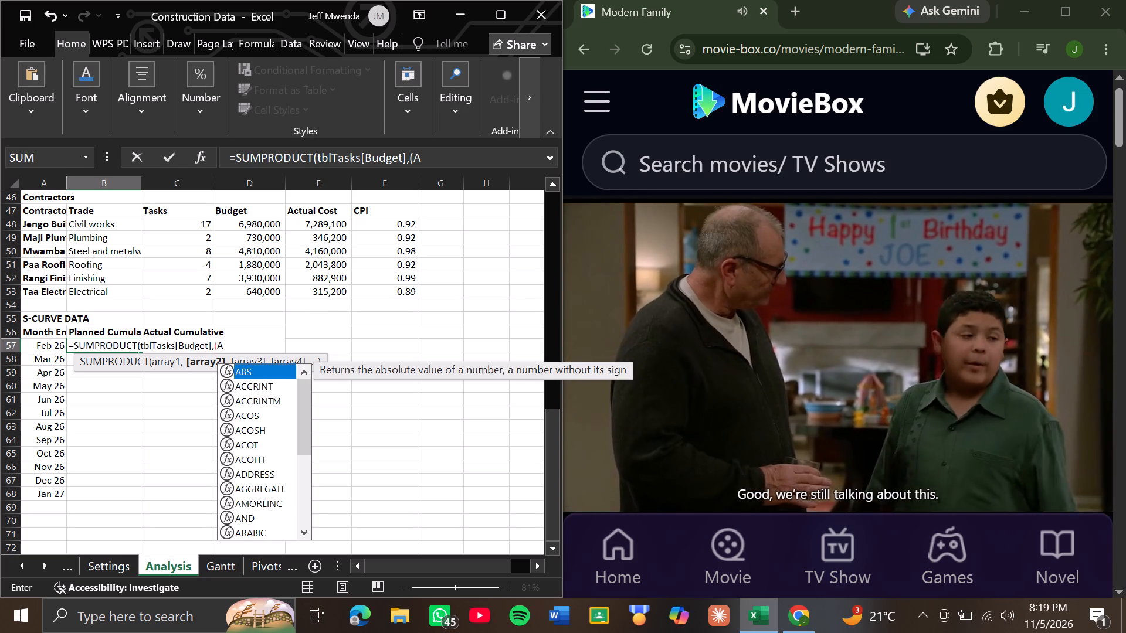
{"action": "type", "text": "57"}
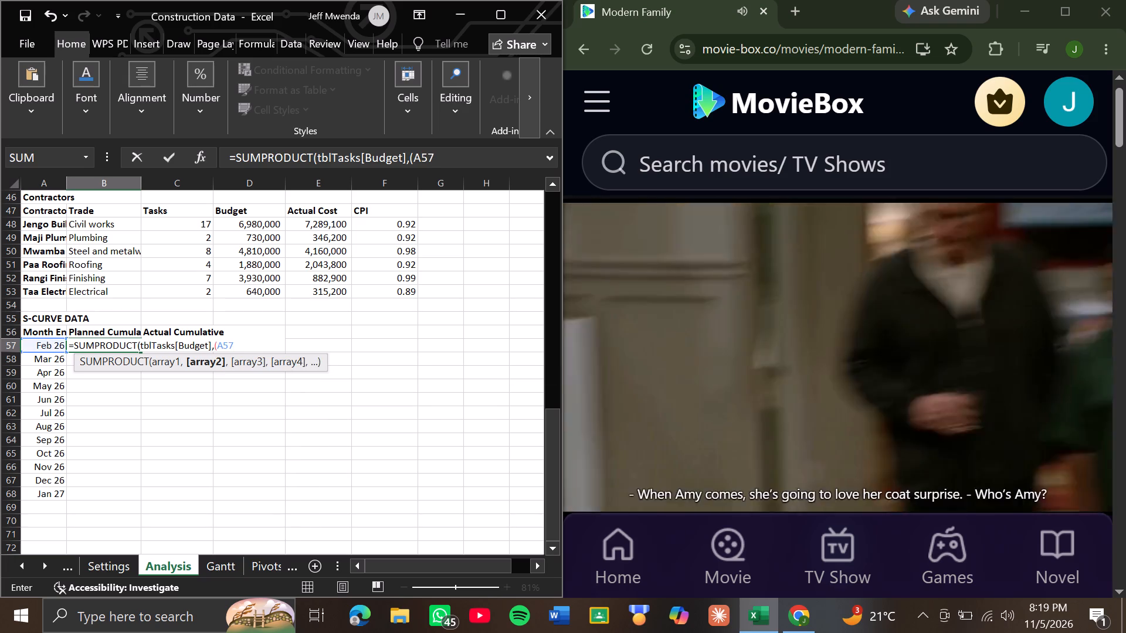
{"action": "key", "text": "shift+greater"}
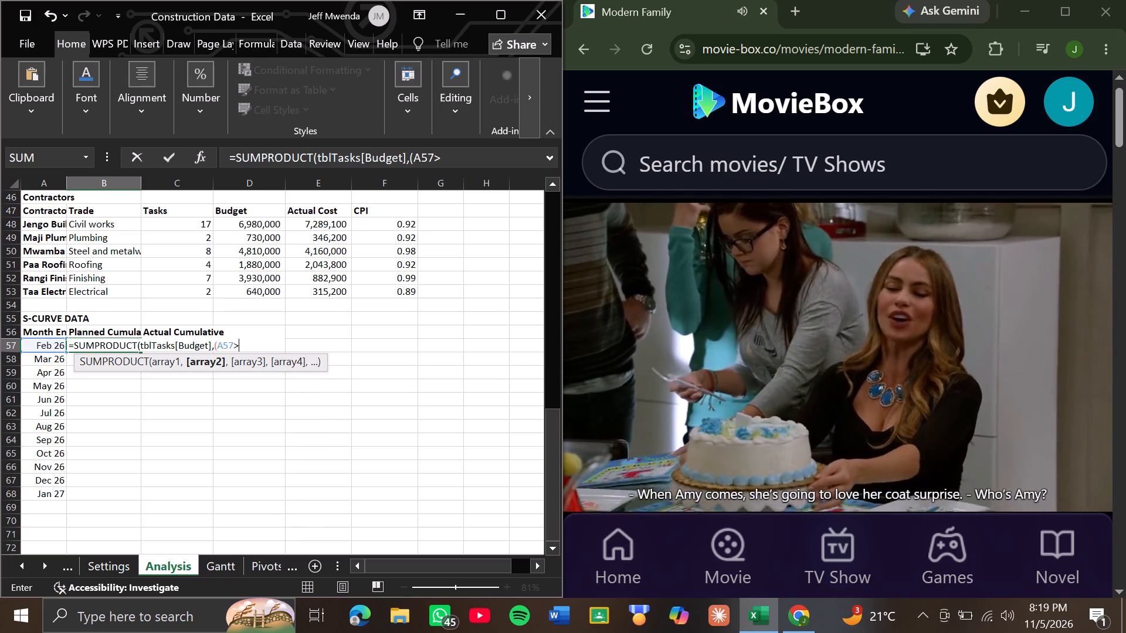
{"action": "key", "text": "equal"}
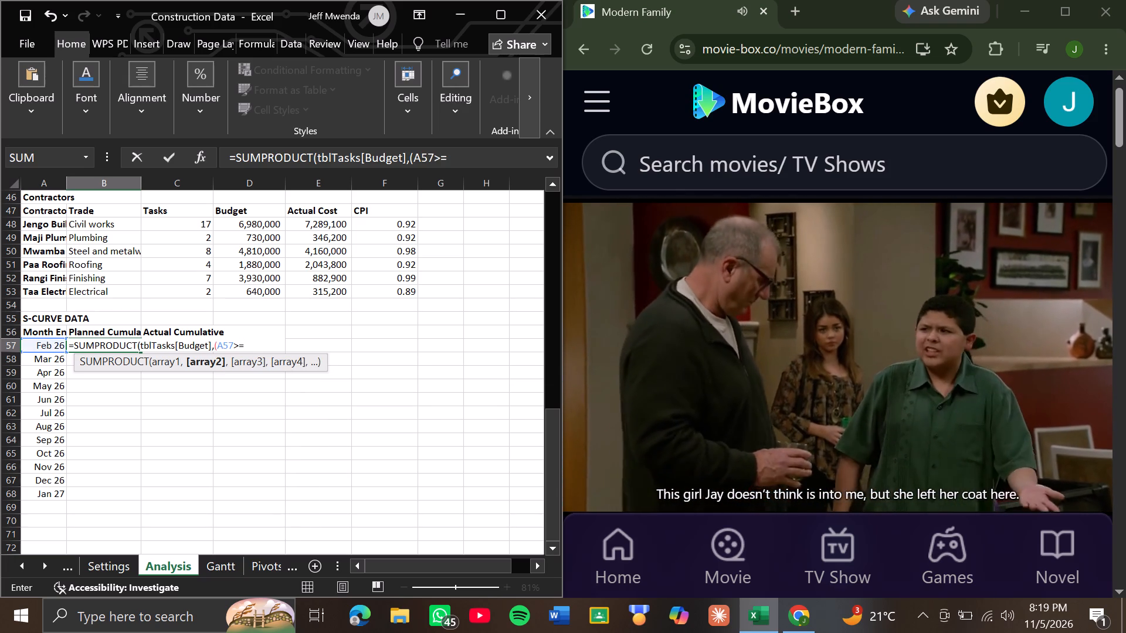
{"action": "type", "text": "tbl"}
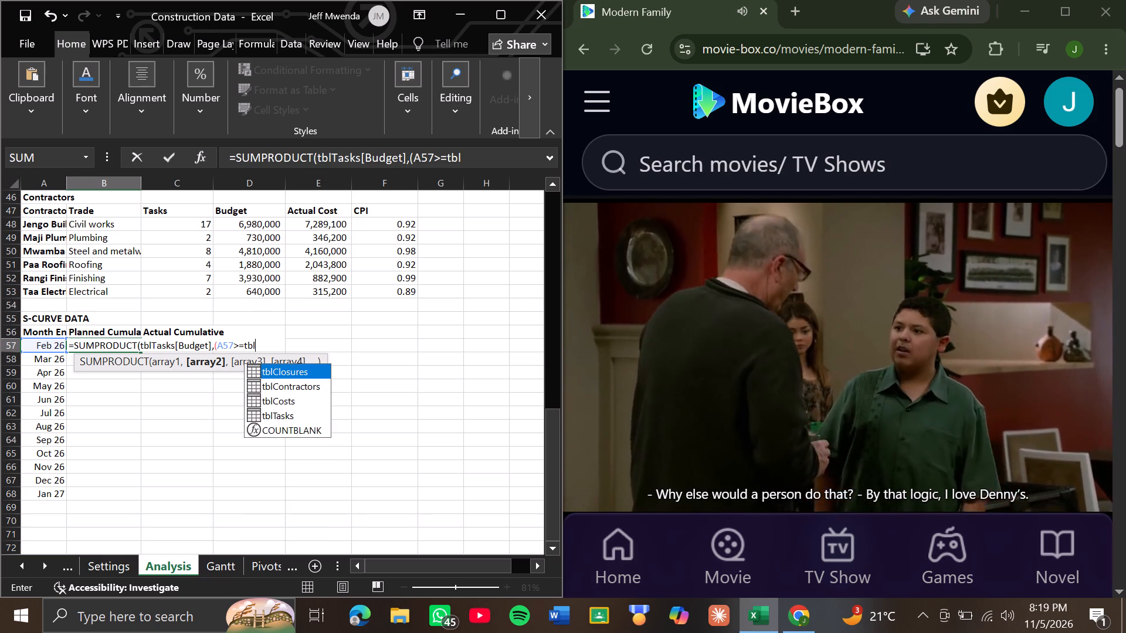
{"action": "key", "text": "t"}
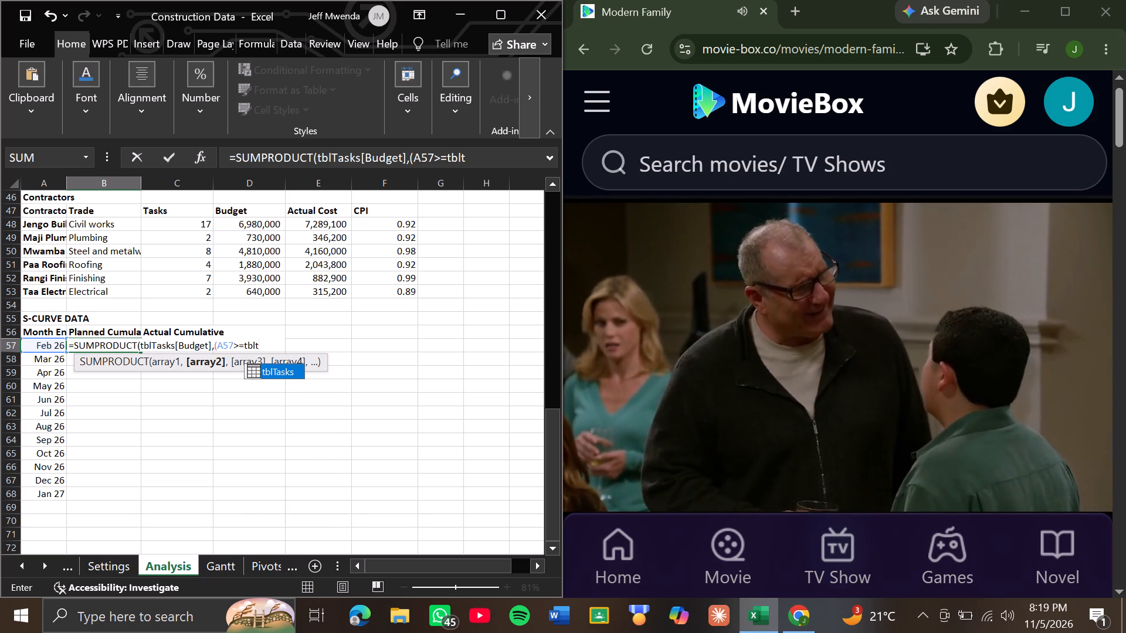
{"action": "key", "text": "Tab"}
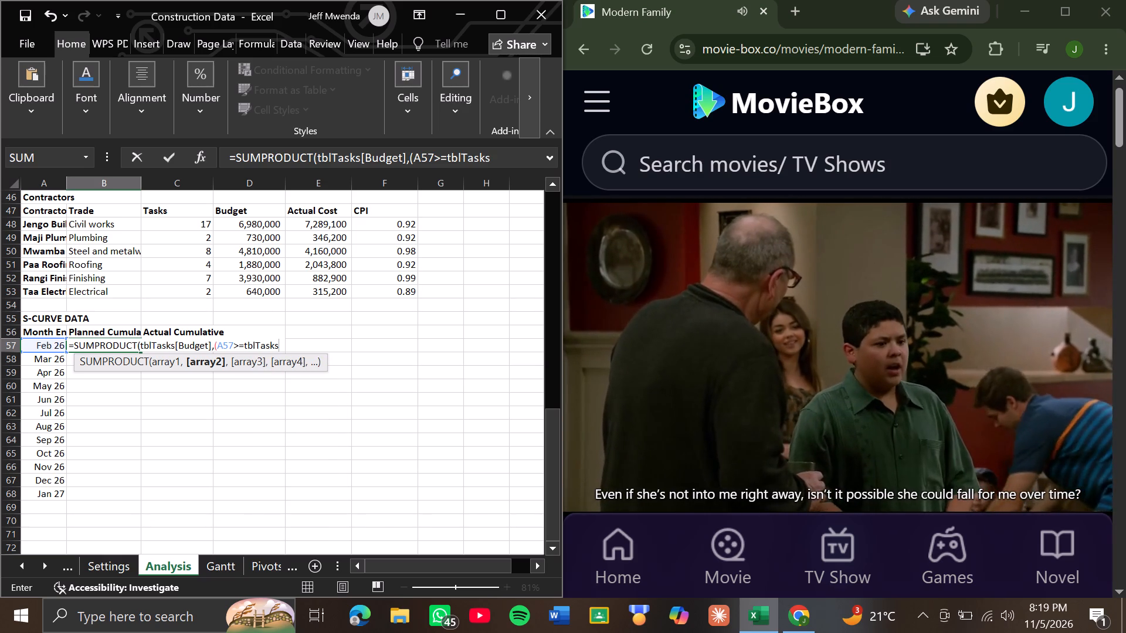
{"action": "key", "text": "bracketleft"}
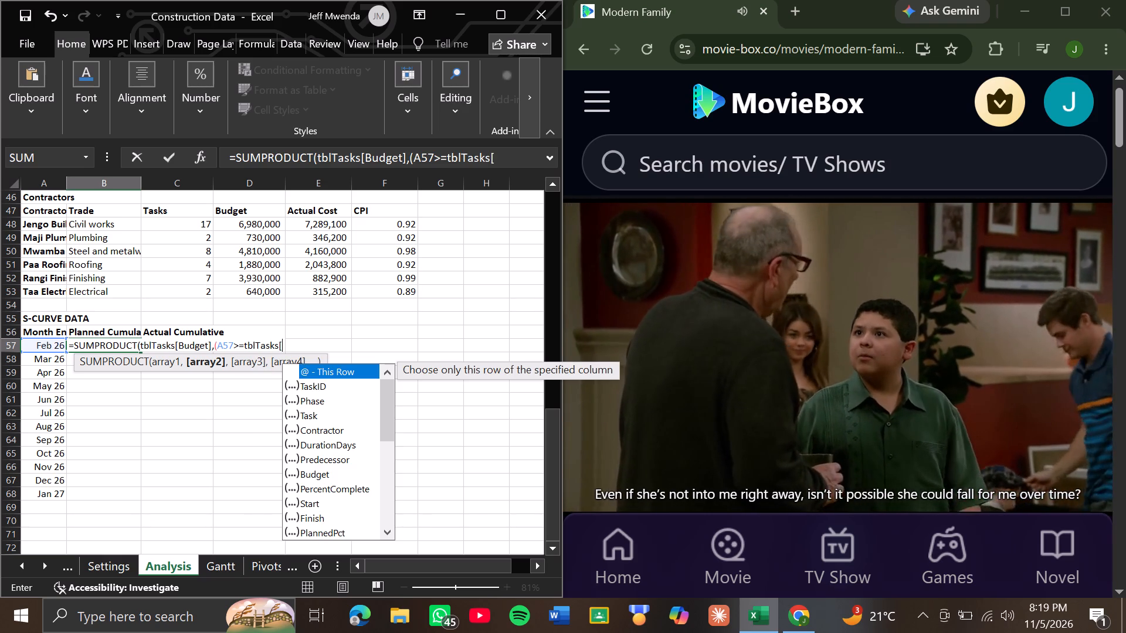
{"action": "key", "text": "f"}
{"action": "key", "text": "Tab"}
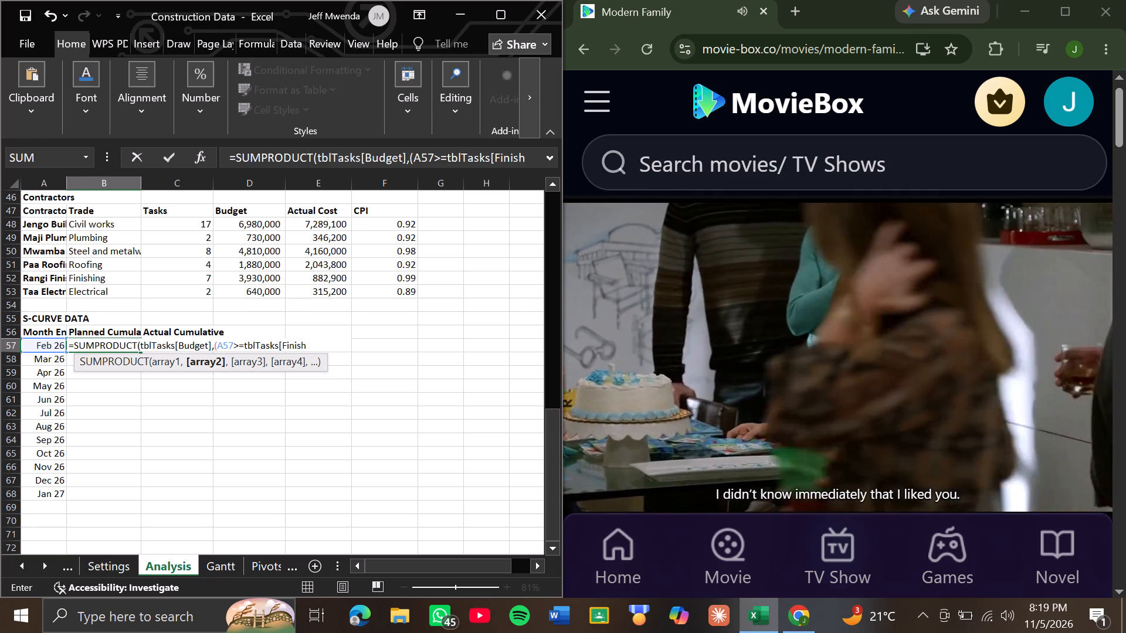
{"action": "key", "text": "bracketright"}
{"action": "key", "text": "shift+parenright"}
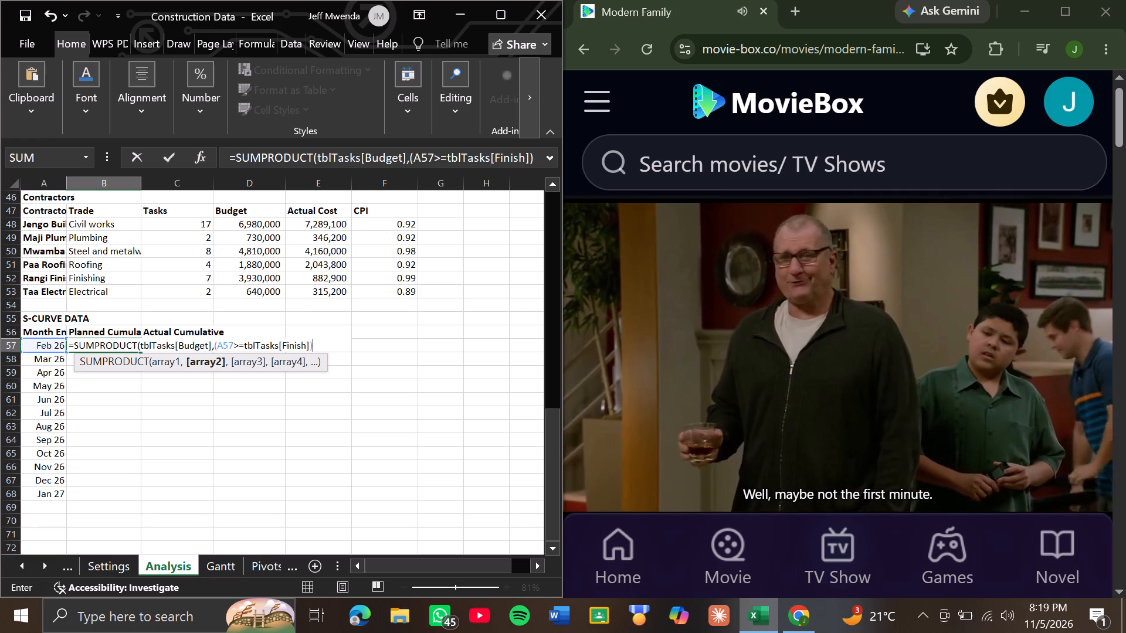
Add the unfinished-task condition +(A57<tblTasks[Finish]) to the second array of the B57 formula.
{"action": "key", "text": "shift+plus"}
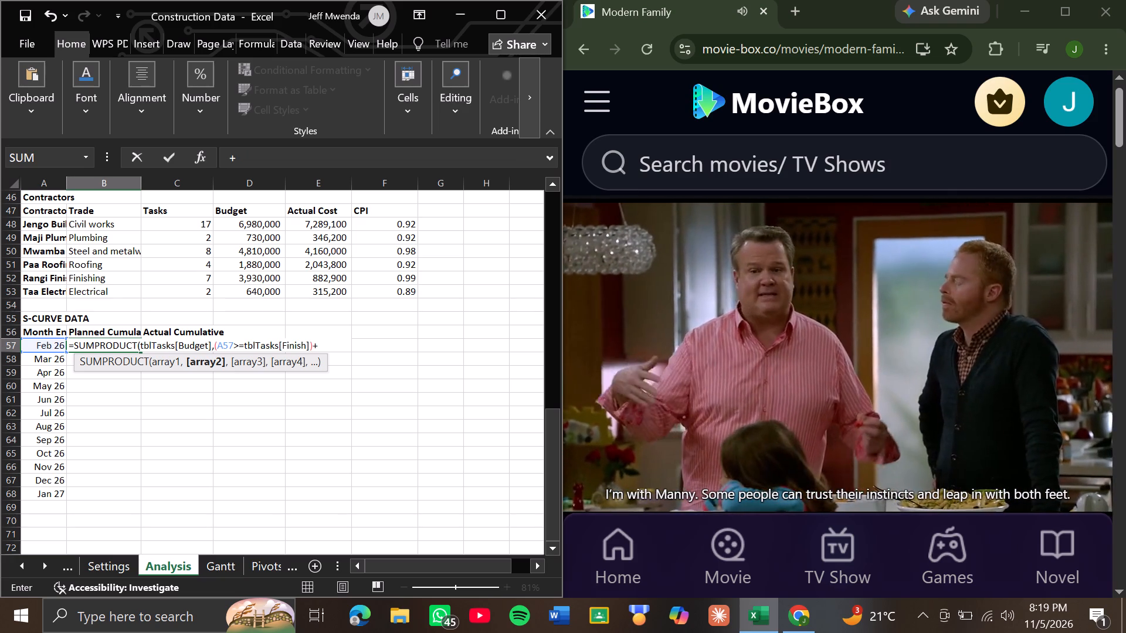
{"action": "key", "text": "shift+parenleft"}
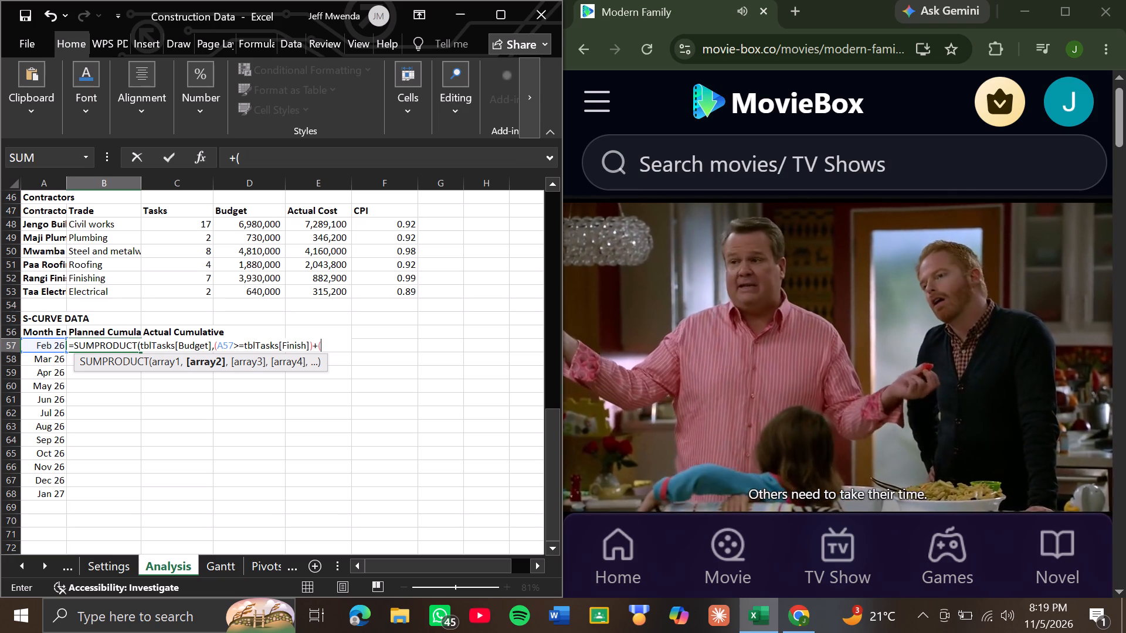
{"action": "type", "text": "A57"}
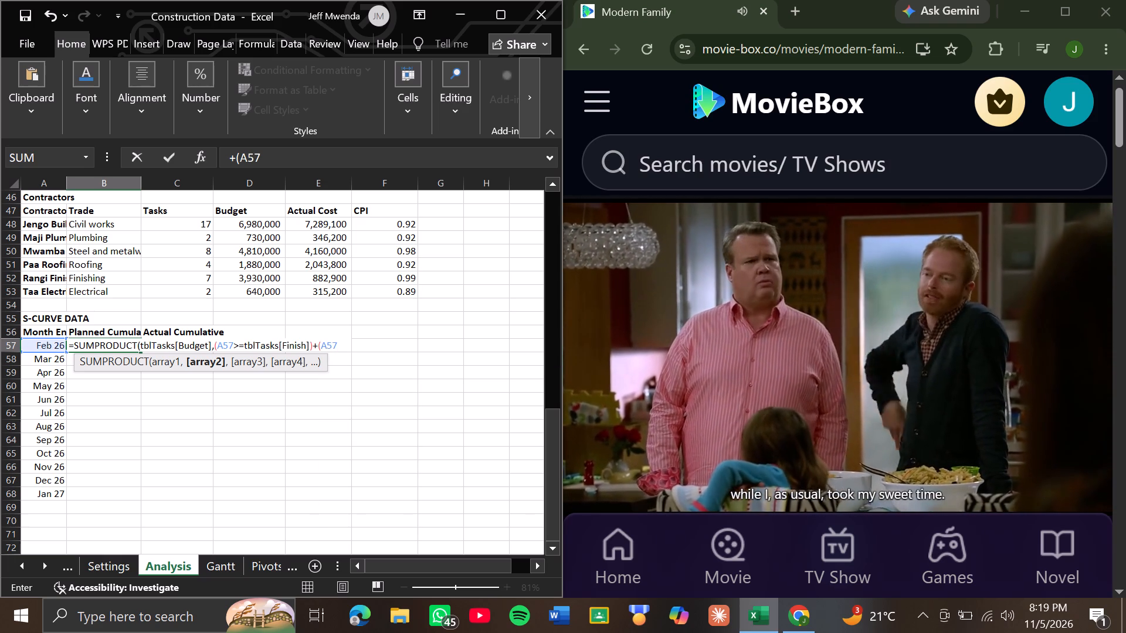
{"action": "key", "text": "shift+less"}
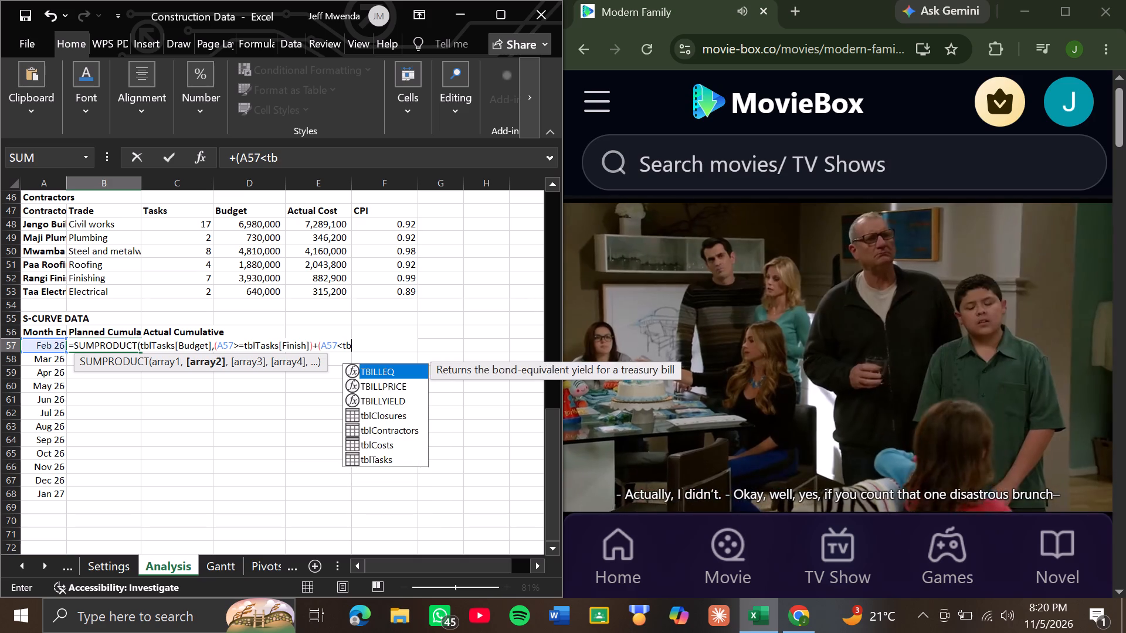
{"action": "type", "text": "ta"}
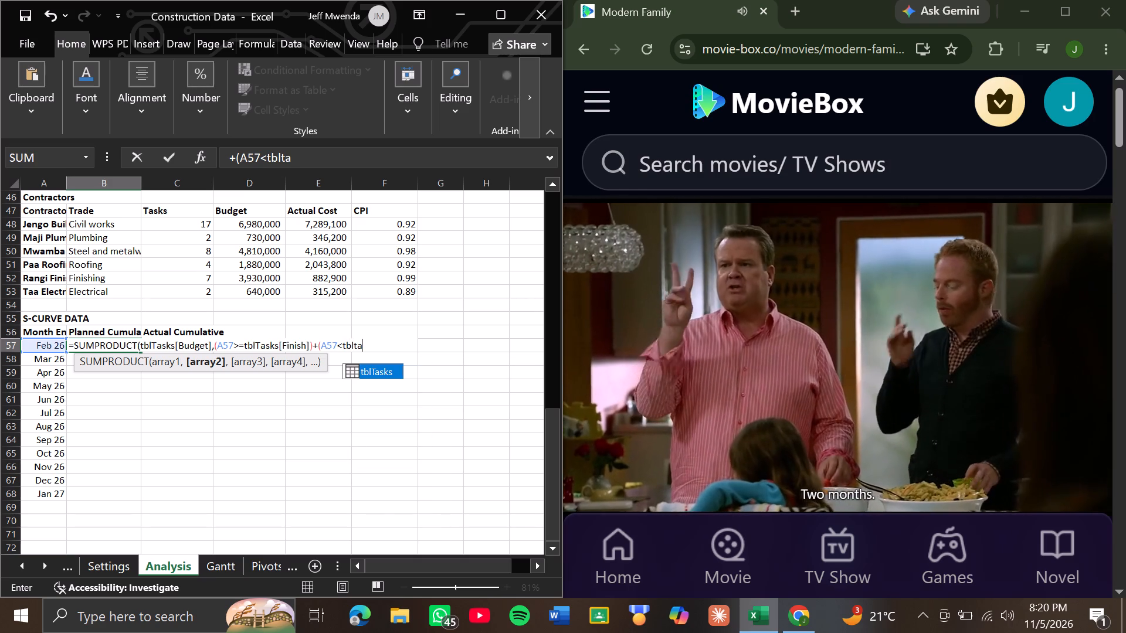
{"action": "key", "text": "Tab"}
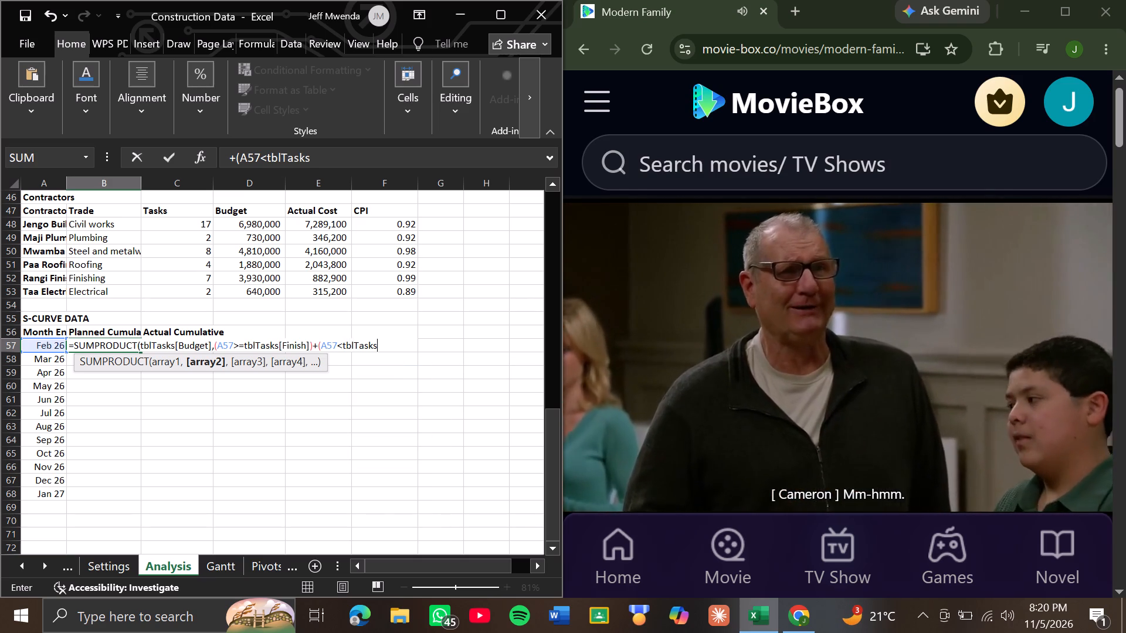
{"action": "key", "text": "bracketleft"}
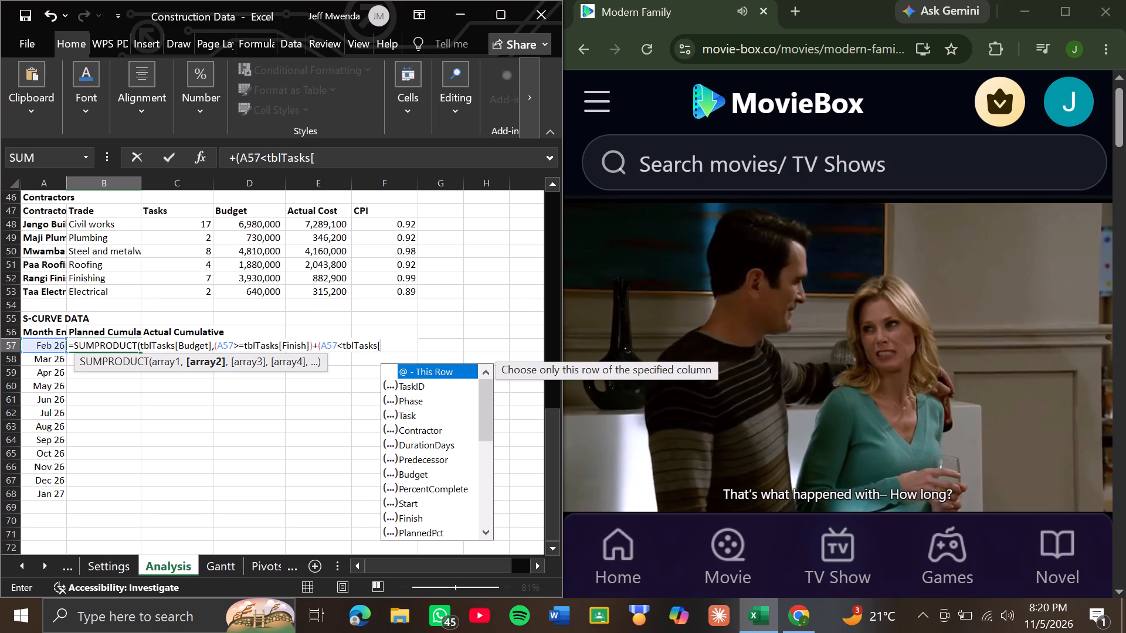
{"action": "type", "text": "fin"}
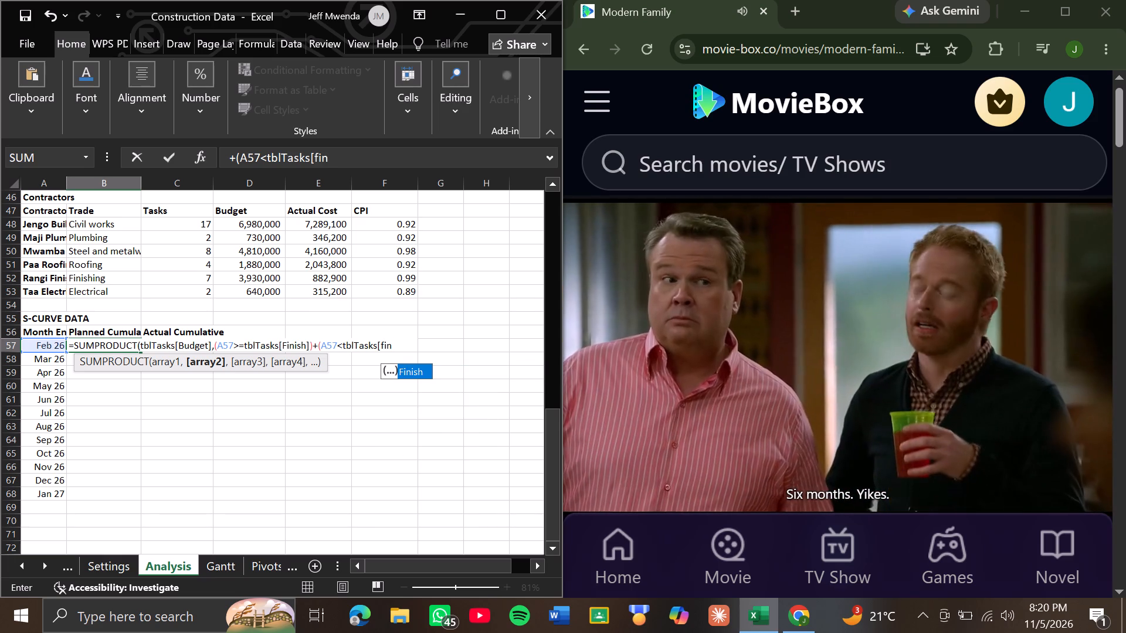
{"action": "key", "text": "Tab"}
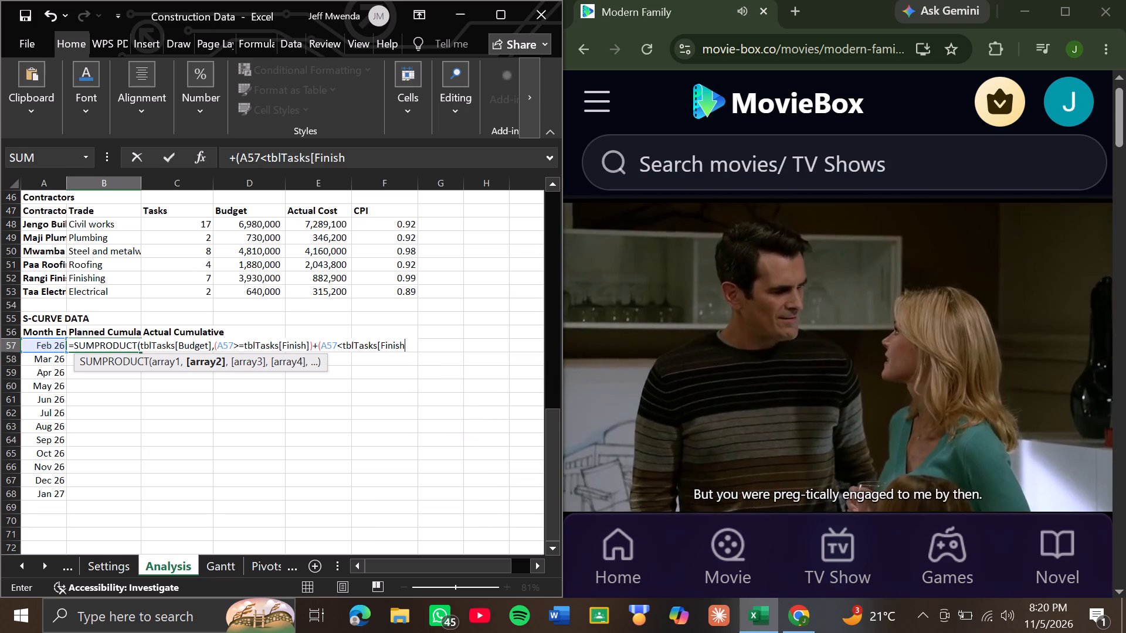
{"action": "key", "text": "bracketright"}
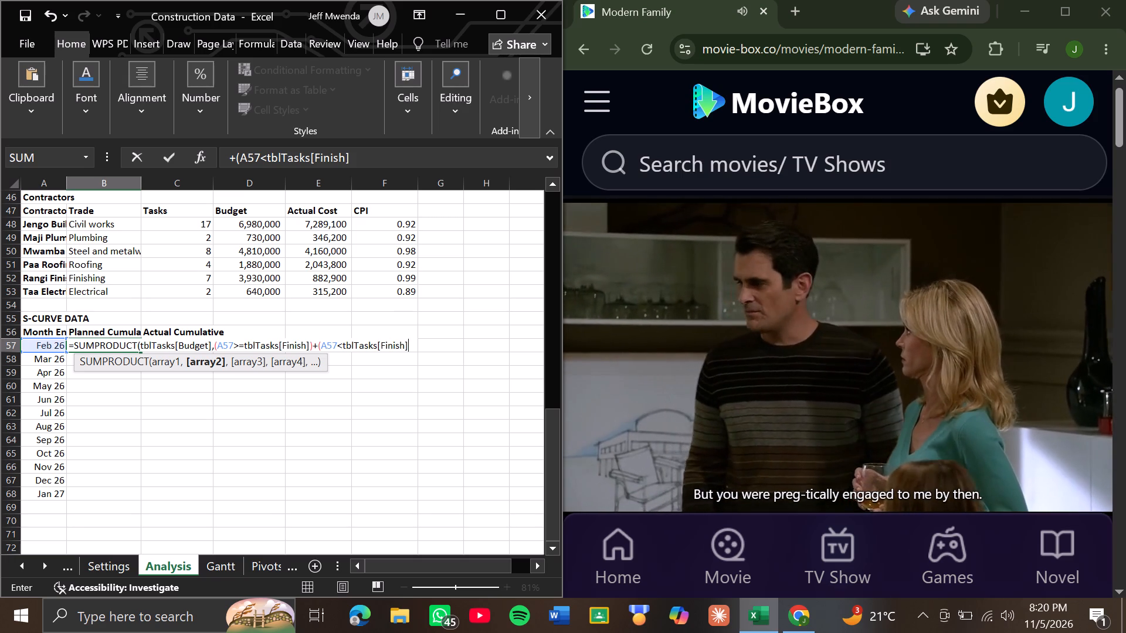
{"action": "key", "text": "shift+parenright"}
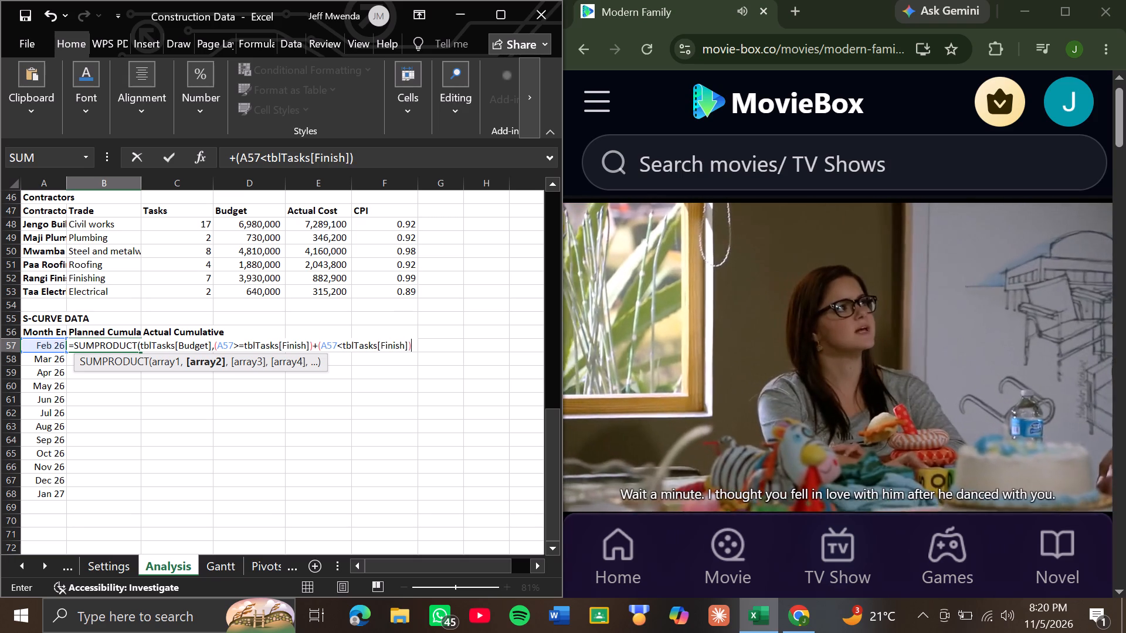
Multiply the unfinished-task condition in the B57 formula by the started-task condition (A57>=tblTasks[Start]).
{"action": "key", "text": "shift+asterisk"}
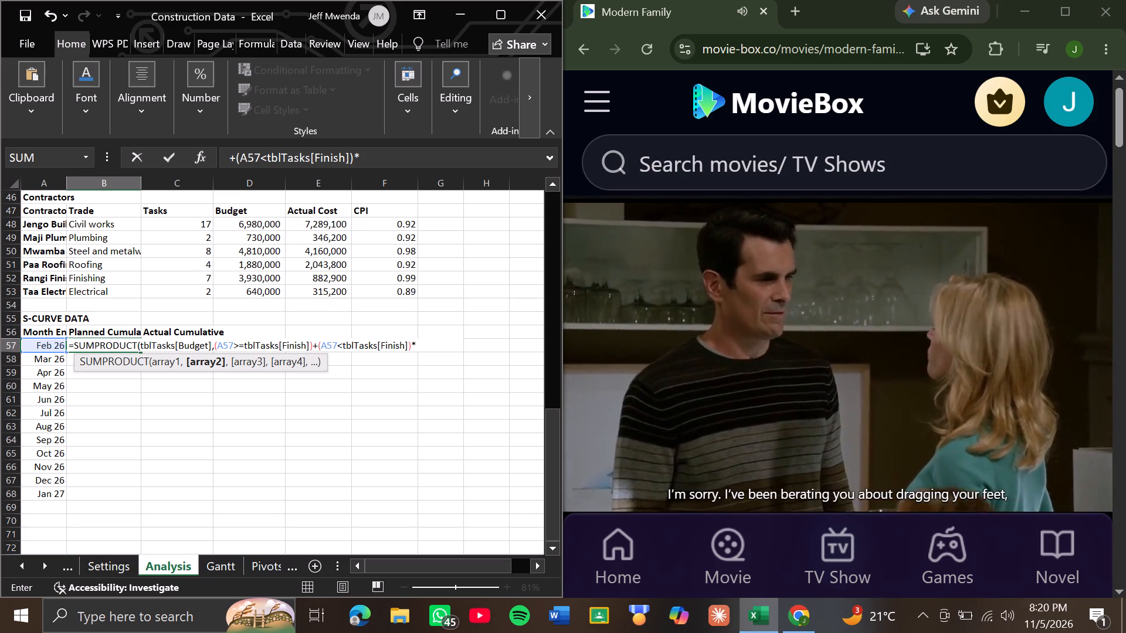
{"action": "key", "text": "shift+parenleft"}
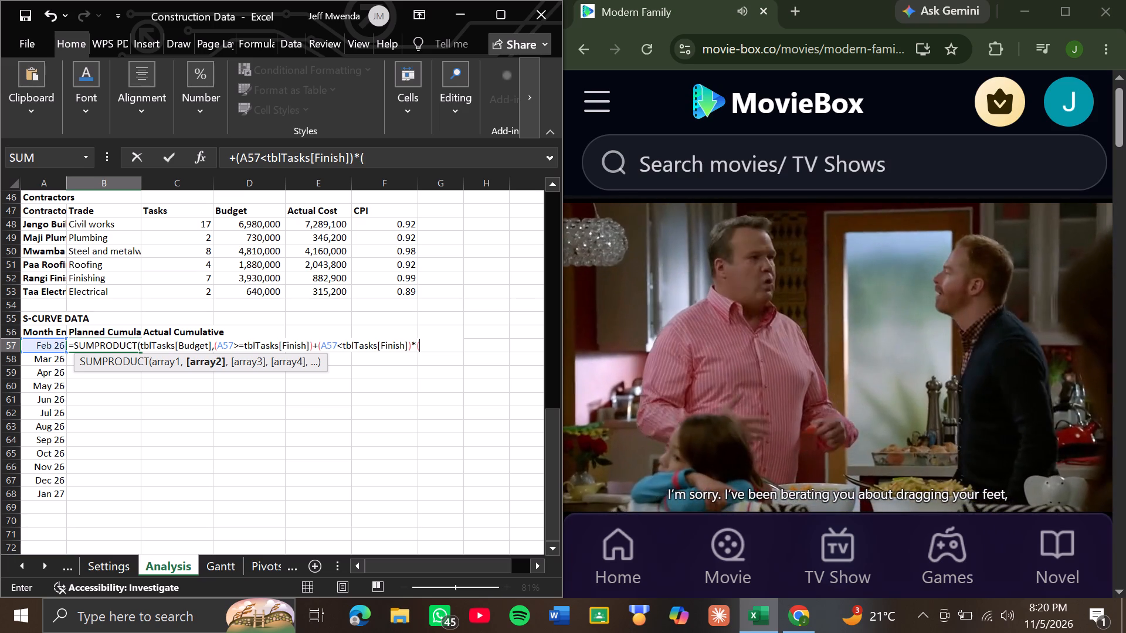
{"action": "key", "text": "a"}
{"action": "type", "text": "57"}
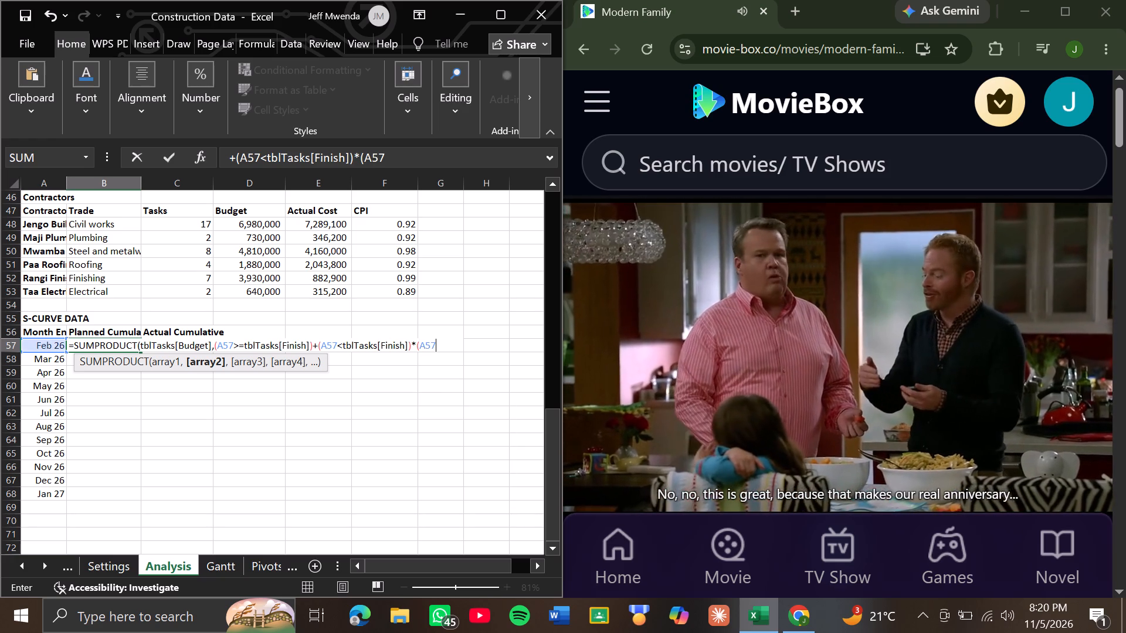
{"action": "key", "text": "shift+greater"}
{"action": "key", "text": "equal"}
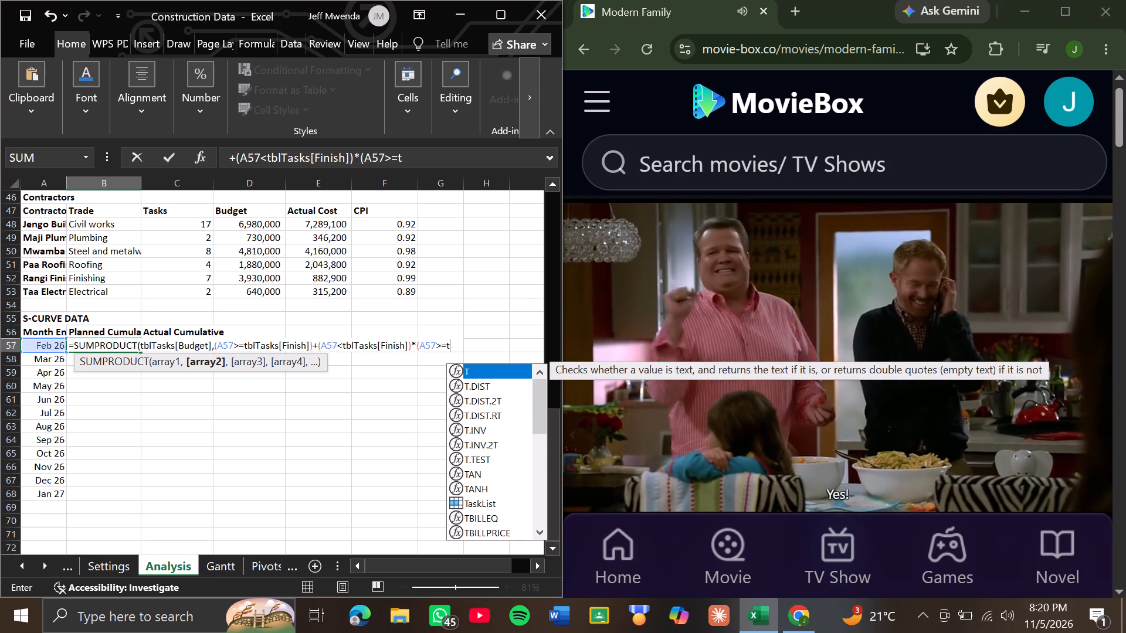
{"action": "type", "text": "bl"}
{"action": "key", "text": "t"}
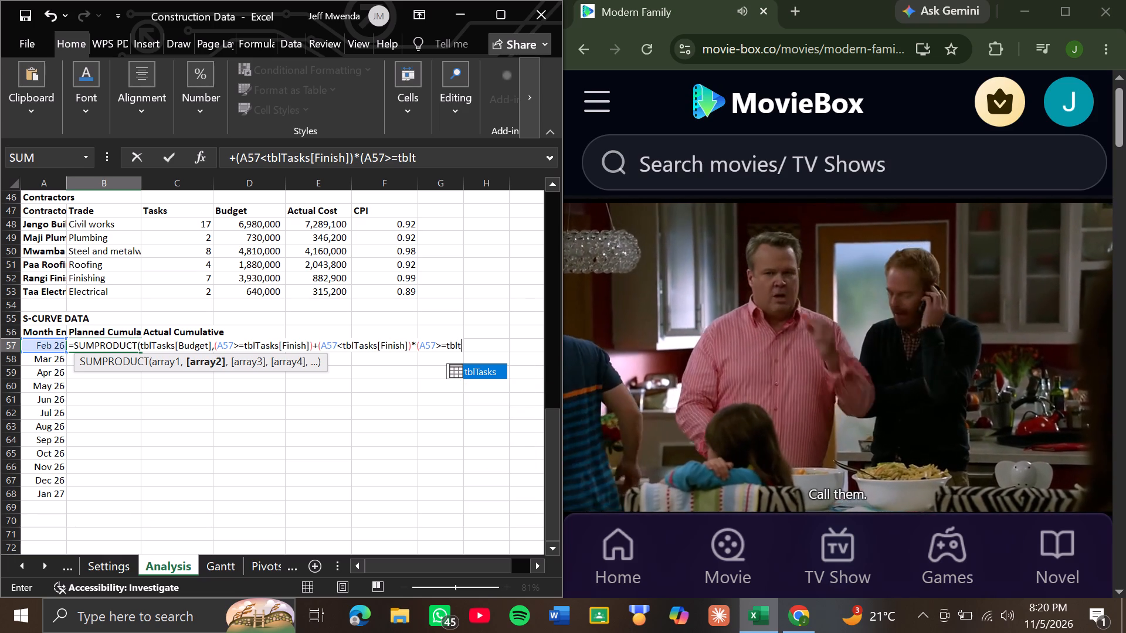
{"action": "key", "text": "Tab"}
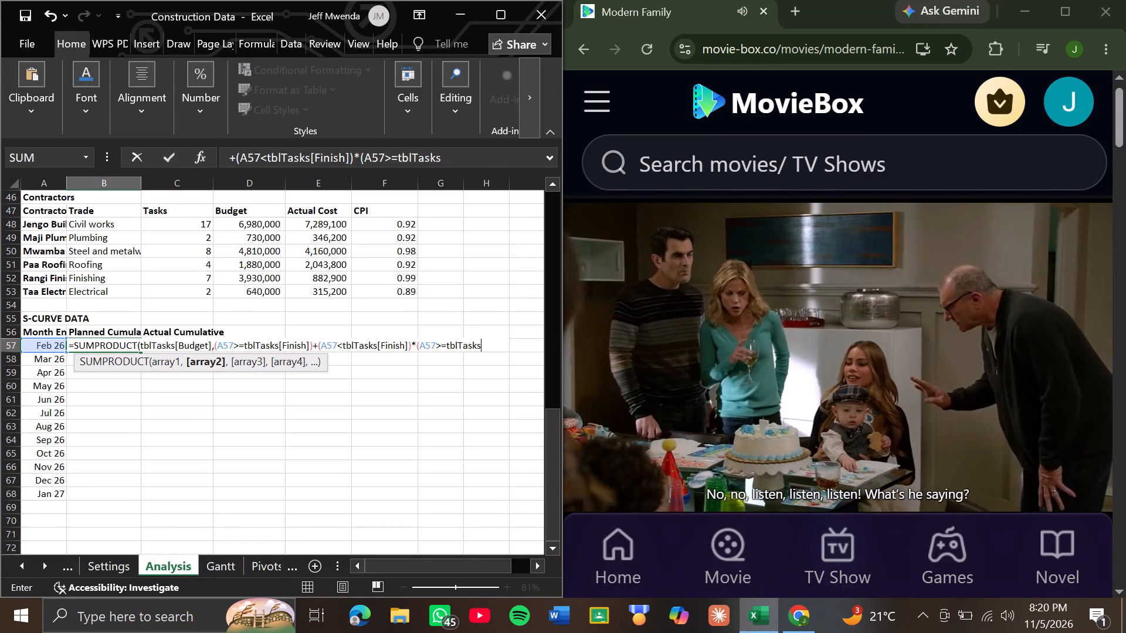
{"action": "key", "text": "bracketleft"}
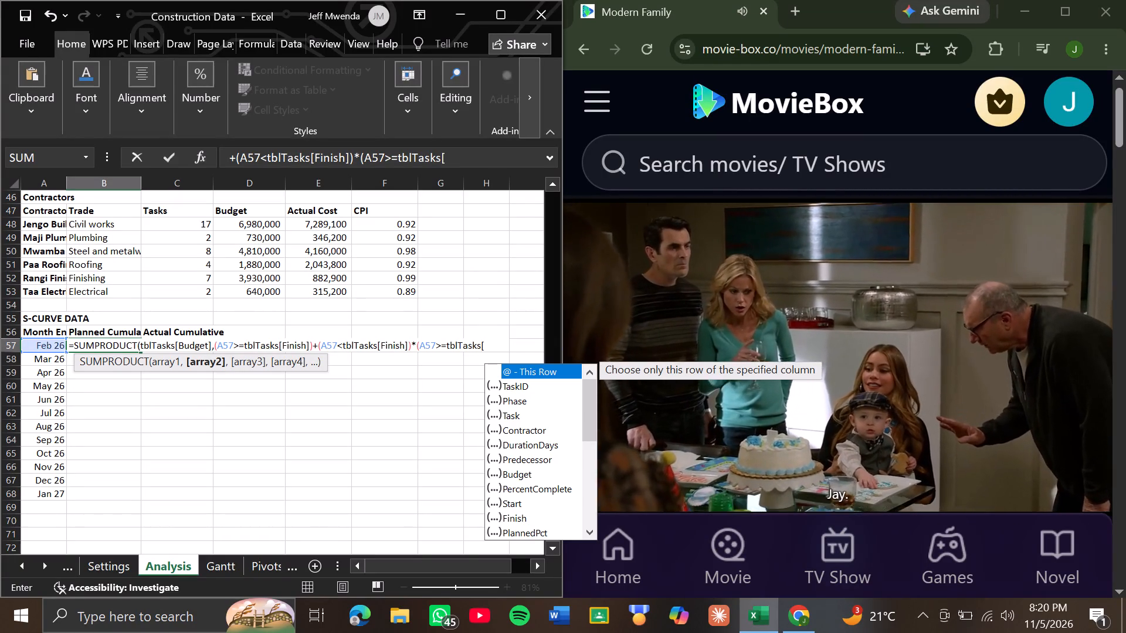
{"action": "type", "text": "tas"}
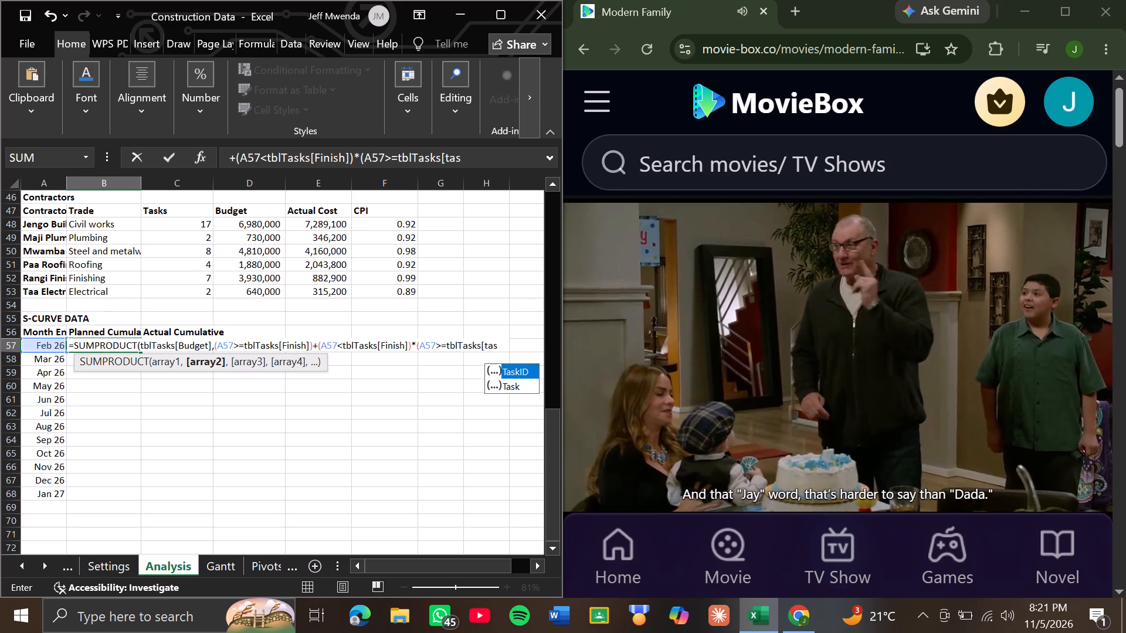
{"action": "key", "text": "BackSpace"}
{"action": "key", "text": "BackSpace"}
{"action": "key", "text": "BackSpace"}
{"action": "type", "text": "sta"}
{"action": "key", "text": "Tab"}
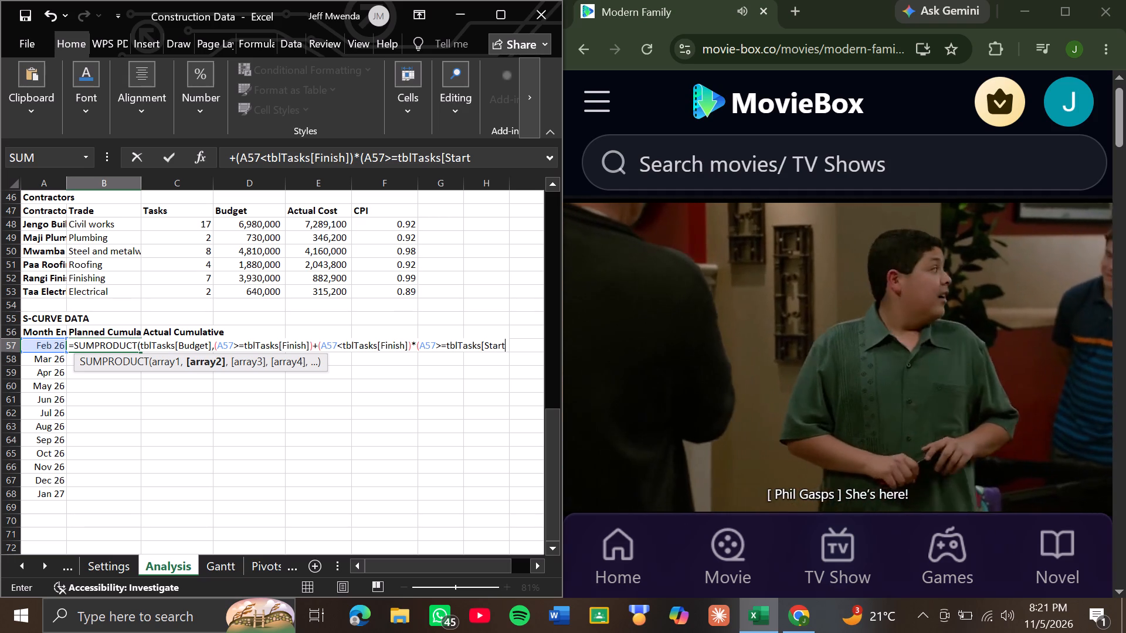
{"action": "key", "text": "bracketright"}
{"action": "key", "text": "shift+parenright"}
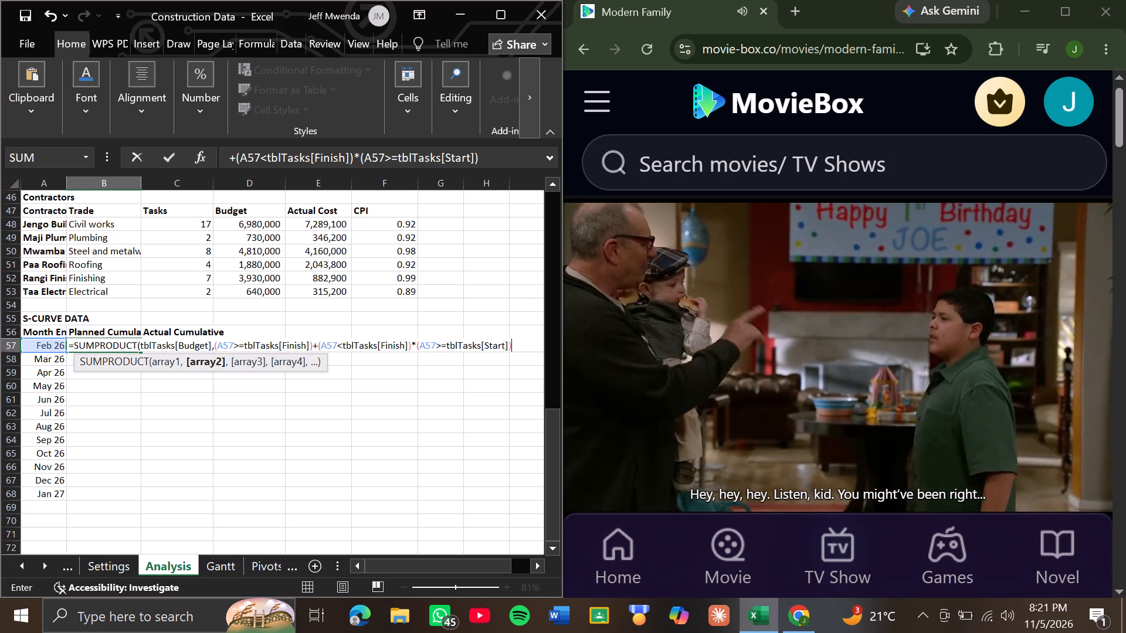
Multiply the started-task condition in the B57 formula by the elapsed-days term (A57-tblTasks[Start]+1).
{"action": "key", "text": "shift+asterisk"}
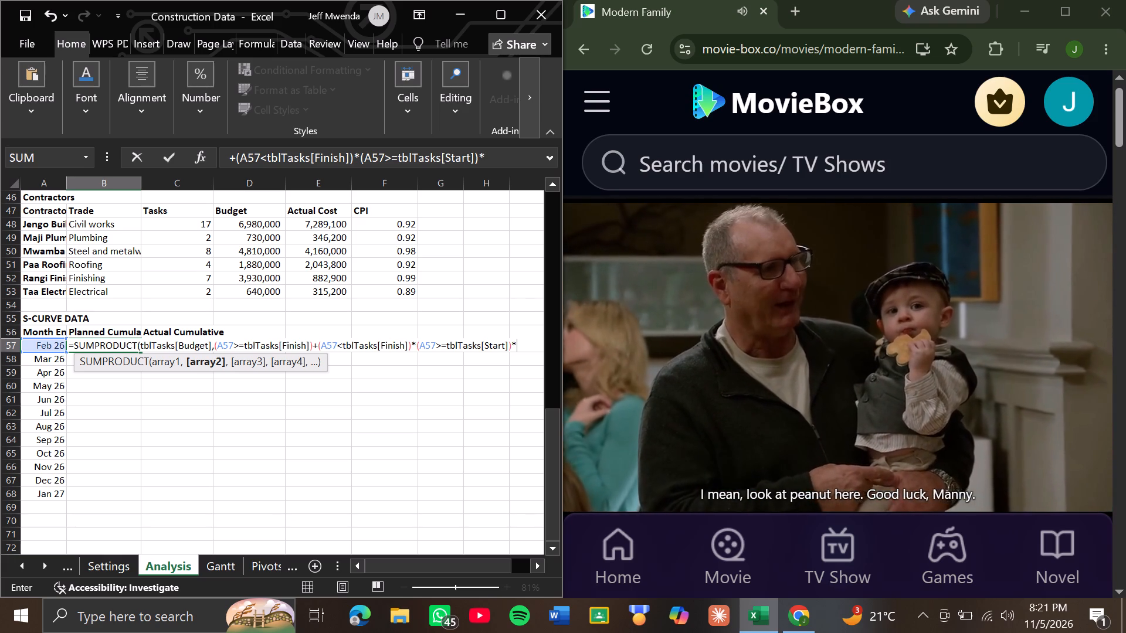
{"action": "key", "text": "shift+parenleft"}
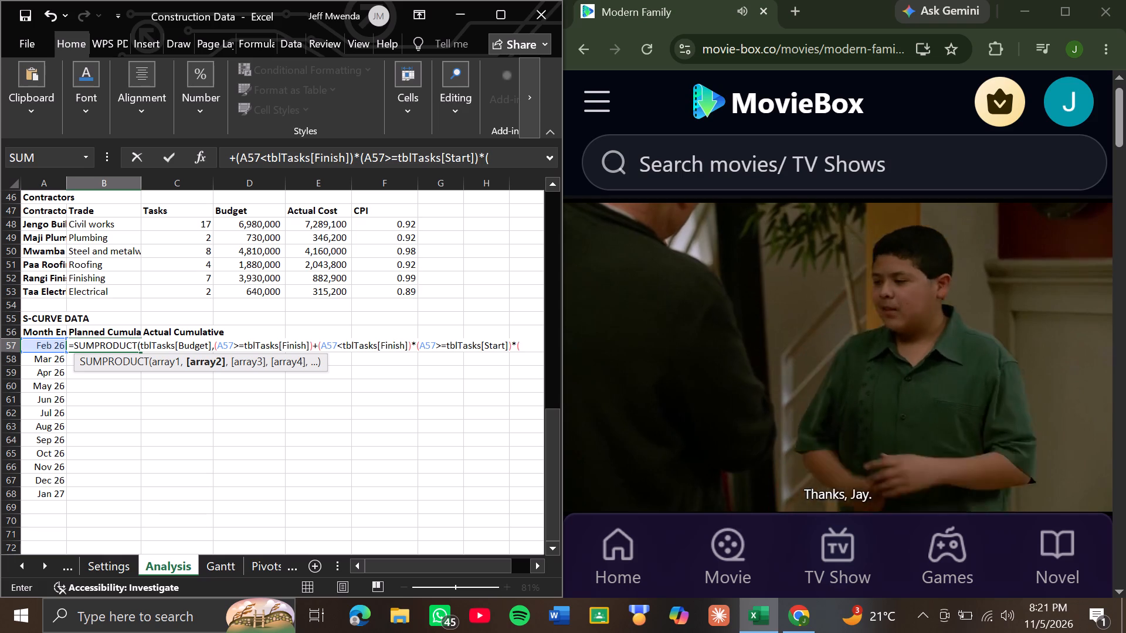
{"action": "key", "text": "a"}
{"action": "type", "text": "57"}
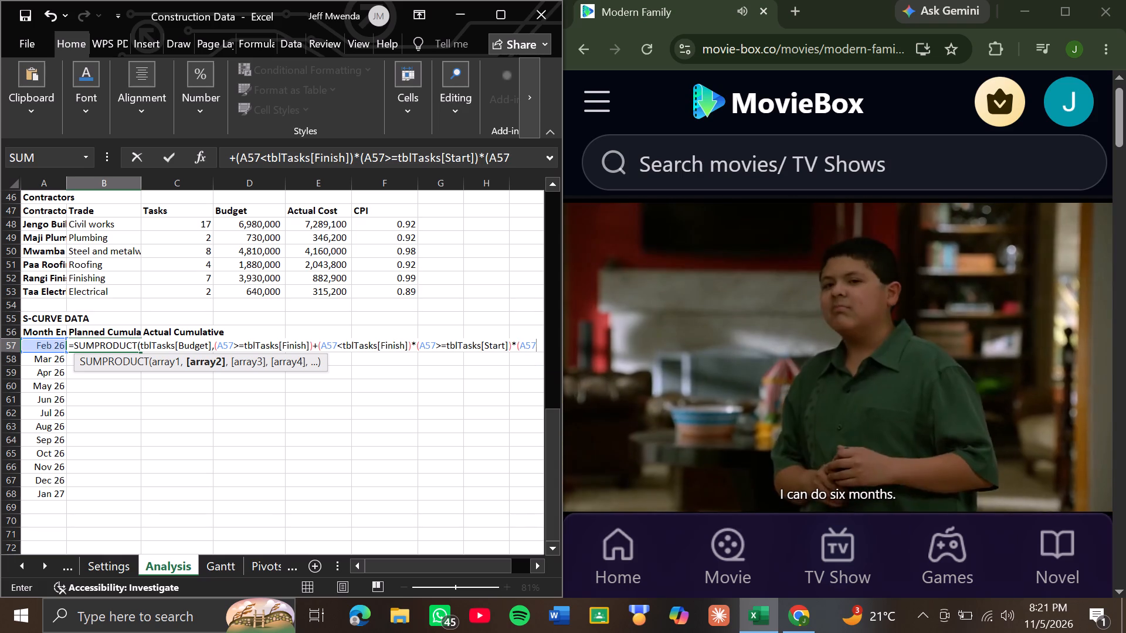
{"action": "key", "text": "minus"}
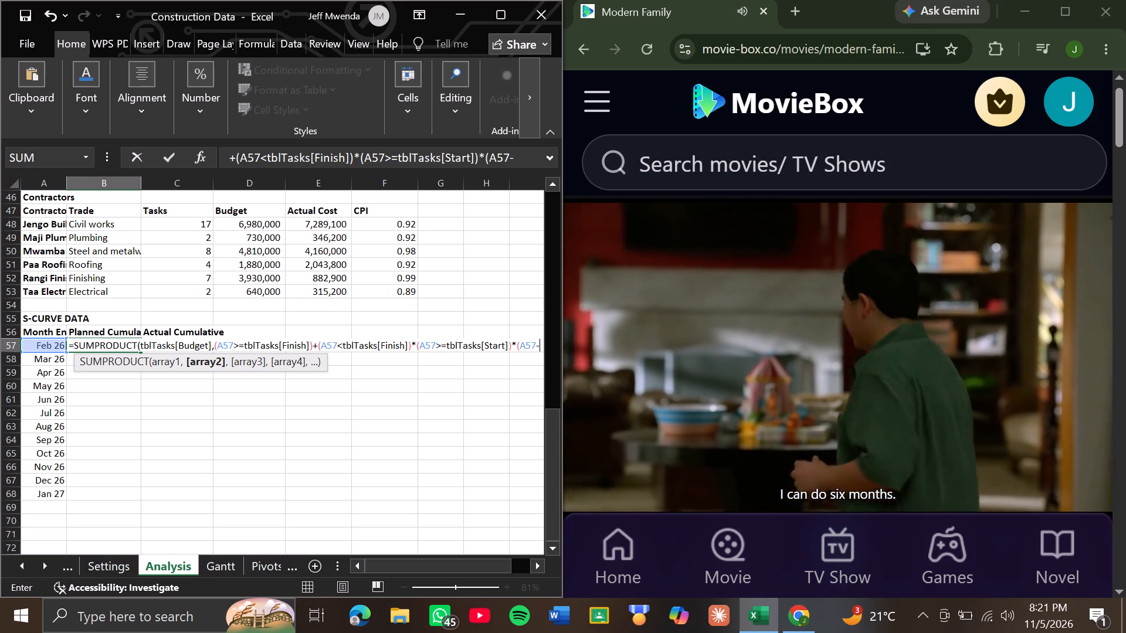
{"action": "key", "text": "t"}
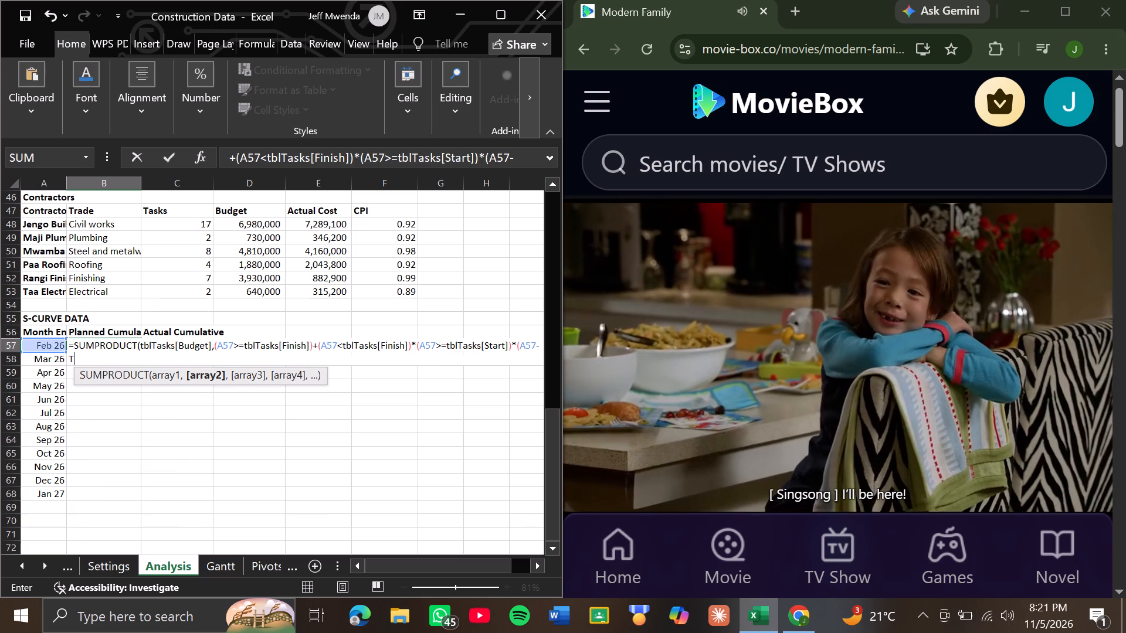
{"action": "type", "text": "BL"}
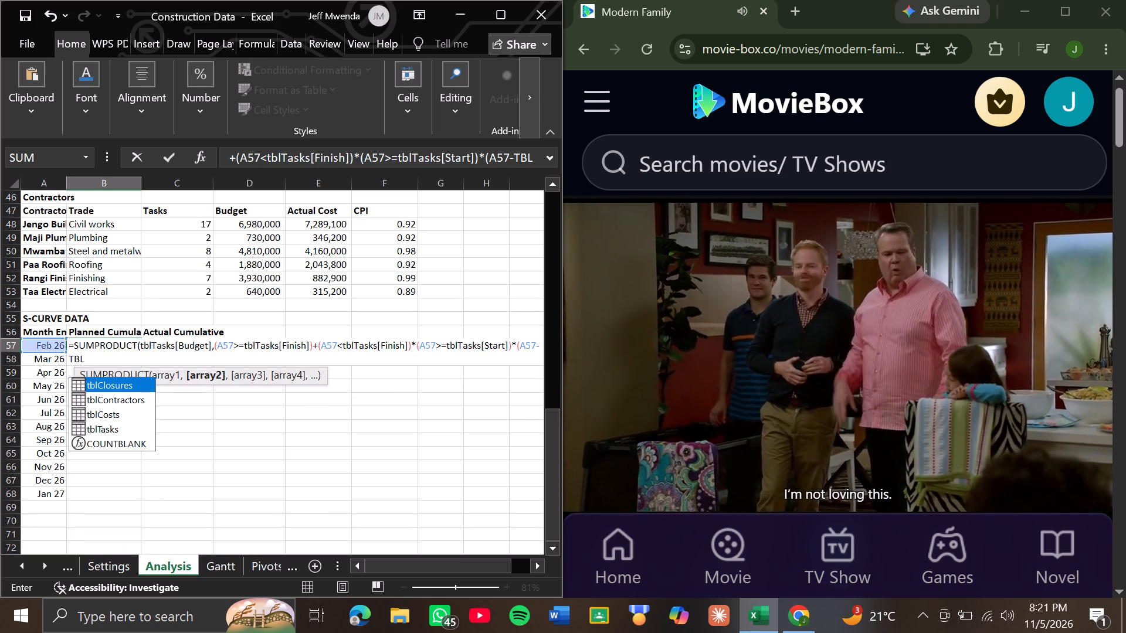
{"action": "key", "text": "t"}
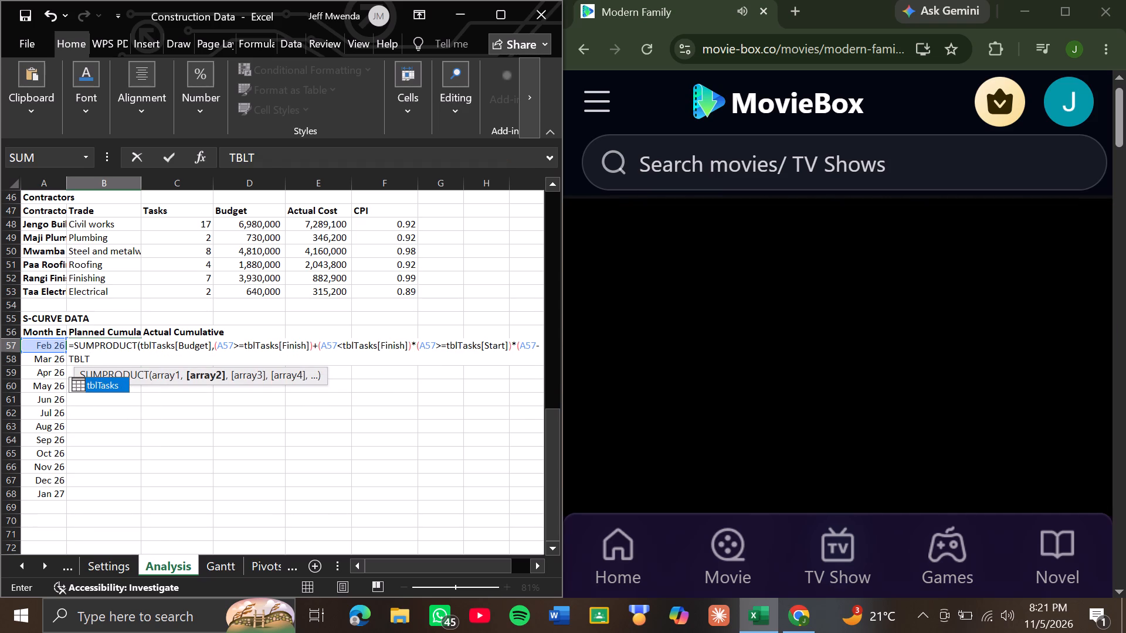
{"action": "key", "text": "Tab"}
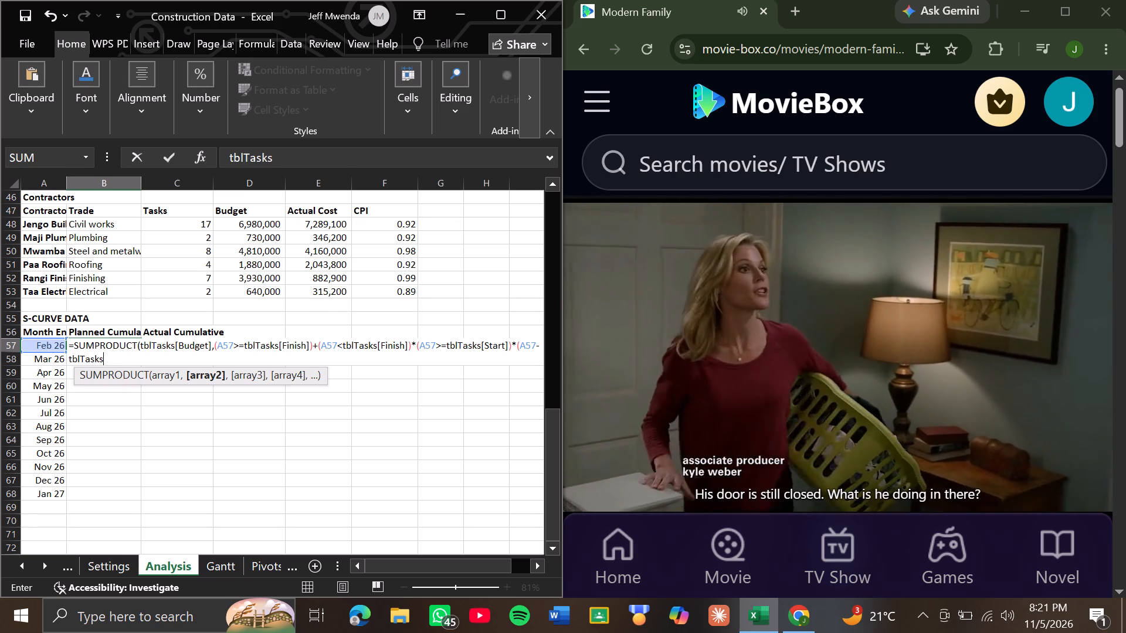
{"action": "key", "text": "bracketleft"}
{"action": "type", "text": "ST"}
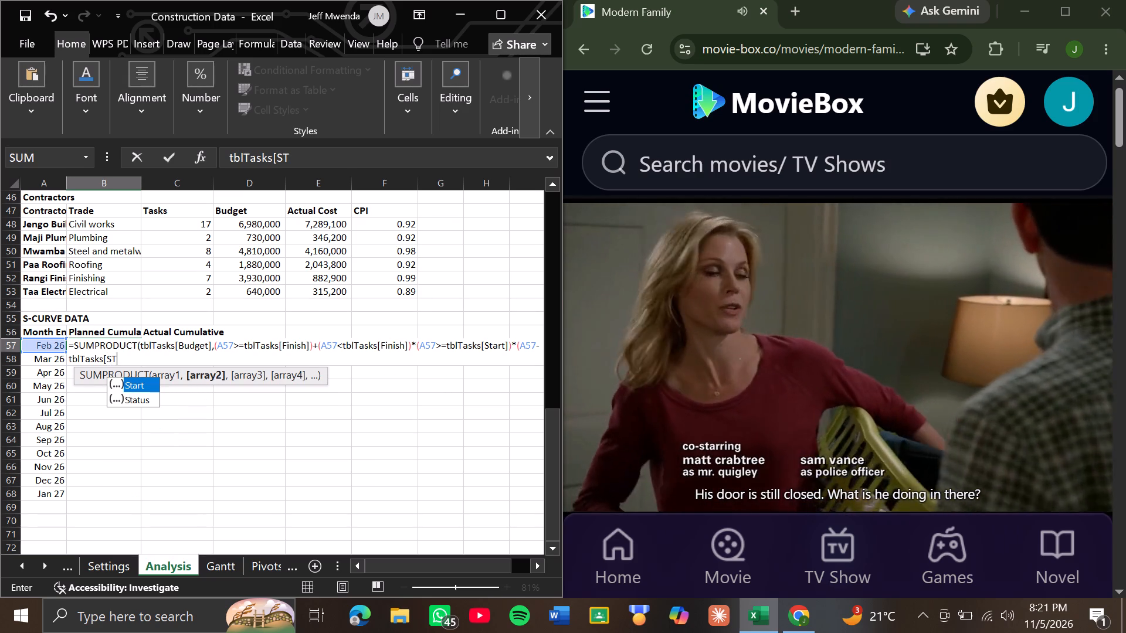
{"action": "key", "text": "Tab"}
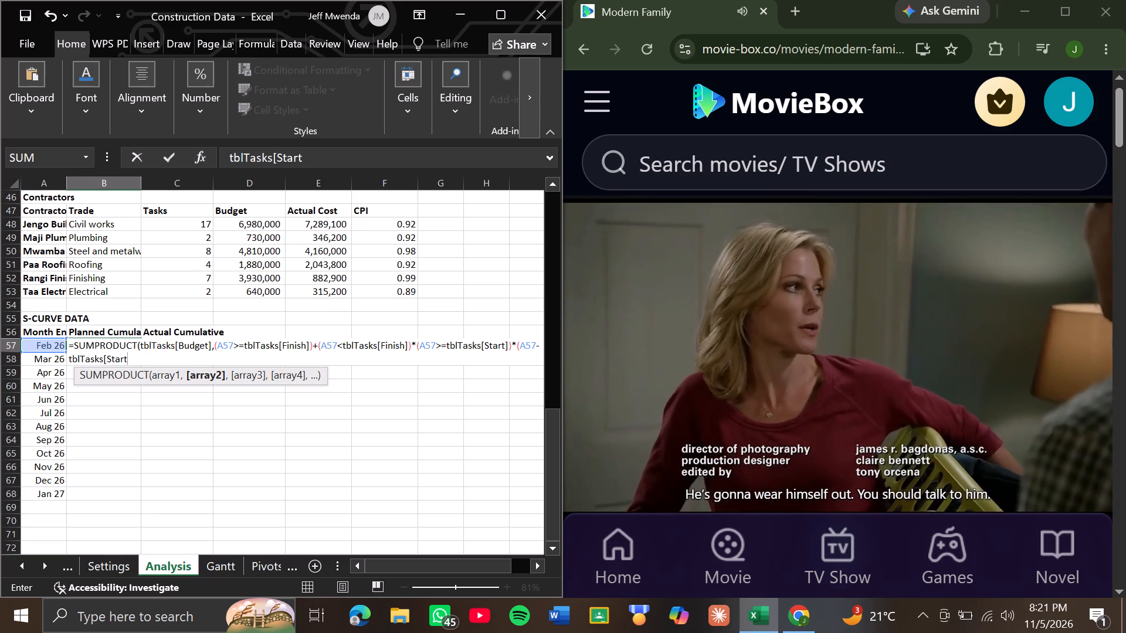
{"action": "key", "text": "bracketright"}
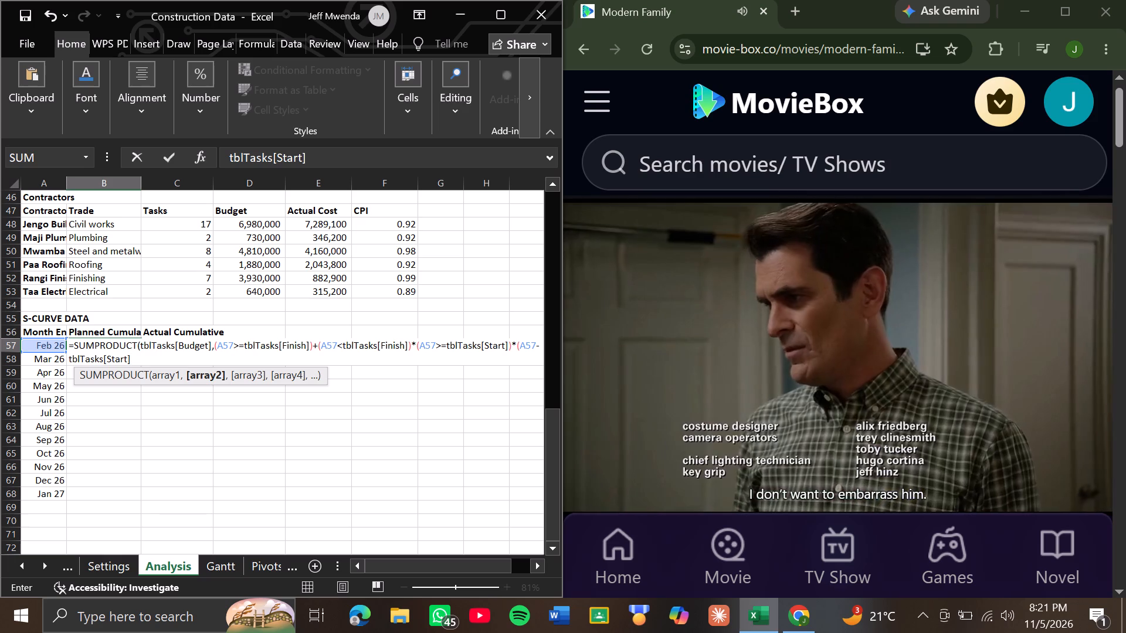
{"action": "key", "text": "shift+plus"}
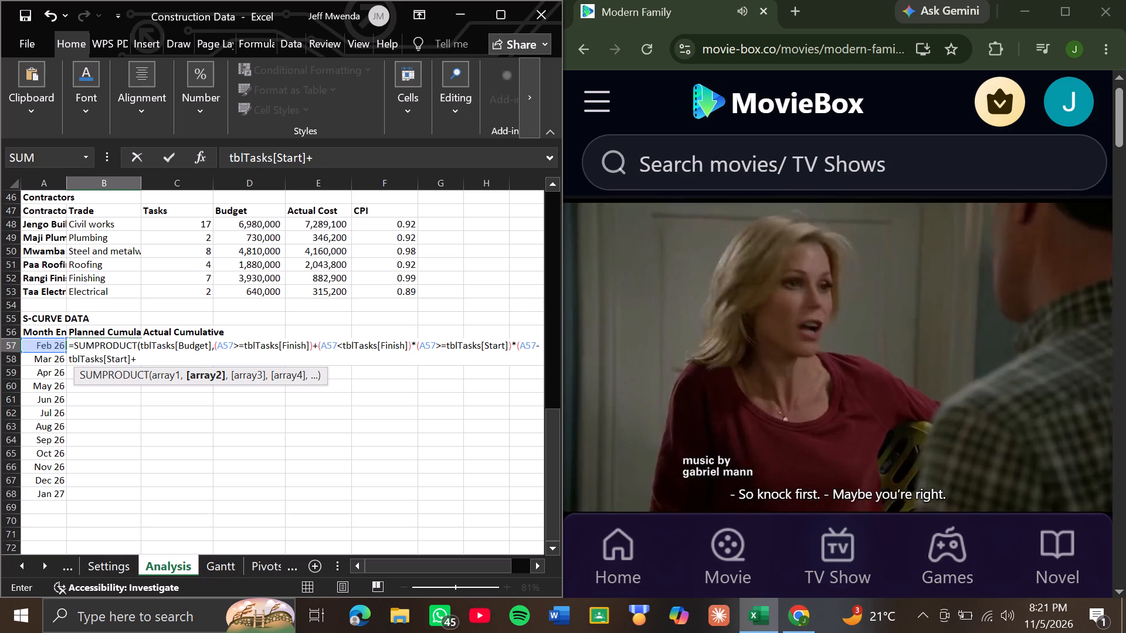
{"action": "key", "text": "1"}
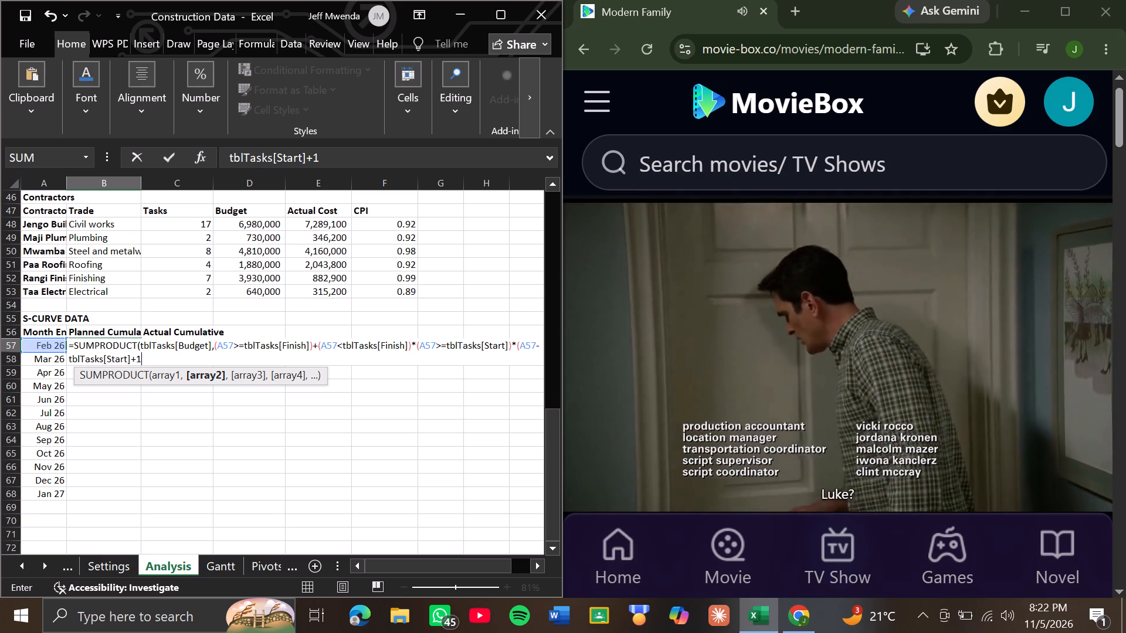
{"action": "key", "text": "shift+parenright"}
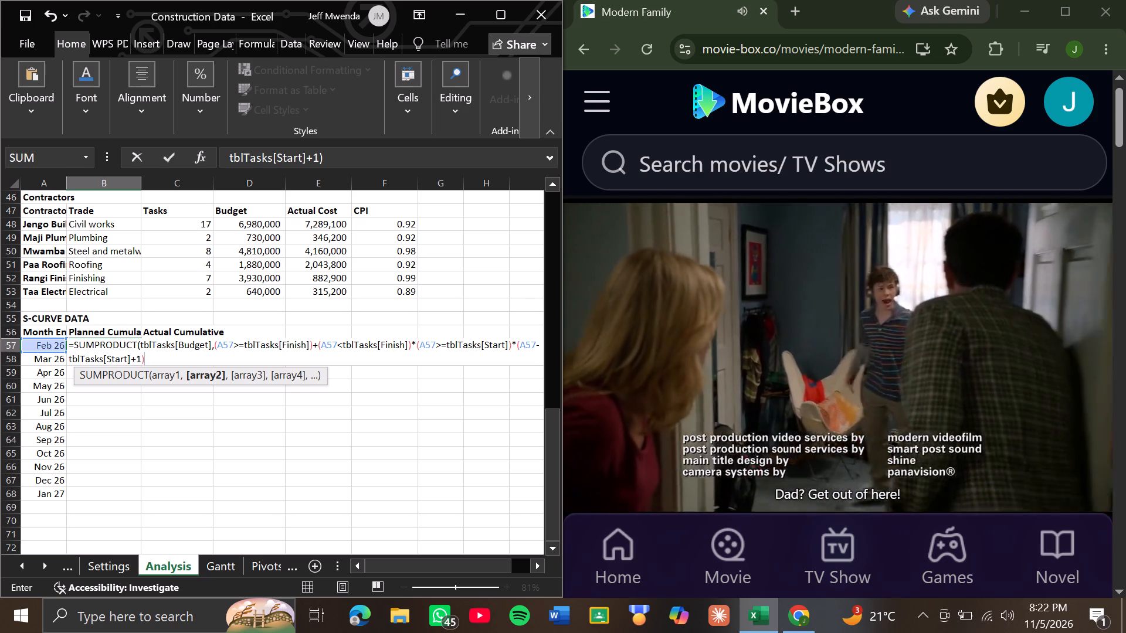
Begin dividing the elapsed-days term in the B57 formula by a bracketed task duration starting with tblTasks[Finish].
{"action": "key", "text": "slash"}
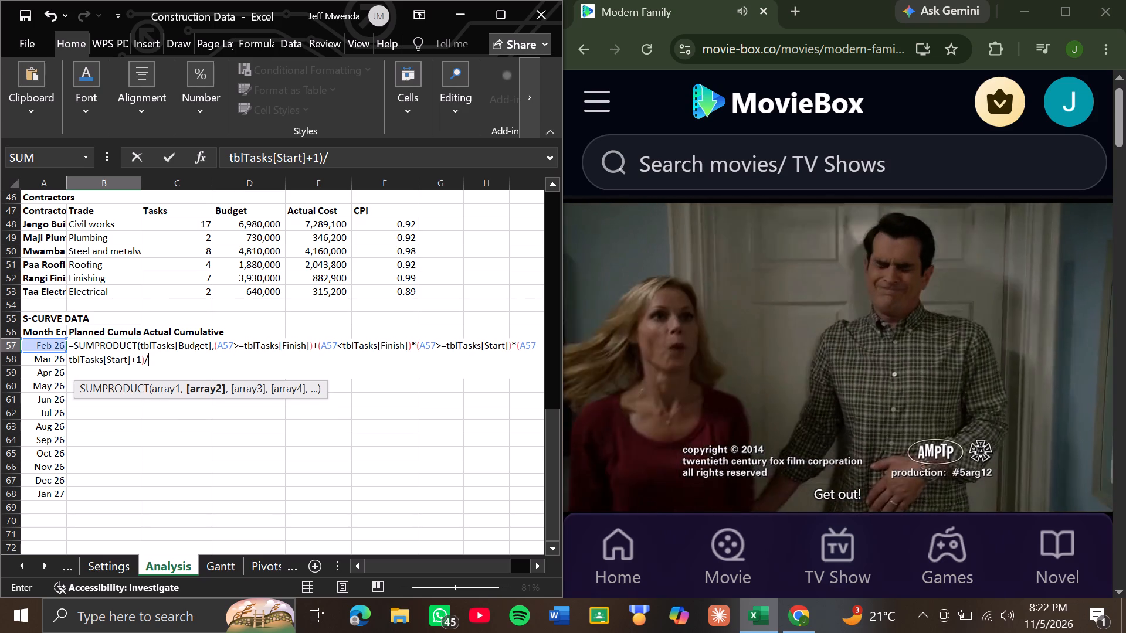
{"action": "key", "text": "shift+parenleft"}
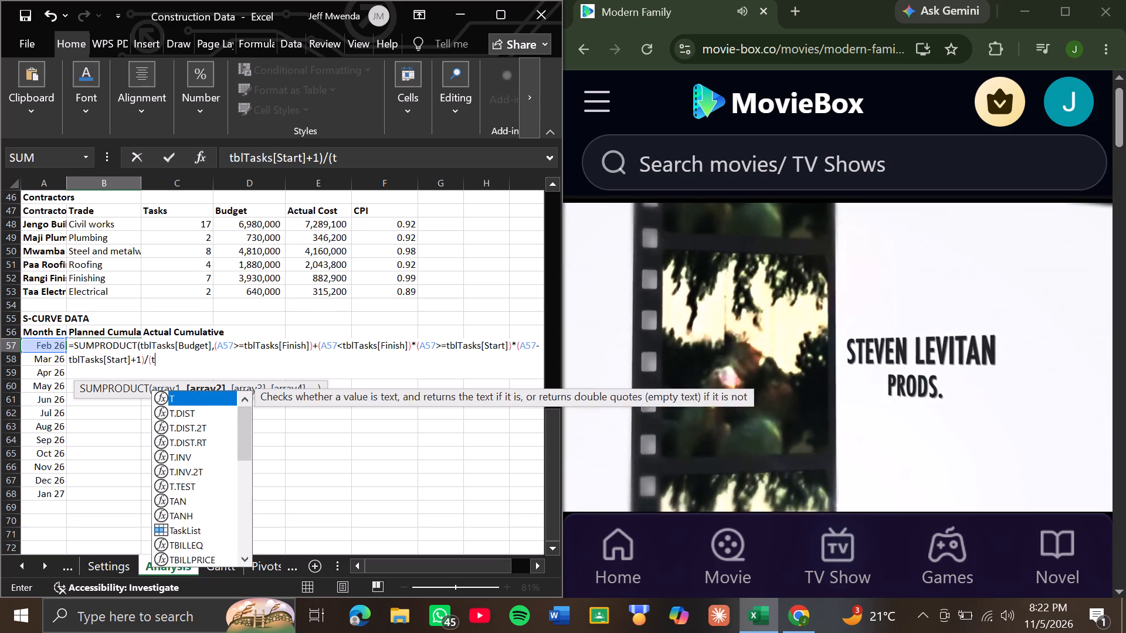
{"action": "key", "text": "t"}
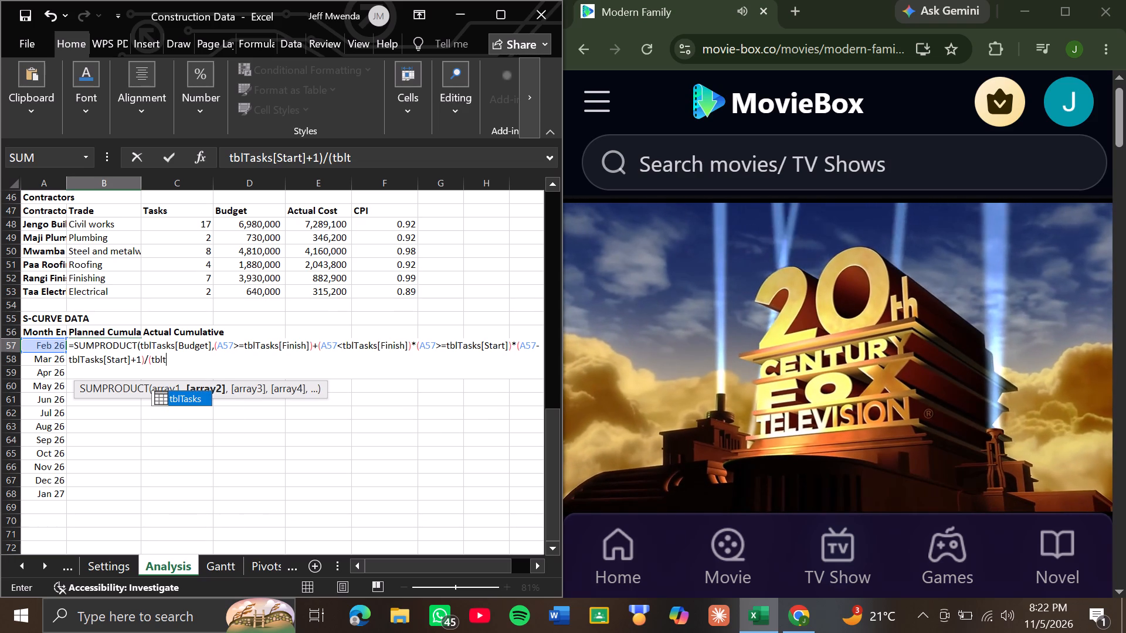
{"action": "key", "text": "Tab"}
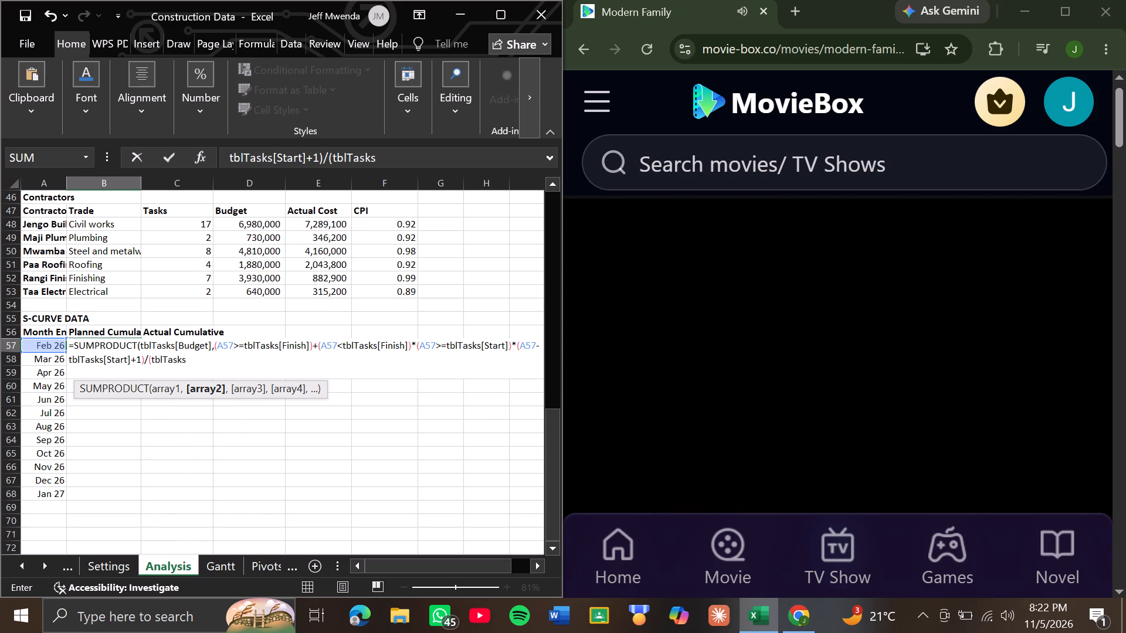
{"action": "key", "text": "bracketleft"}
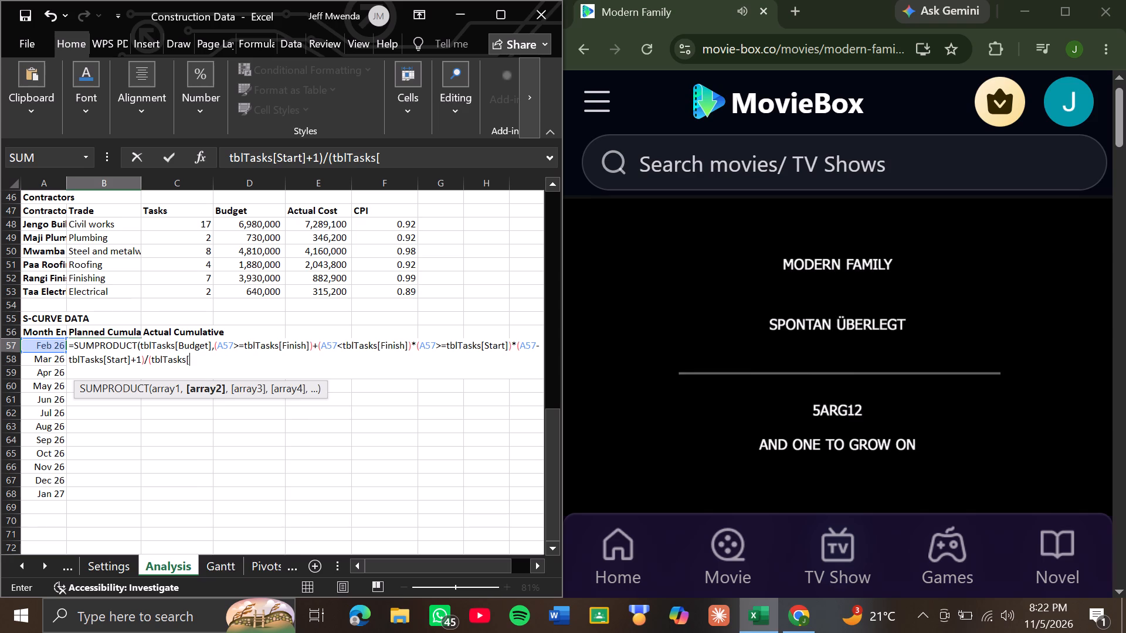
{"action": "type", "text": "fi"}
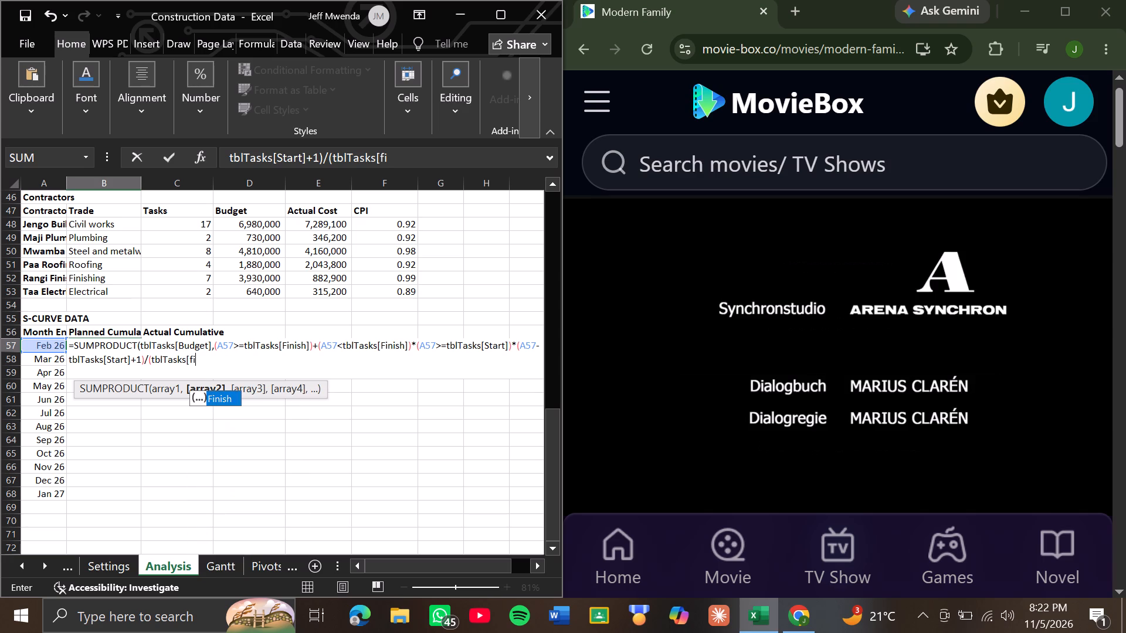
{"action": "key", "text": "Tab"}
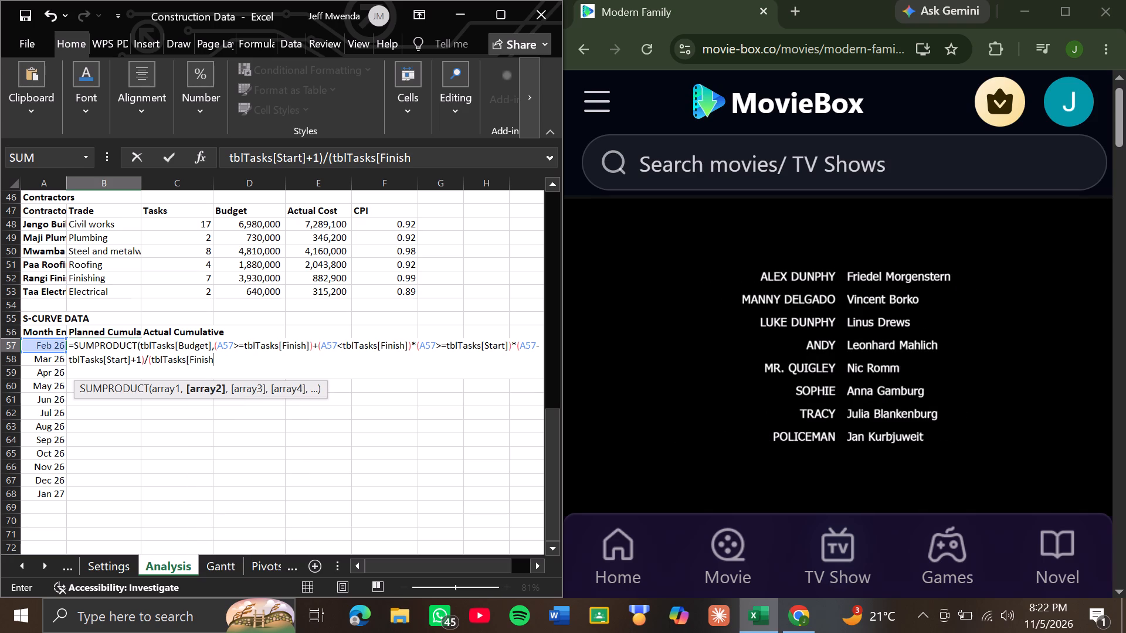
{"action": "key", "text": "bracketright"}
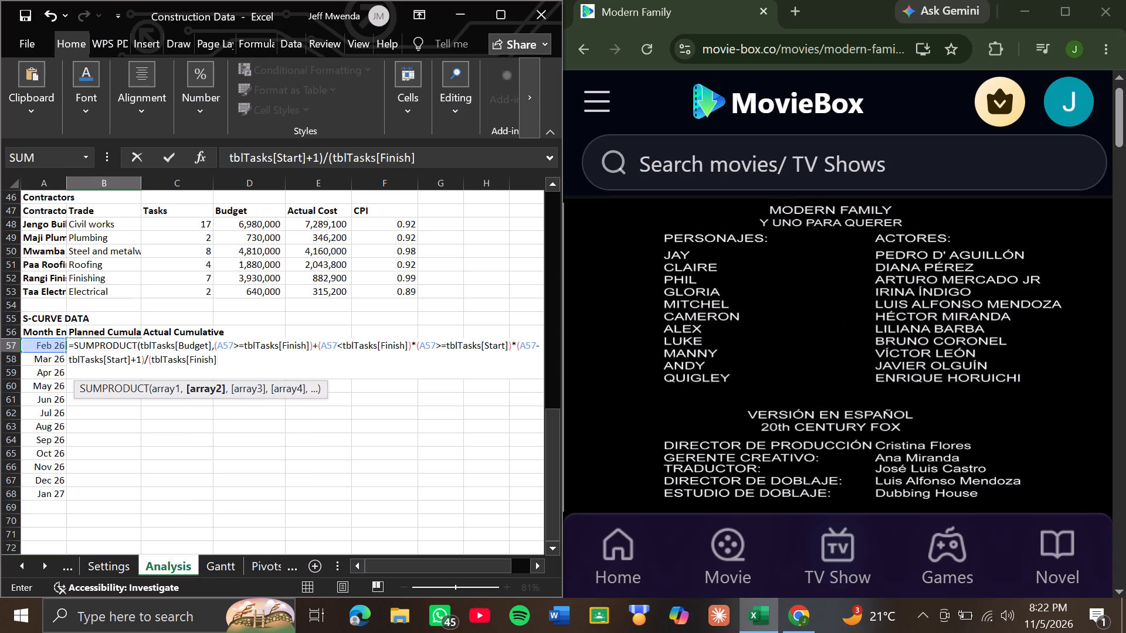
Complete the duration divisor with -tblTasks[Start]+1, close the SUMPRODUCT and enter the formula in B57.
{"action": "key", "text": "minus"}
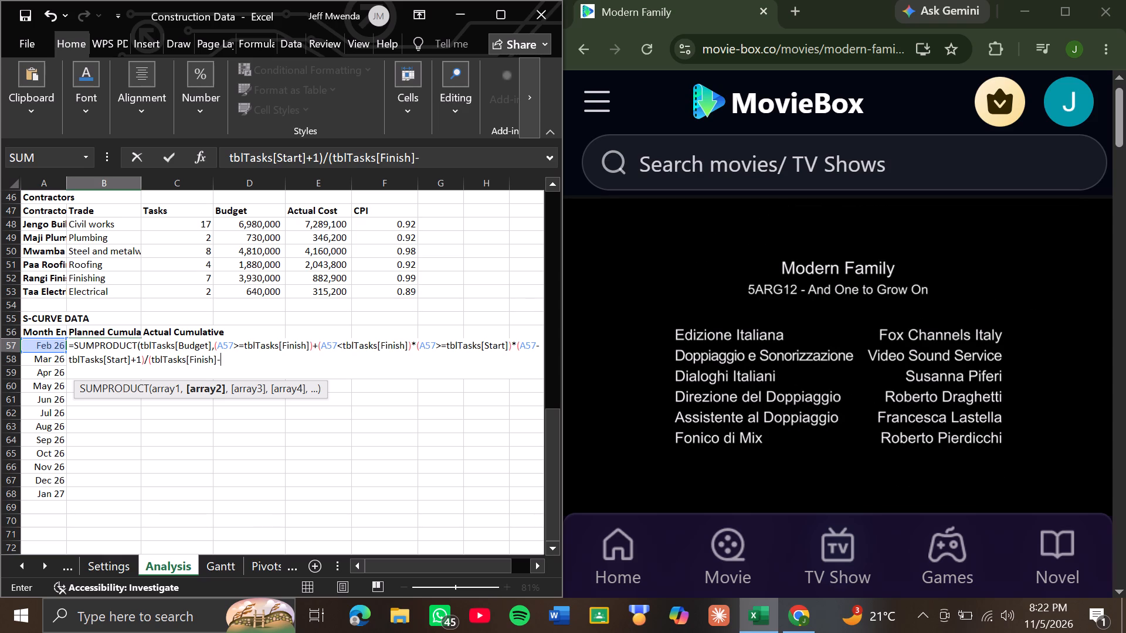
{"action": "type", "text": "tbl"}
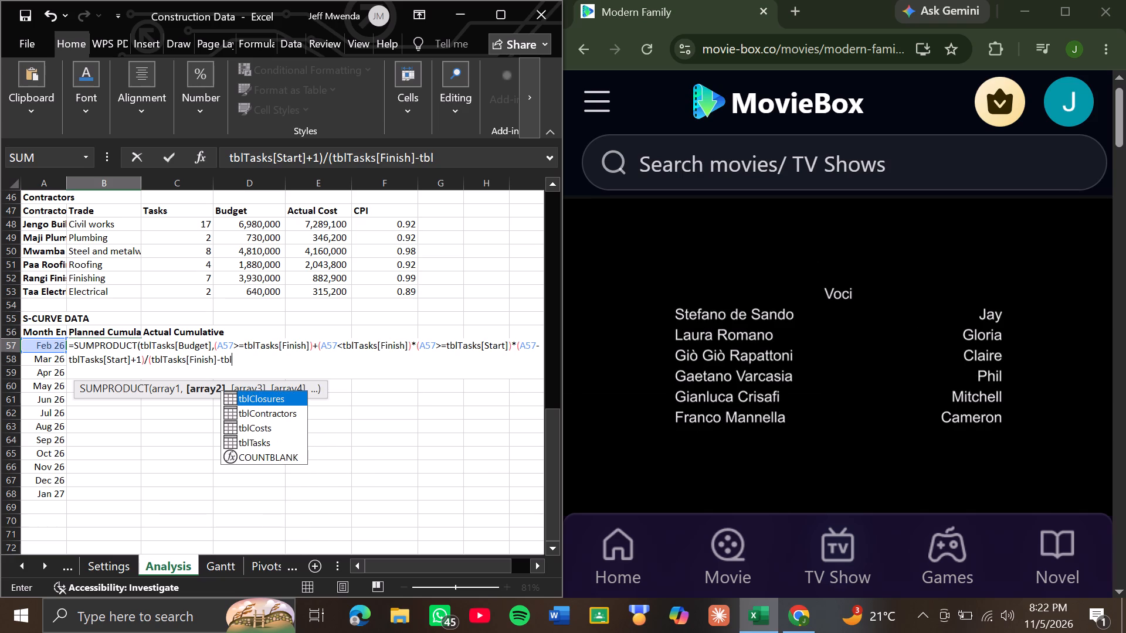
{"action": "type", "text": "tasks"}
{"action": "key", "text": "Tab"}
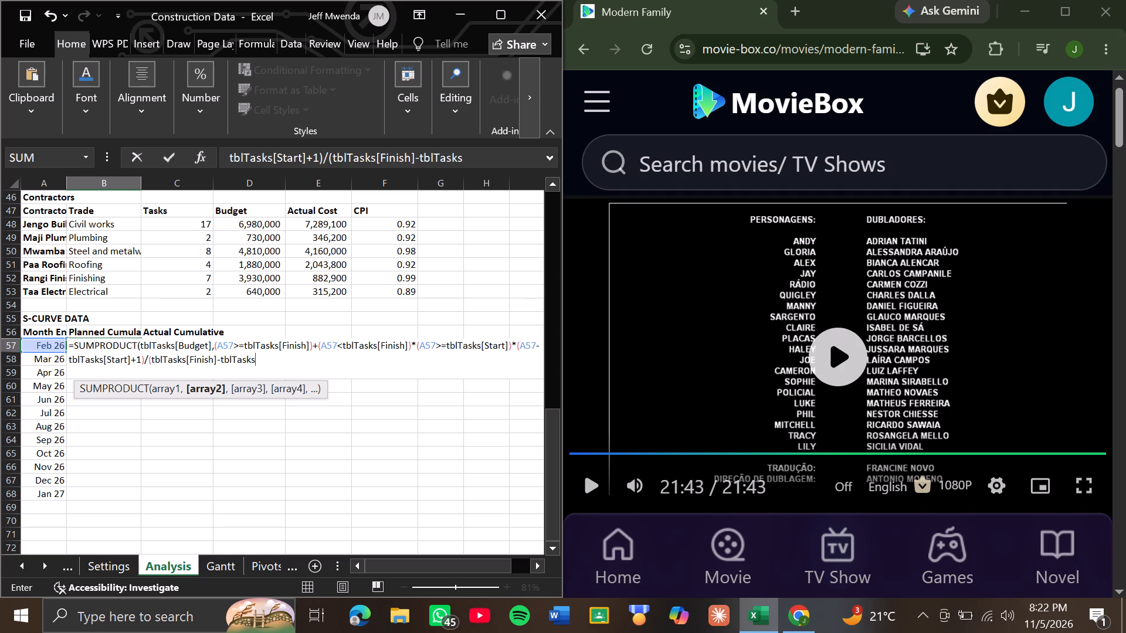
{"action": "key", "text": "bracketleft"}
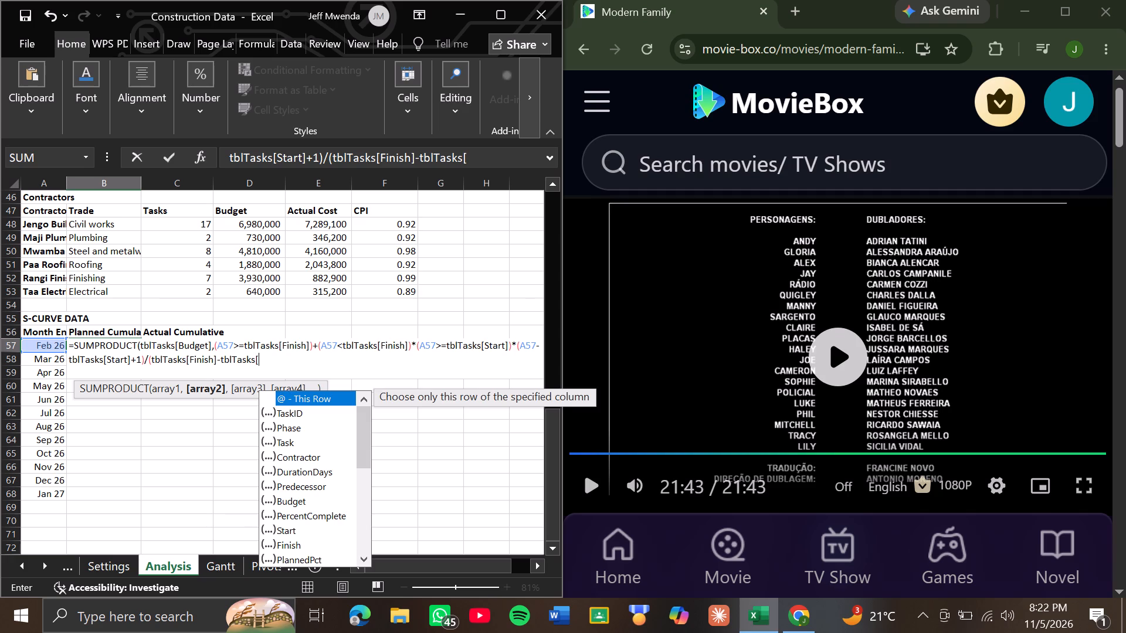
{"action": "key", "text": "s"}
{"action": "key", "text": "Tab"}
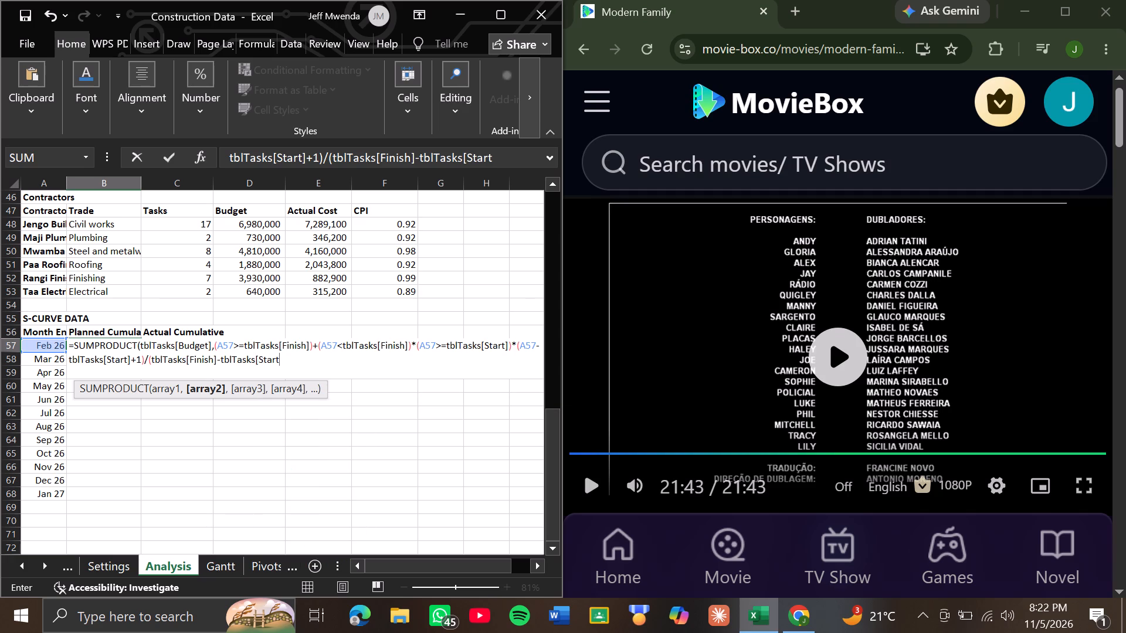
{"action": "key", "text": "bracketright"}
{"action": "key", "text": "shift+plus"}
{"action": "key", "text": "1"}
{"action": "type", "text": "))"}
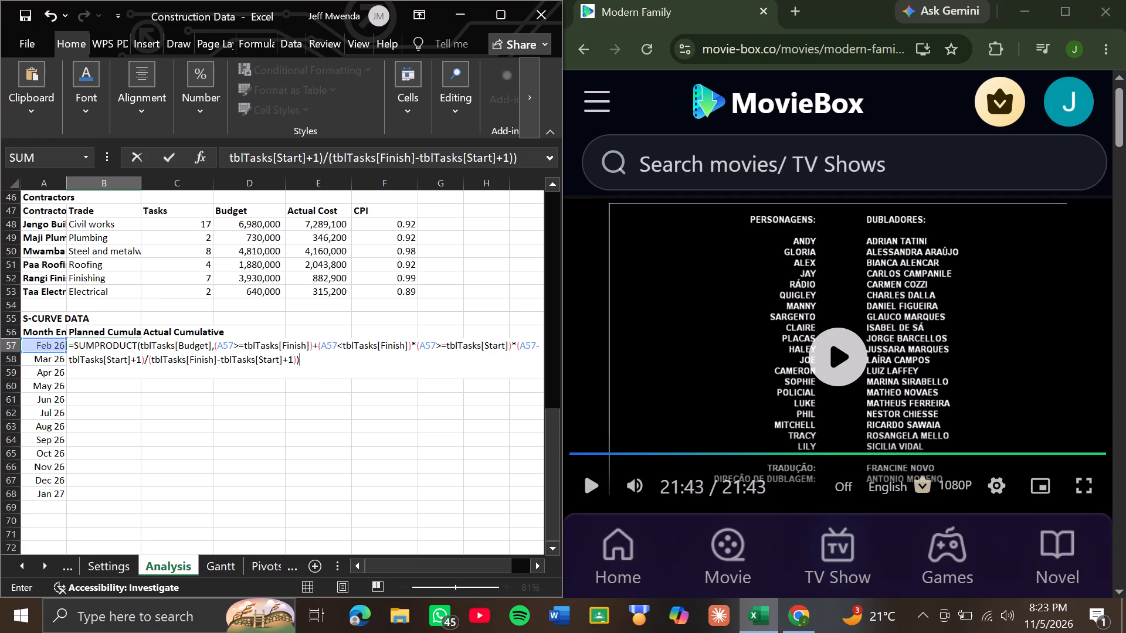
{"action": "key", "text": "Return"}
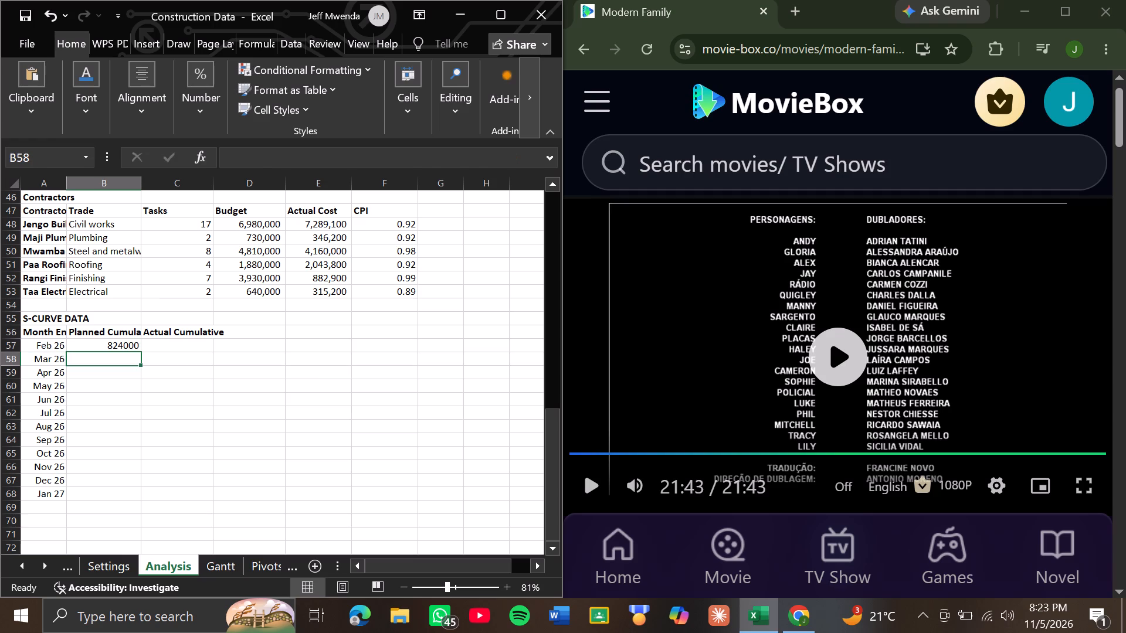
Select cell C57 under Actual Cumulative for Feb 26.
{"action": "key", "text": "Up"}
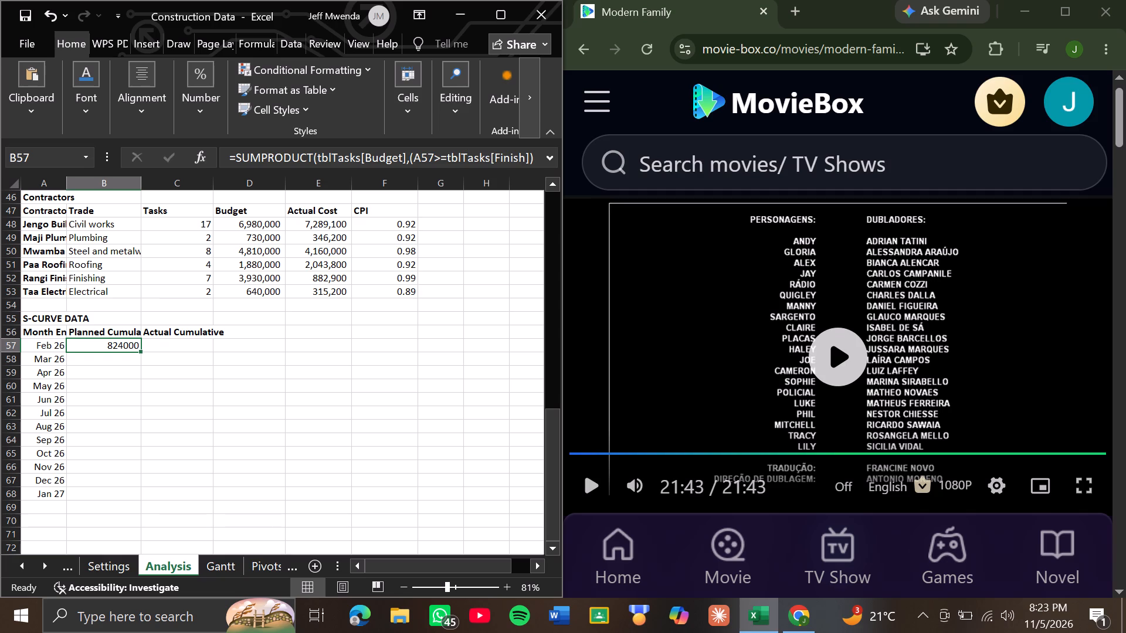
{"action": "key", "text": "Right"}
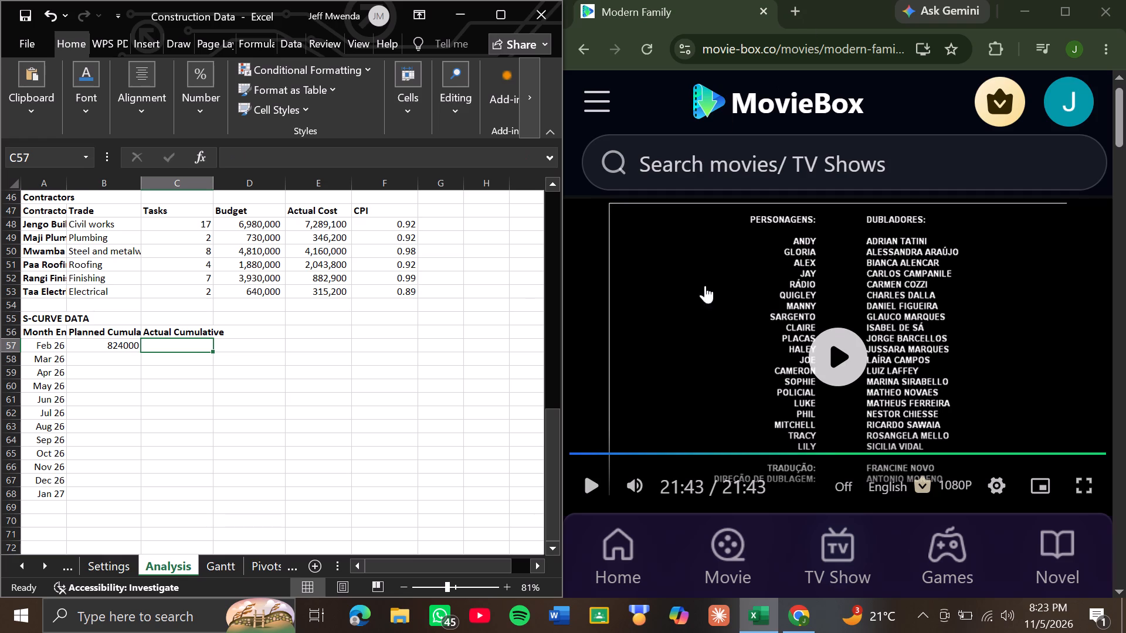
Switch to Chrome and play the next Modern Family episode with its sound unmuted and the video in view.
{"action": "scroll", "coordinate": [768, 342], "scroll_direction": "down", "scroll_amount": 2}
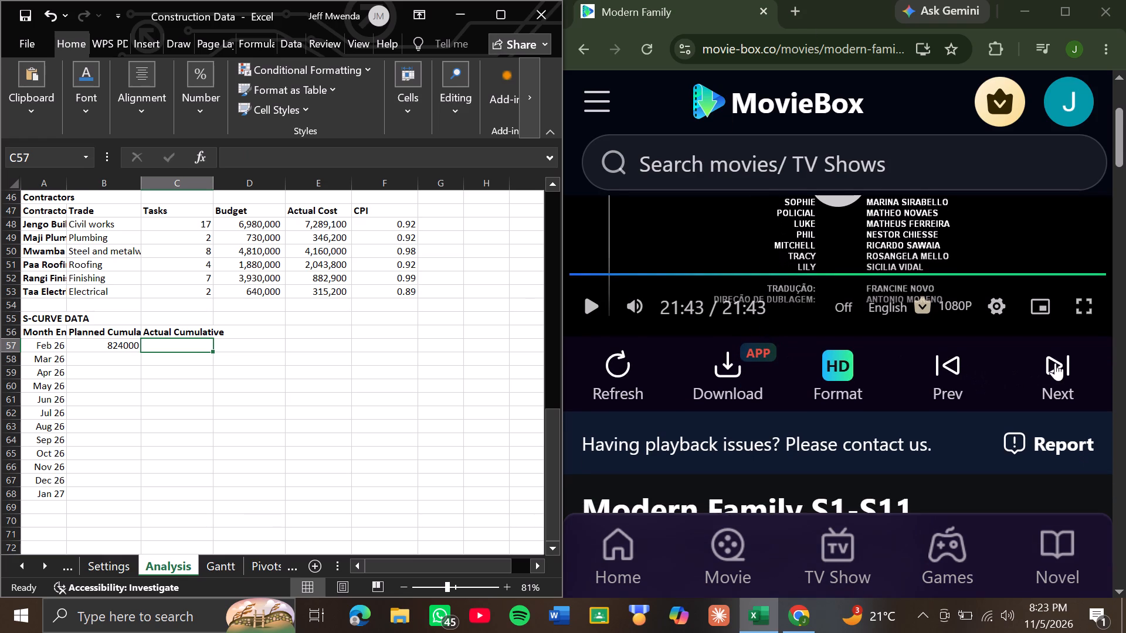
{"action": "left_click", "coordinate": [1055, 363]}
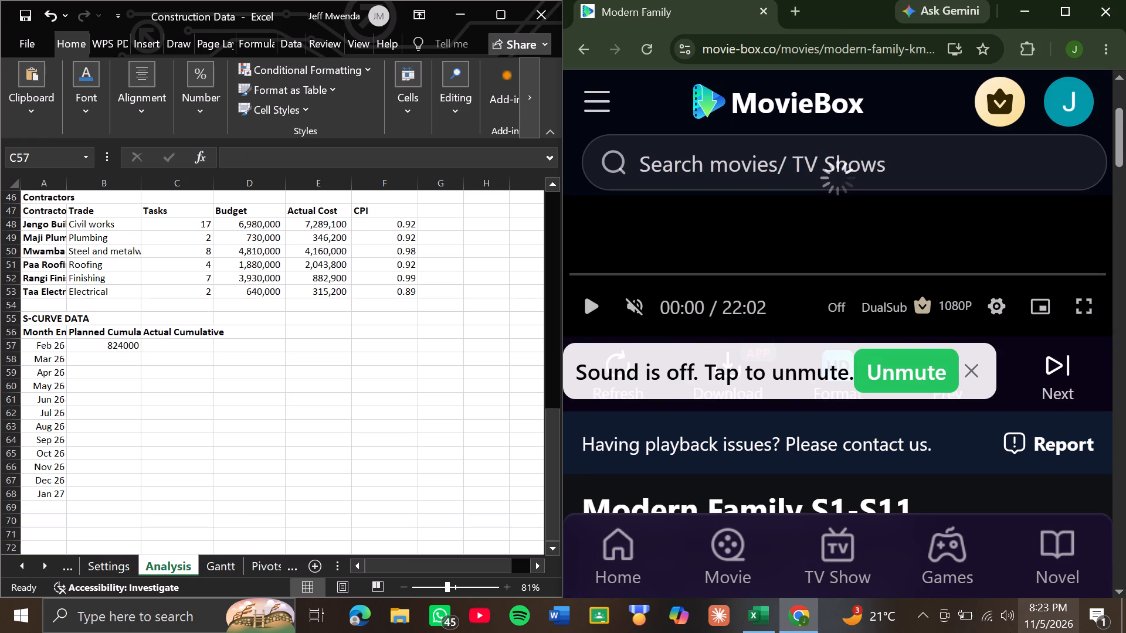
{"action": "left_click", "coordinate": [925, 377]}
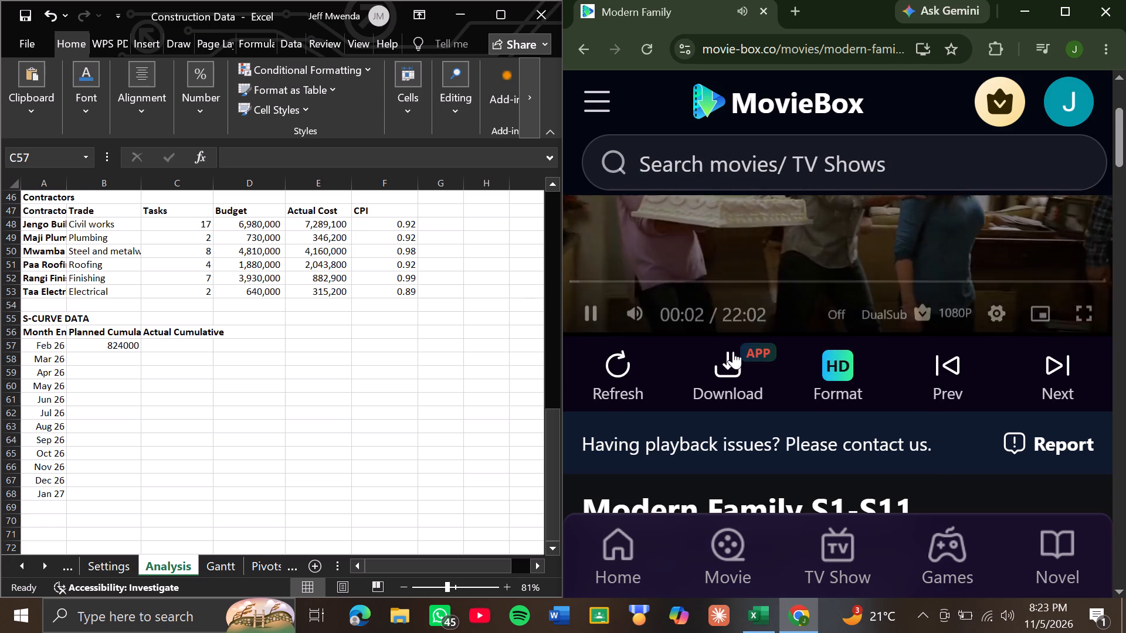
{"action": "scroll", "coordinate": [733, 351], "scroll_direction": "up", "scroll_amount": 3}
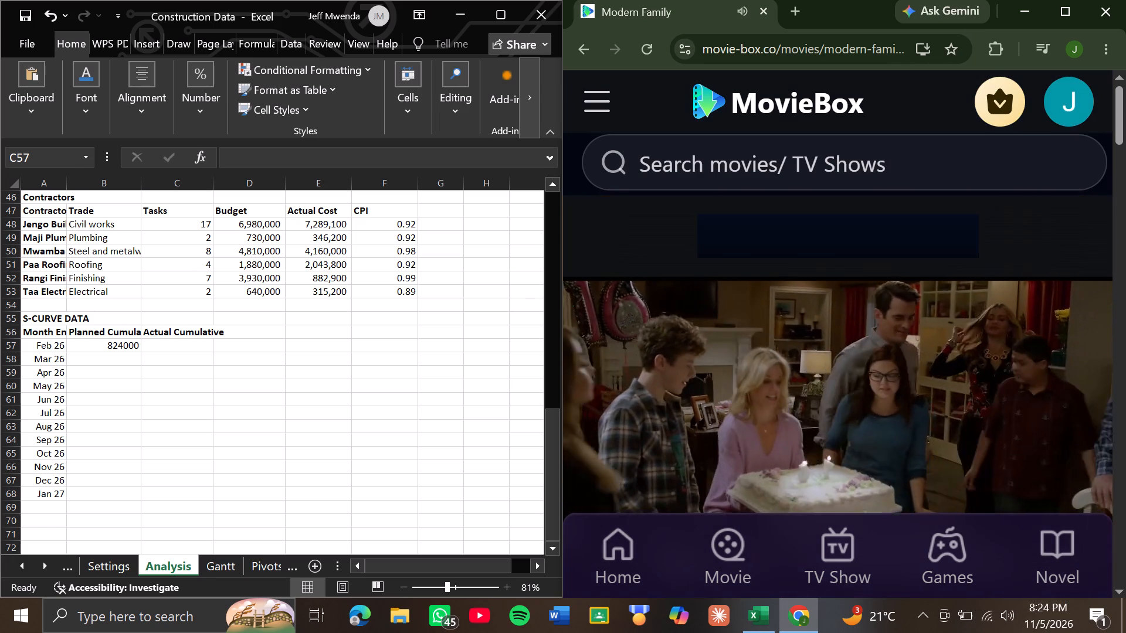
{"action": "scroll", "coordinate": [733, 351], "scroll_direction": "up", "scroll_amount": 1}
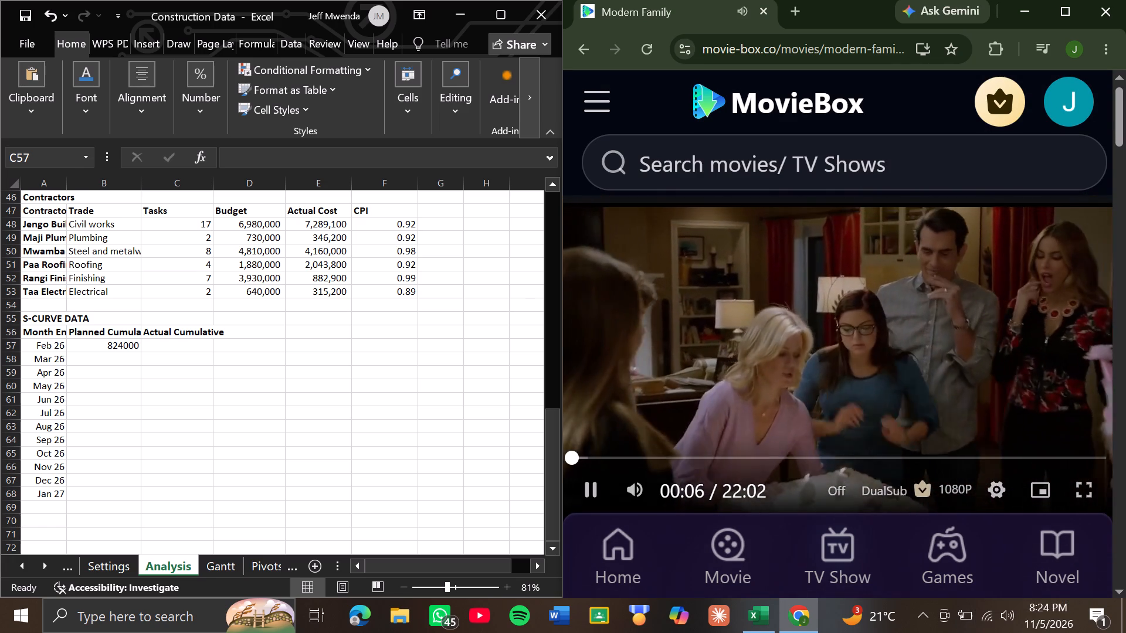
{"action": "scroll", "coordinate": [733, 351], "scroll_direction": "up", "scroll_amount": 1}
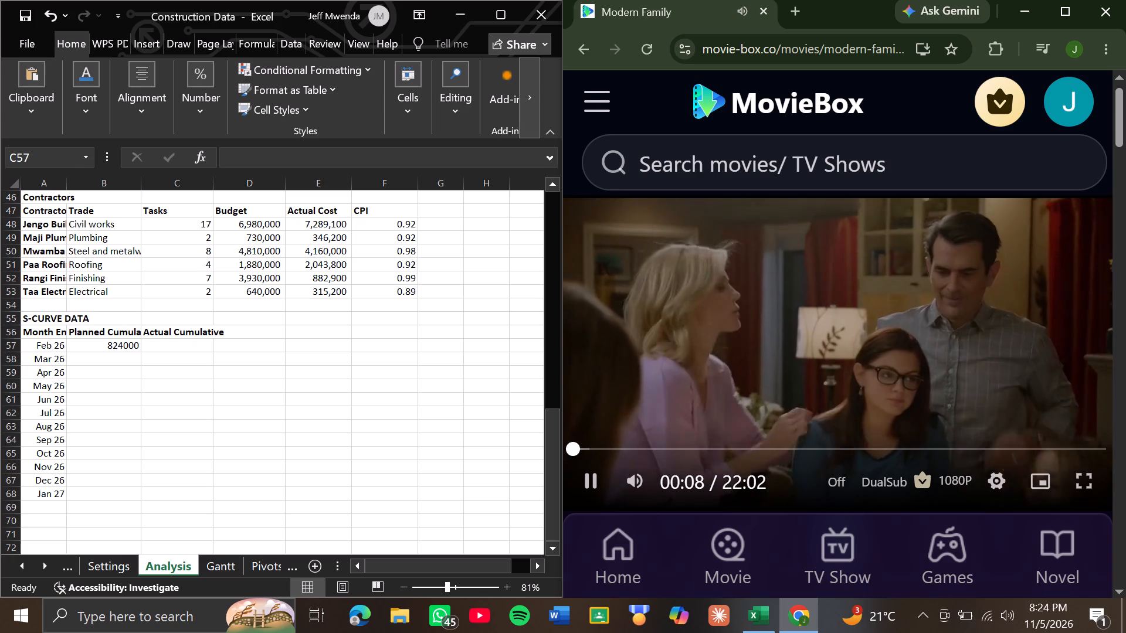
Return to Excel and begin the C57 formula with an IF test of whether A57 is greater than an EOMONTH result.
{"action": "left_click", "coordinate": [184, 342]}
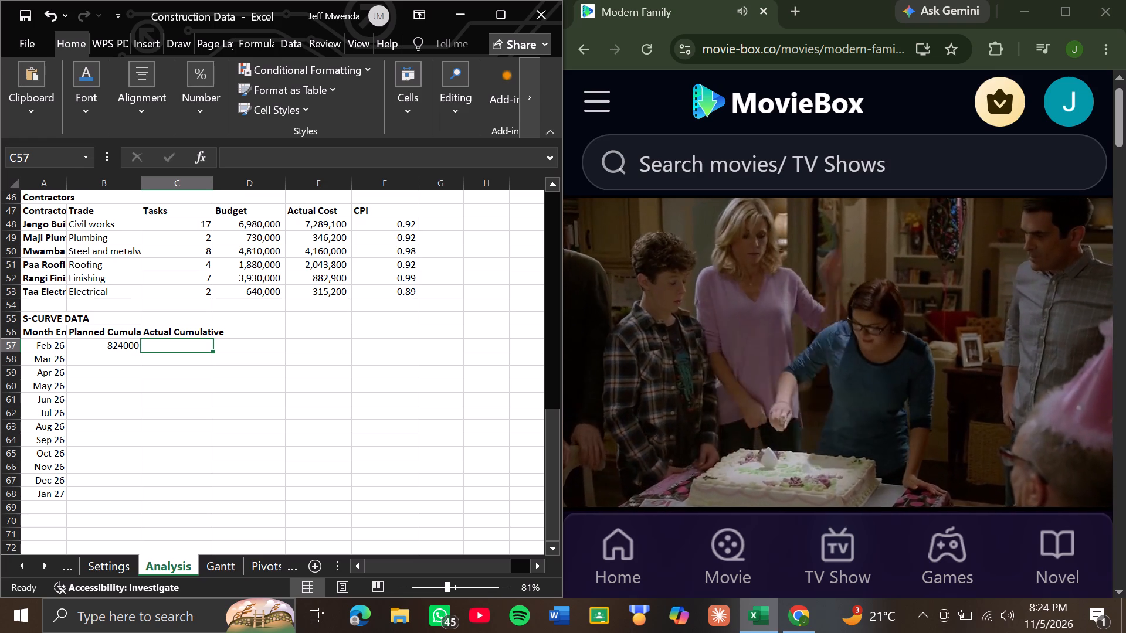
{"action": "key", "text": "equal"}
{"action": "key", "text": "i"}
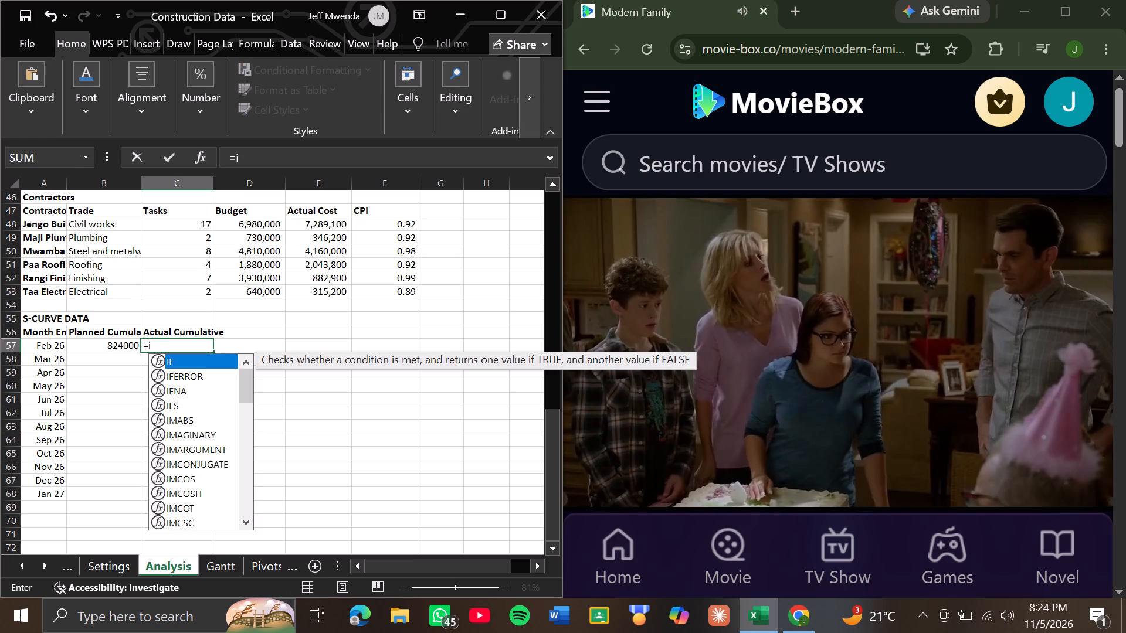
{"action": "key", "text": "Tab"}
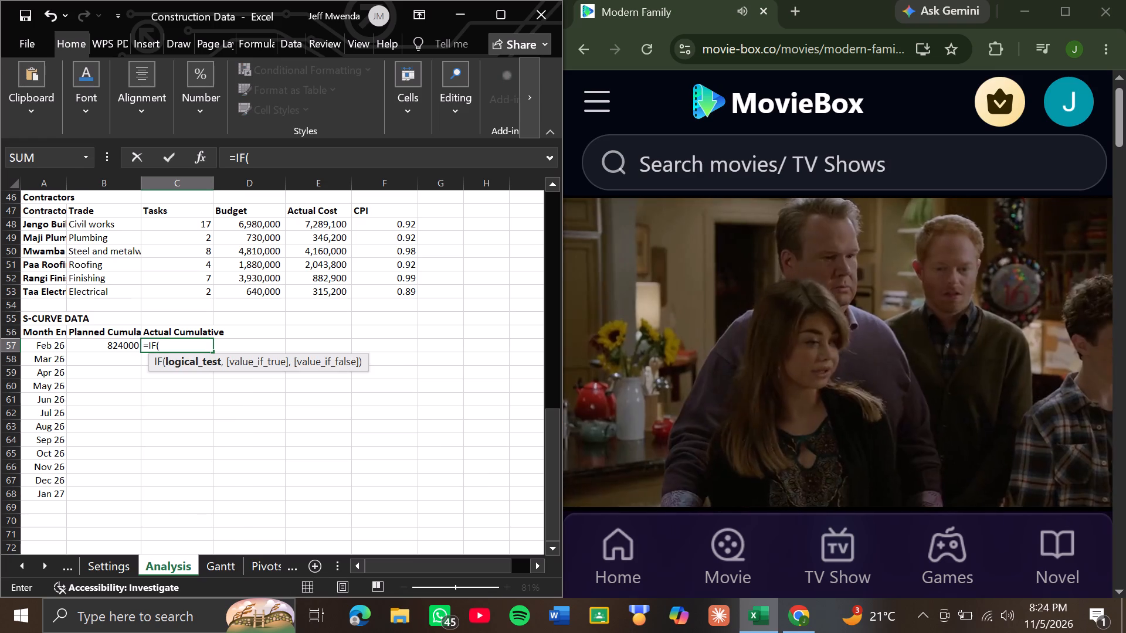
{"action": "key", "text": "a"}
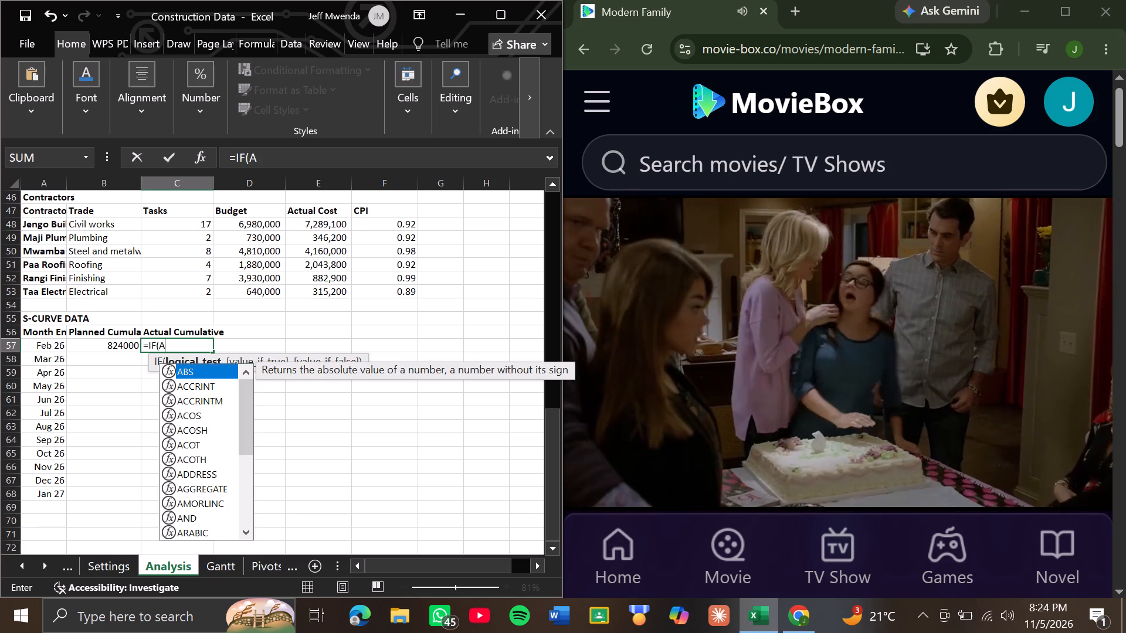
{"action": "type", "text": "57"}
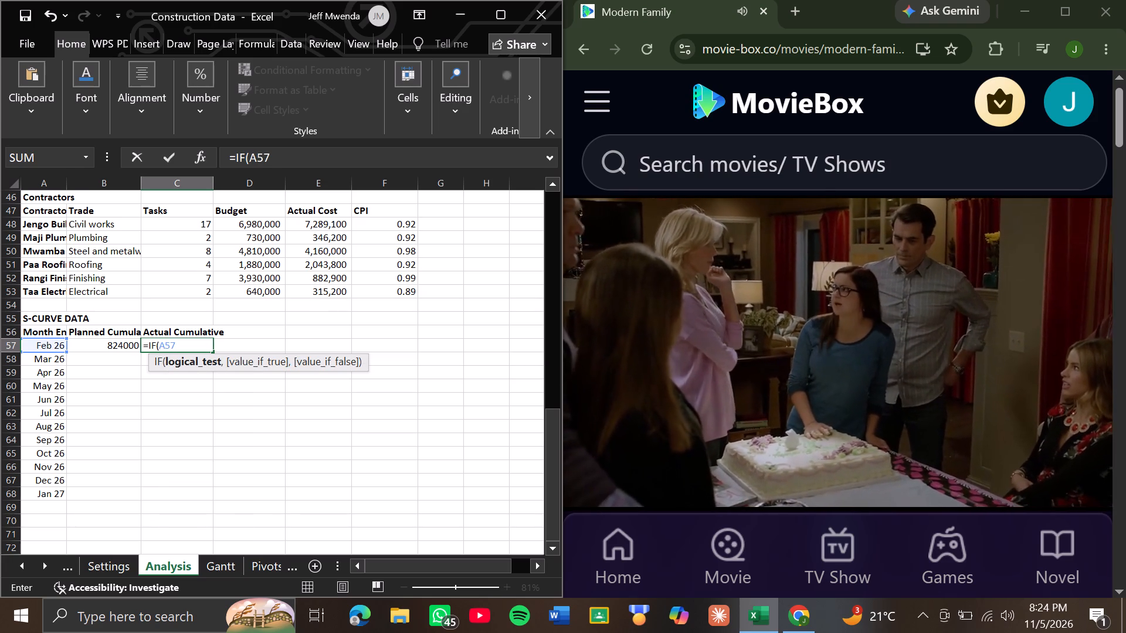
{"action": "key", "text": "shift+greater"}
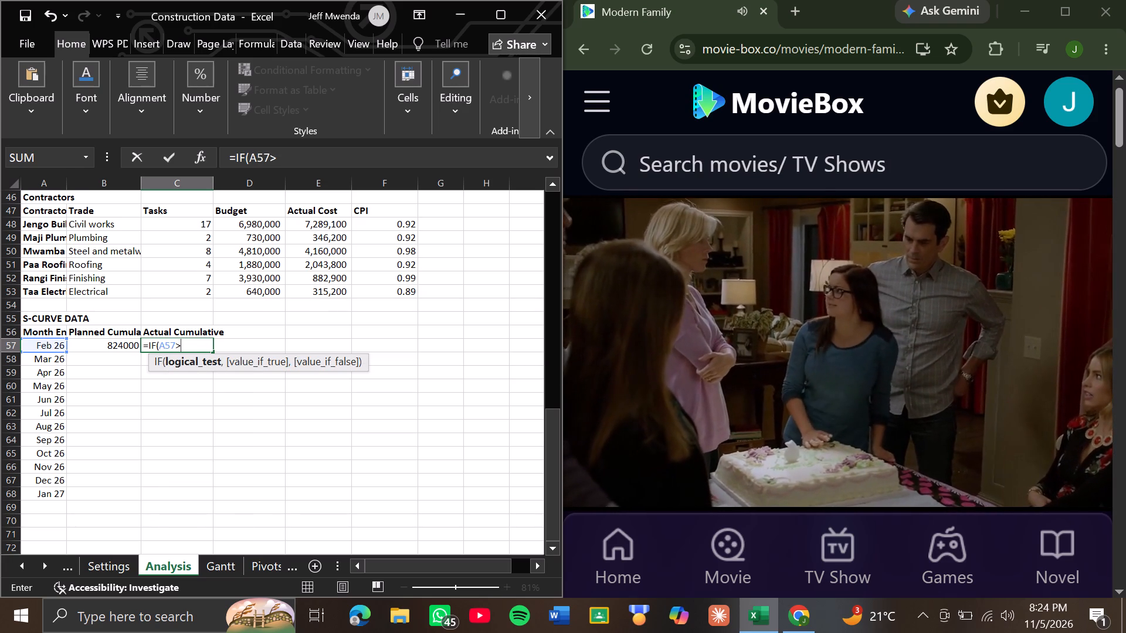
{"action": "type", "text": "EO"}
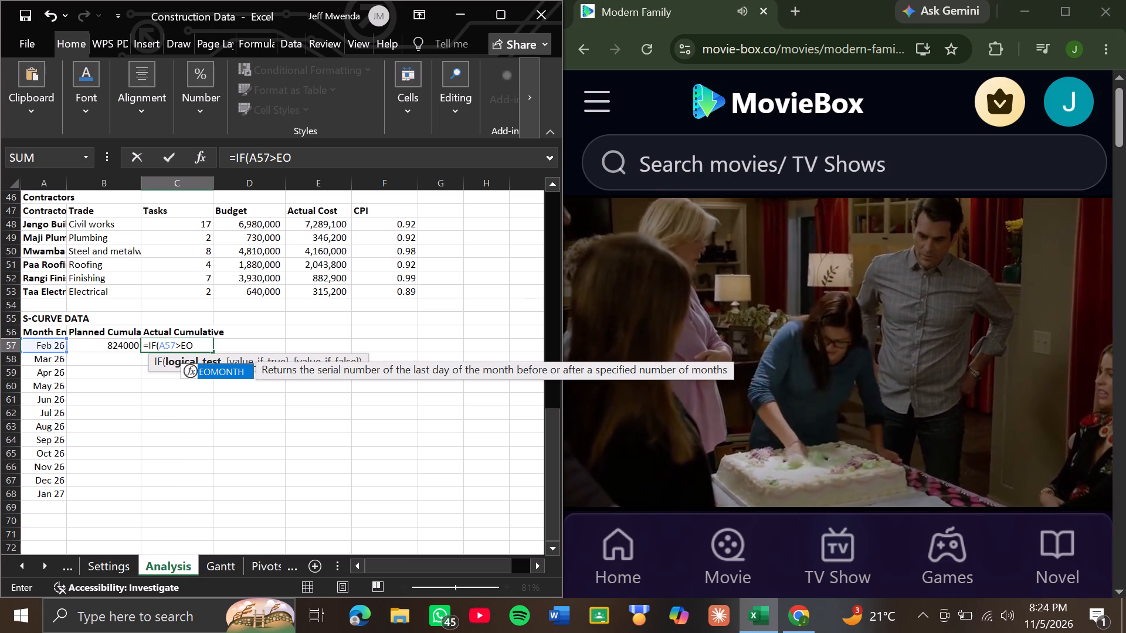
{"action": "key", "text": "Tab"}
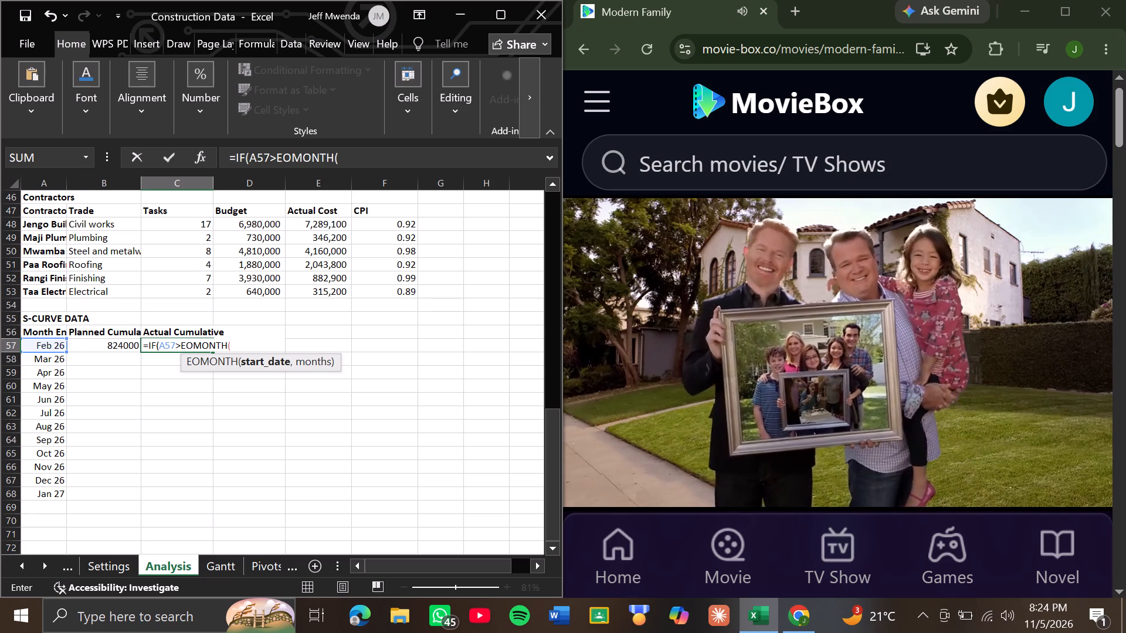
Complete the EOMONTH function in the C57 formula with Settings!$B$4 as start date and 0 months.
{"action": "key", "text": "s"}
{"action": "type", "text": "ettings"}
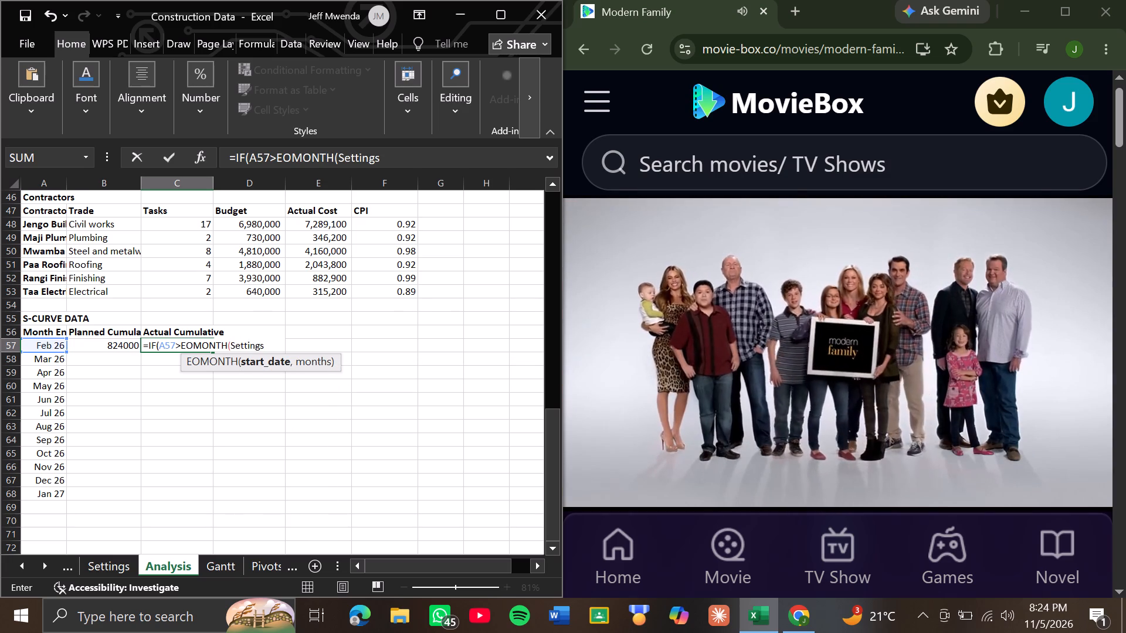
{"action": "key", "text": "shift+exclam"}
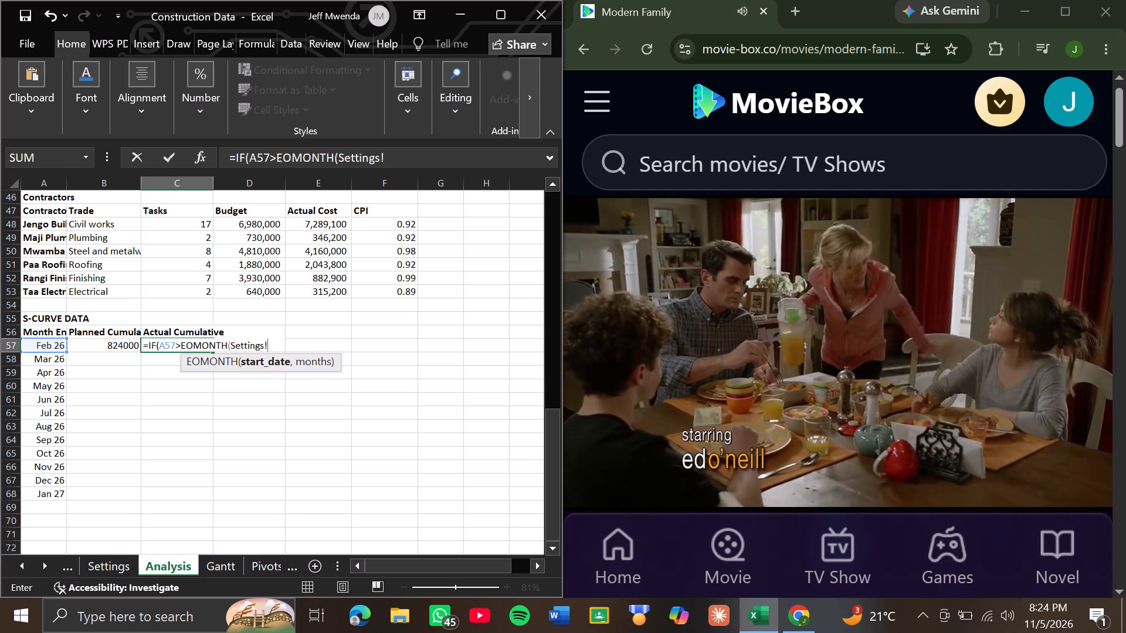
{"action": "key", "text": "shift+dollar"}
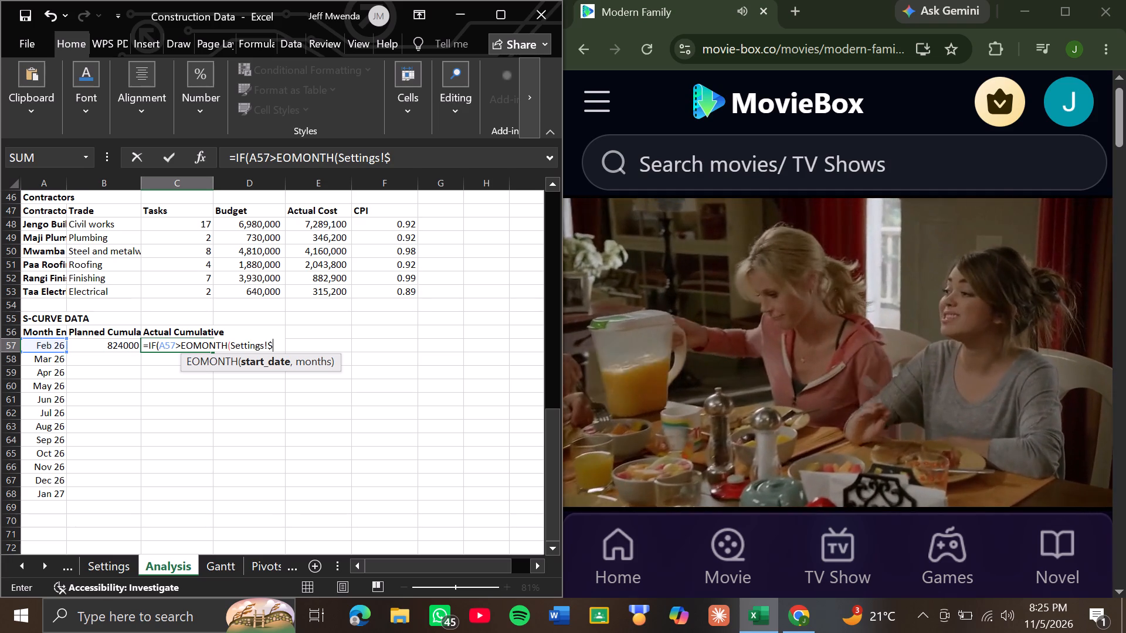
{"action": "key", "text": "b"}
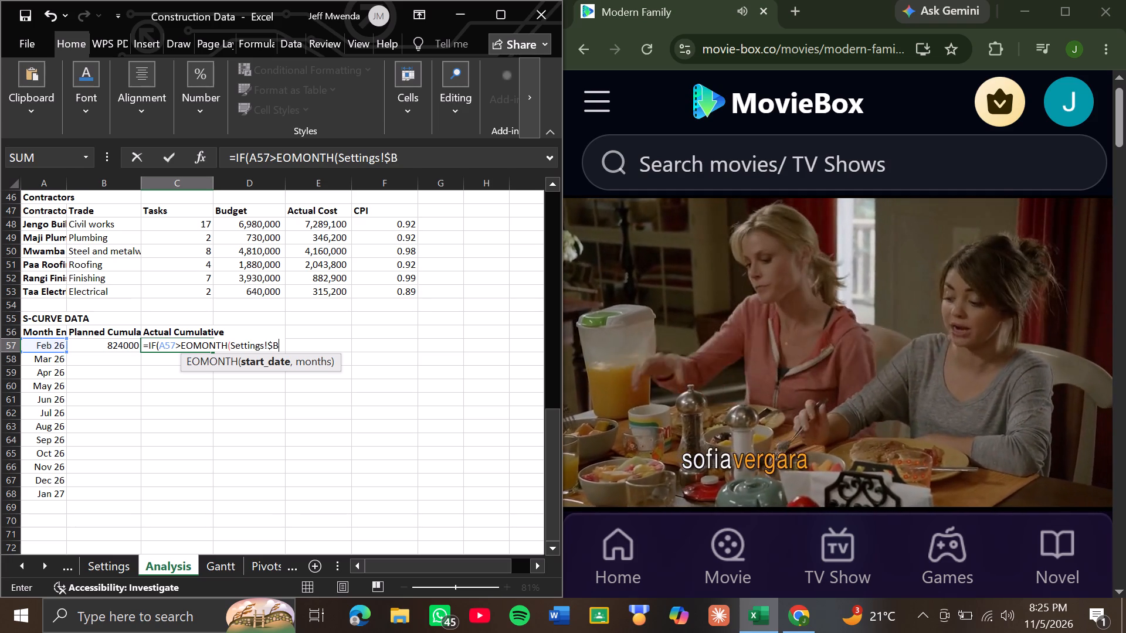
{"action": "key", "text": "shift+dollar"}
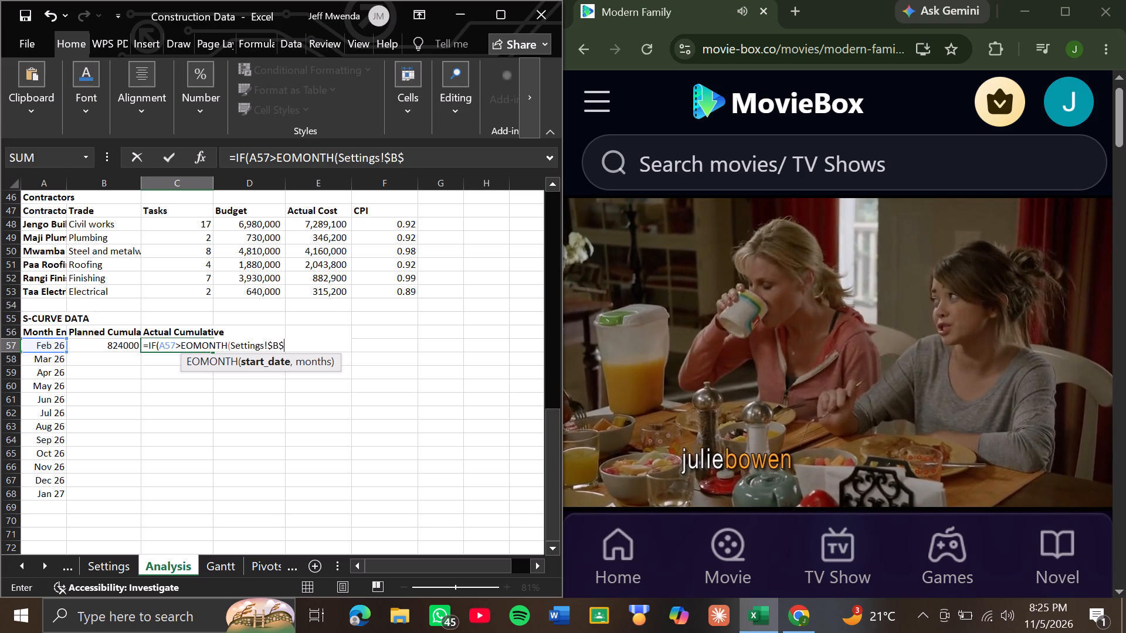
{"action": "key", "text": "4"}
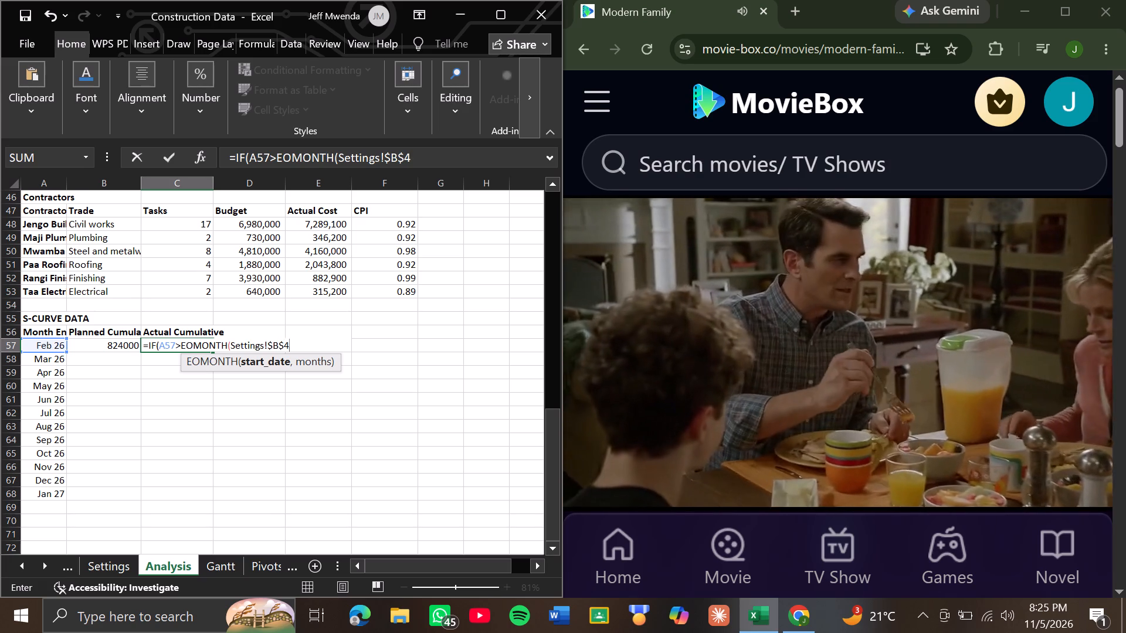
{"action": "type", "text": ",0"}
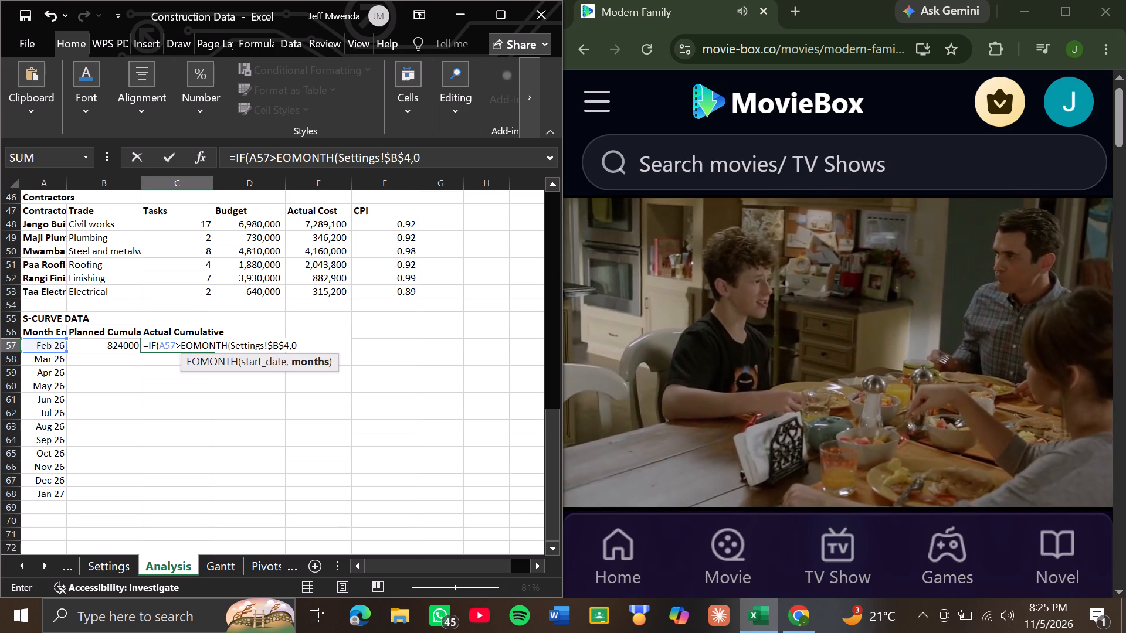
{"action": "key", "text": "shift+parenright"}
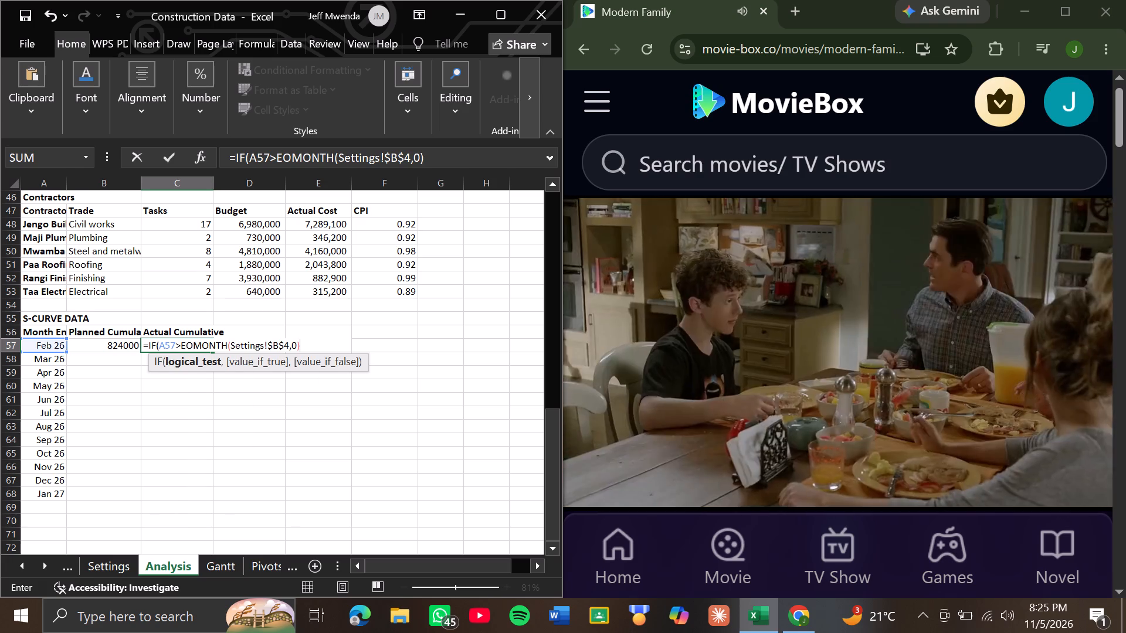
Add NA() as the value-if-true argument of the IF in the C57 formula.
{"action": "key", "text": "comma"}
{"action": "type", "text": "NA"}
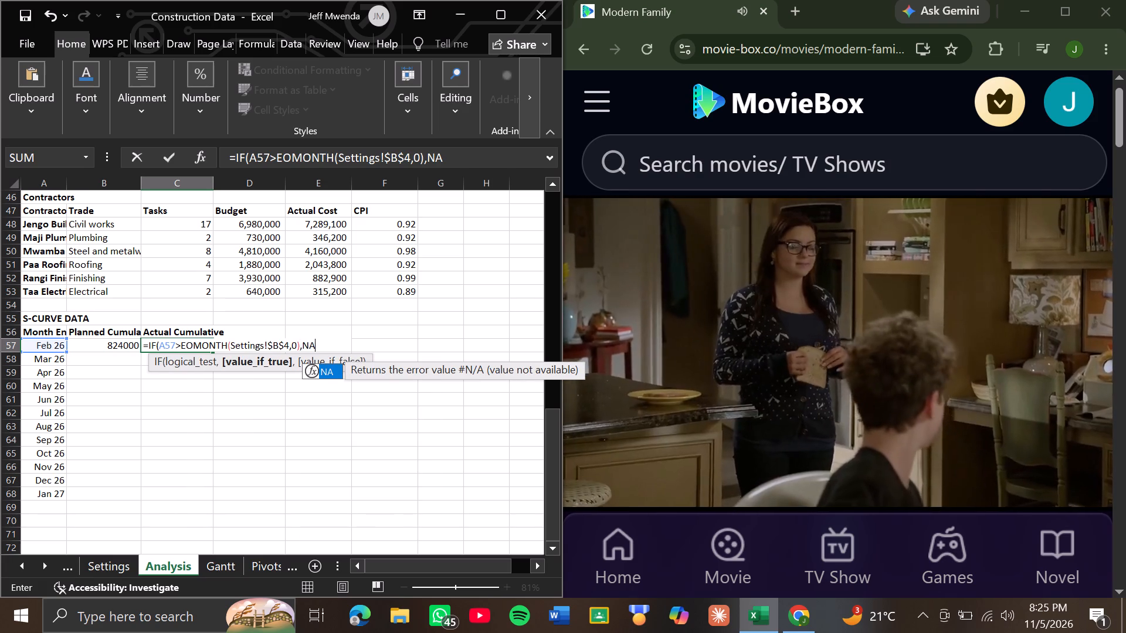
{"action": "key", "text": "Tab"}
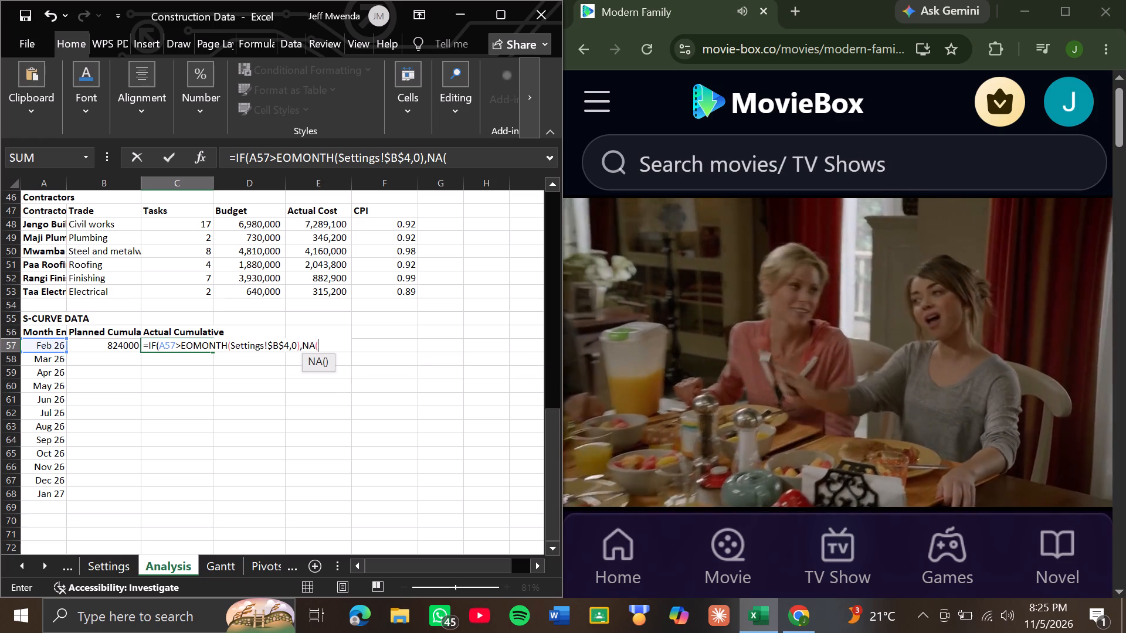
{"action": "key", "text": "shift+parenright"}
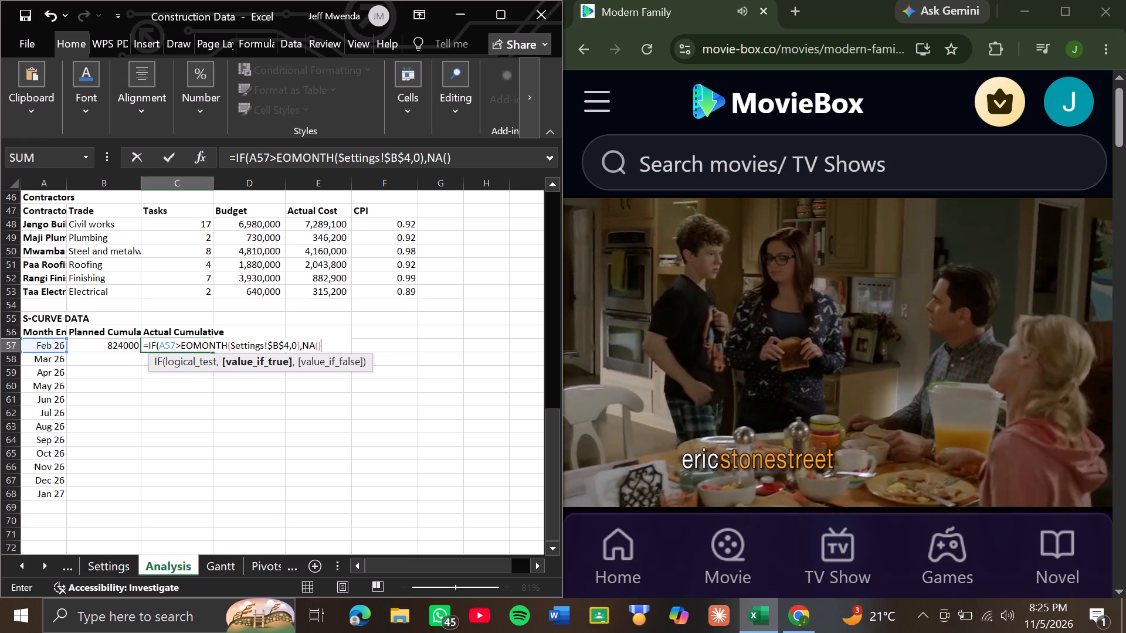
{"action": "key", "text": "comma"}
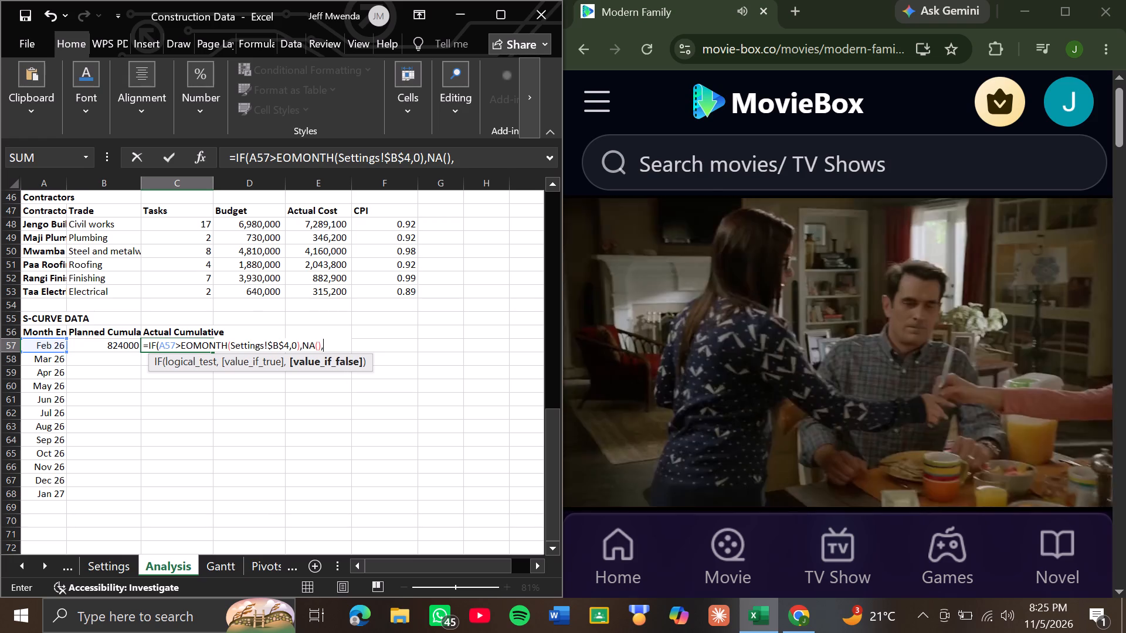
Add a SUMIFS function as the value-if-false argument in the C57 formula, with tblCosts[Amount] as the sum range.
{"action": "type", "text": "SU"}
{"action": "type", "text": "MIF"}
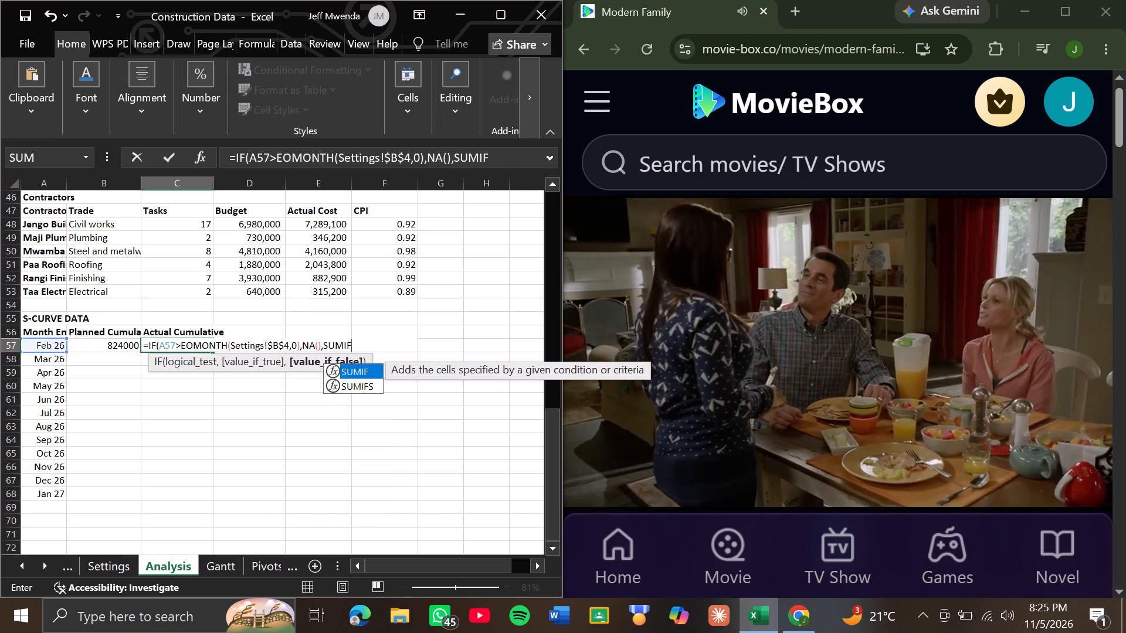
{"action": "key", "text": "s"}
{"action": "key", "text": "Tab"}
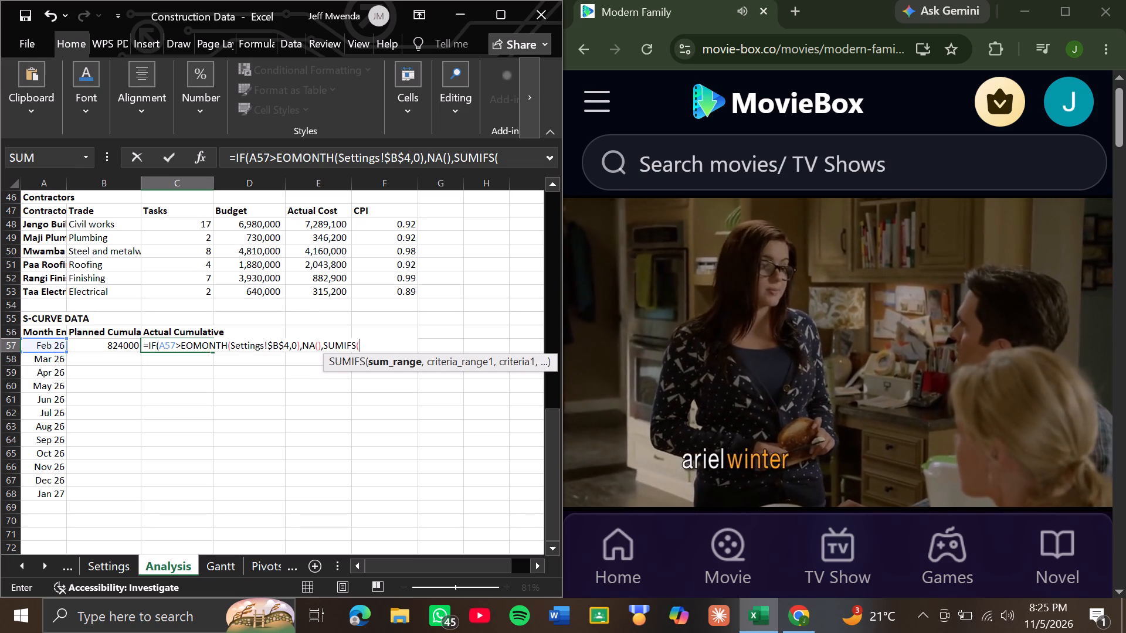
{"action": "type", "text": "tbl"}
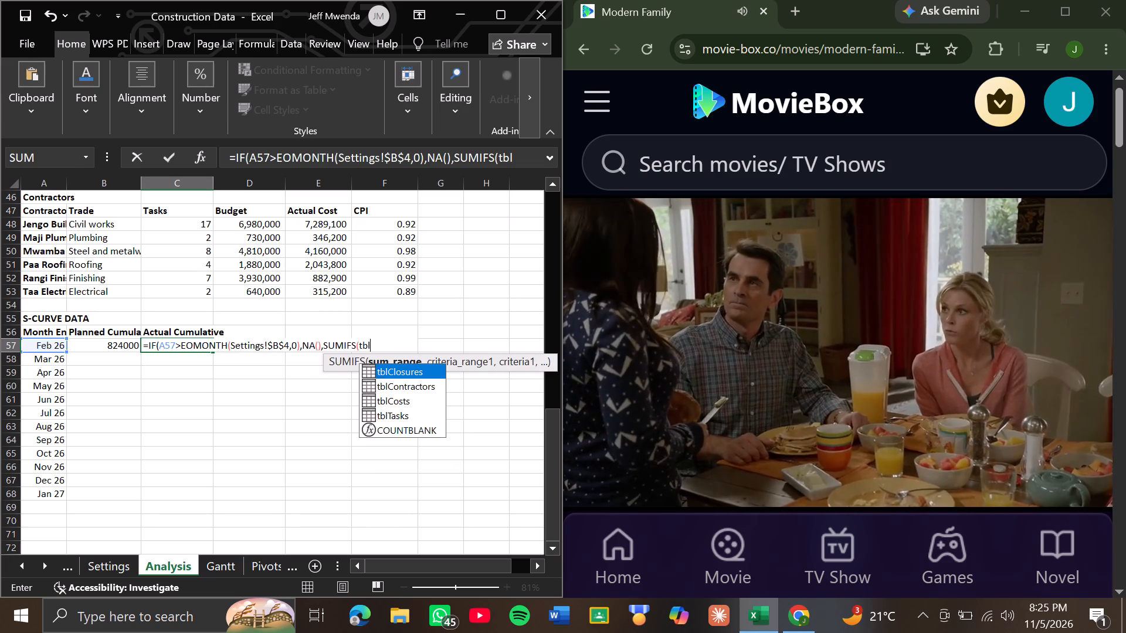
{"action": "type", "text": "co"}
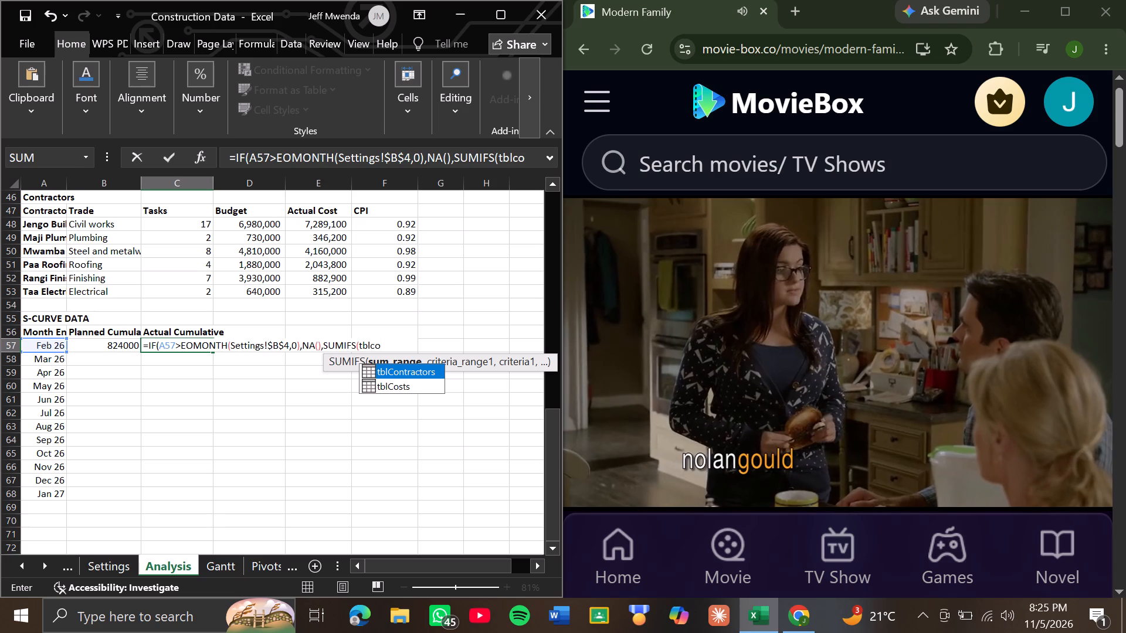
{"action": "type", "text": "sts"}
{"action": "key", "text": "Tab"}
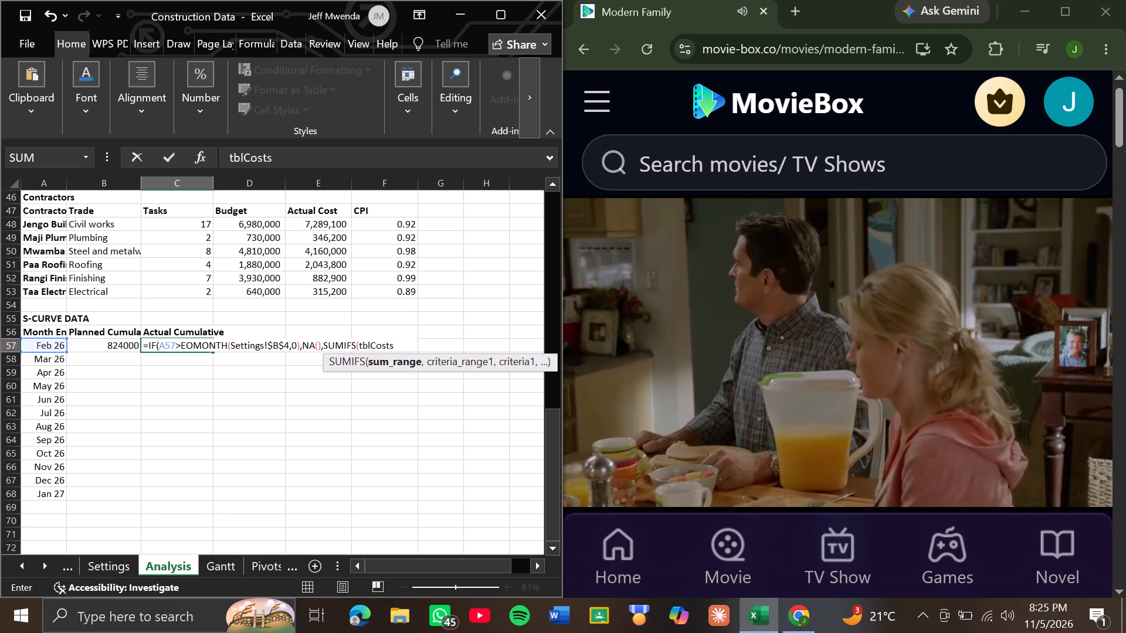
{"action": "key", "text": "bracketleft"}
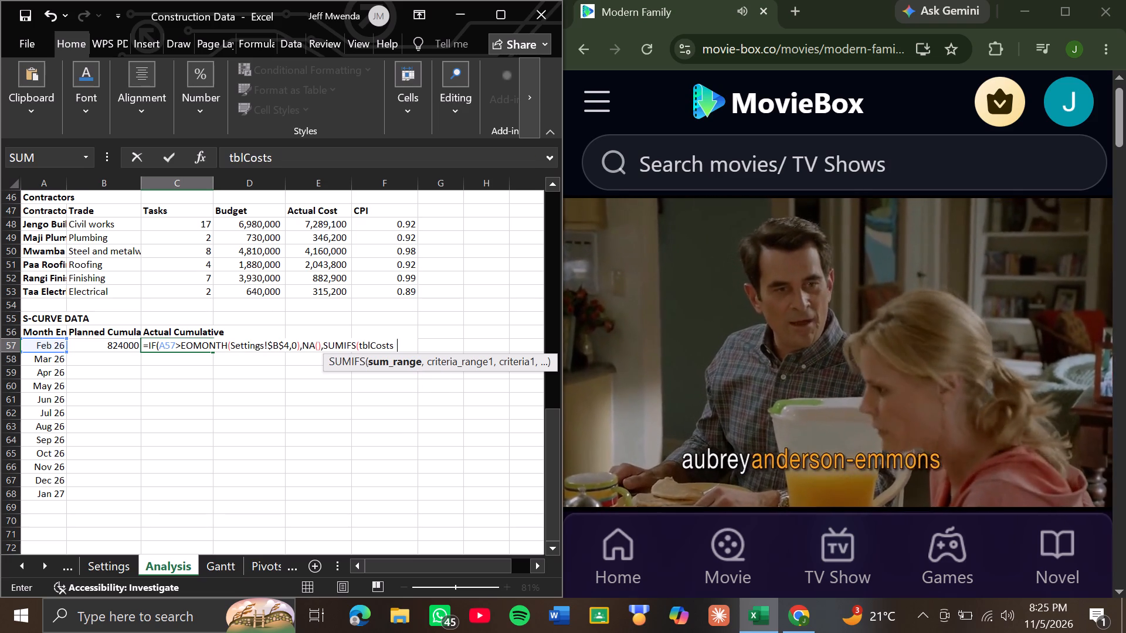
{"action": "type", "text": "am"}
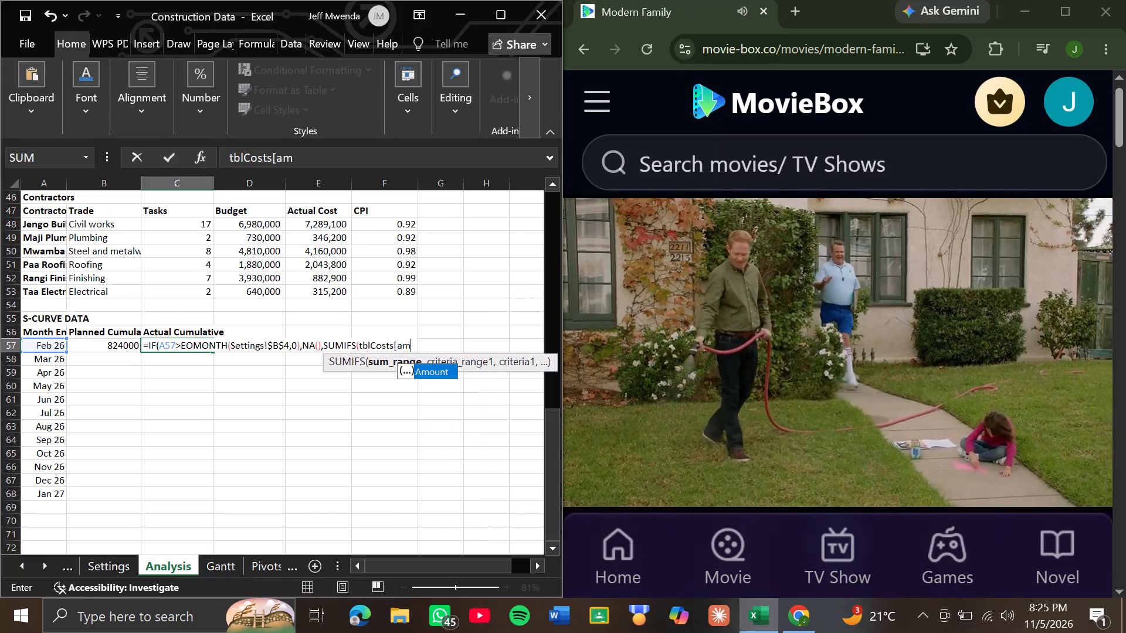
{"action": "key", "text": "Tab"}
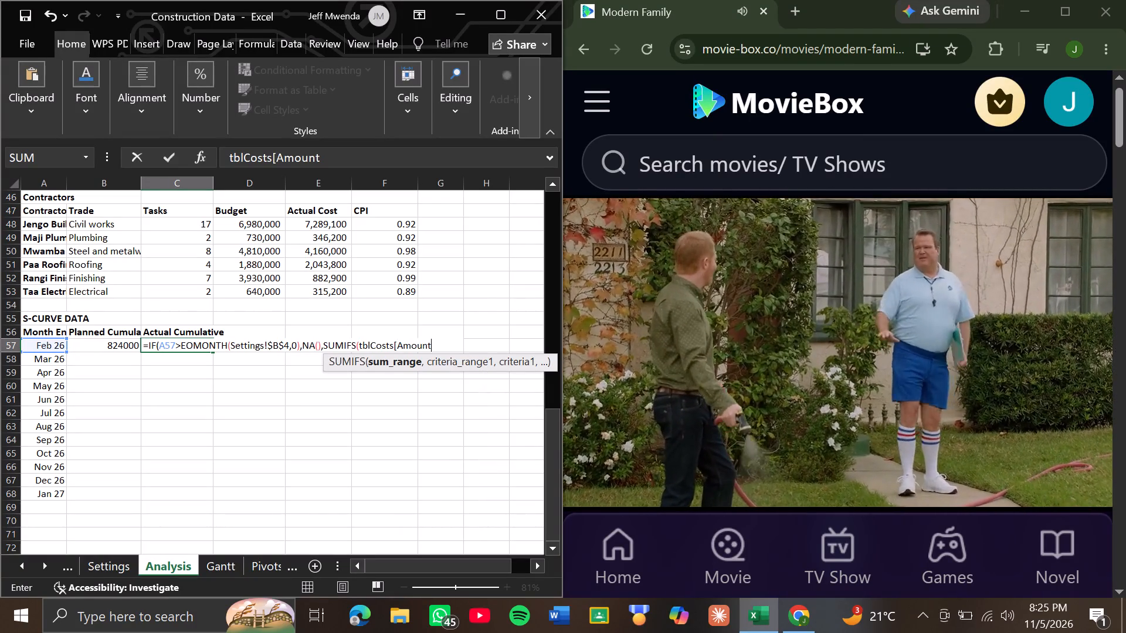
{"action": "key", "text": "bracketright"}
{"action": "key", "text": "comma"}
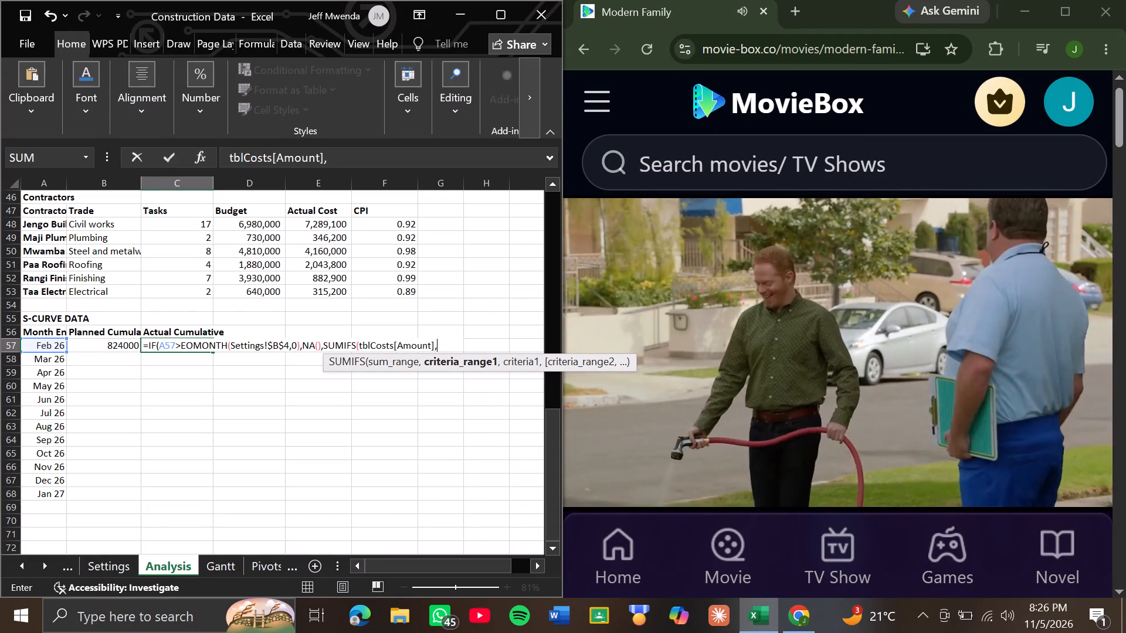
Add tblCosts[Date] as the first criteria range of the SUMIFS in the C57 formula.
{"action": "key", "text": "t"}
{"action": "type", "text": "bl"}
{"action": "type", "text": "co"}
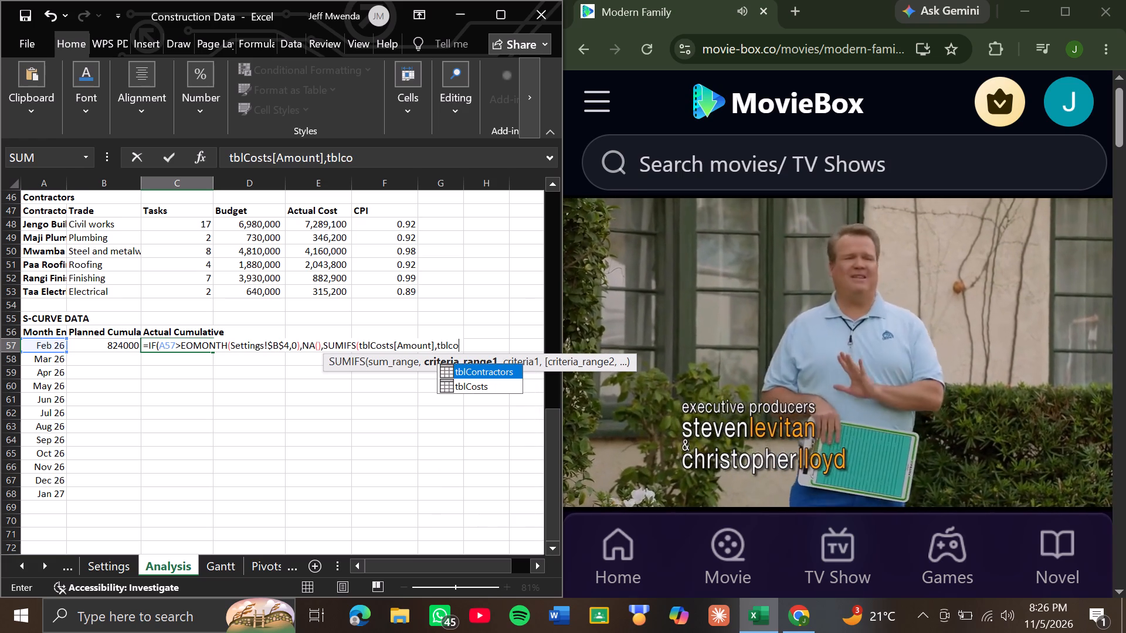
{"action": "key", "text": "Down"}
{"action": "key", "text": "Tab"}
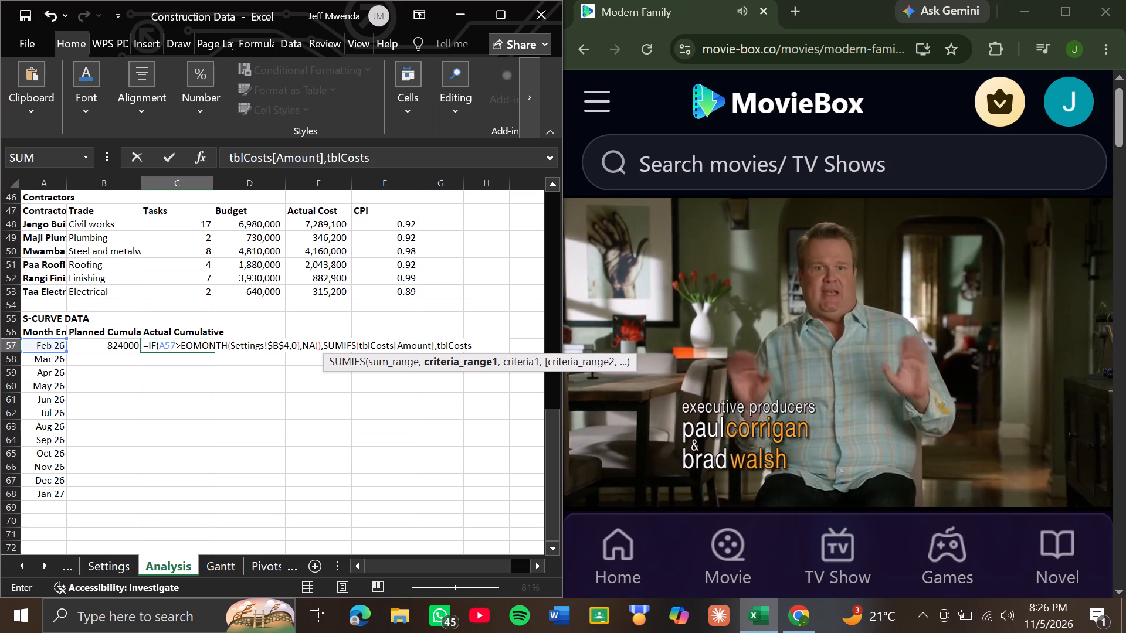
{"action": "key", "text": "bracketleft"}
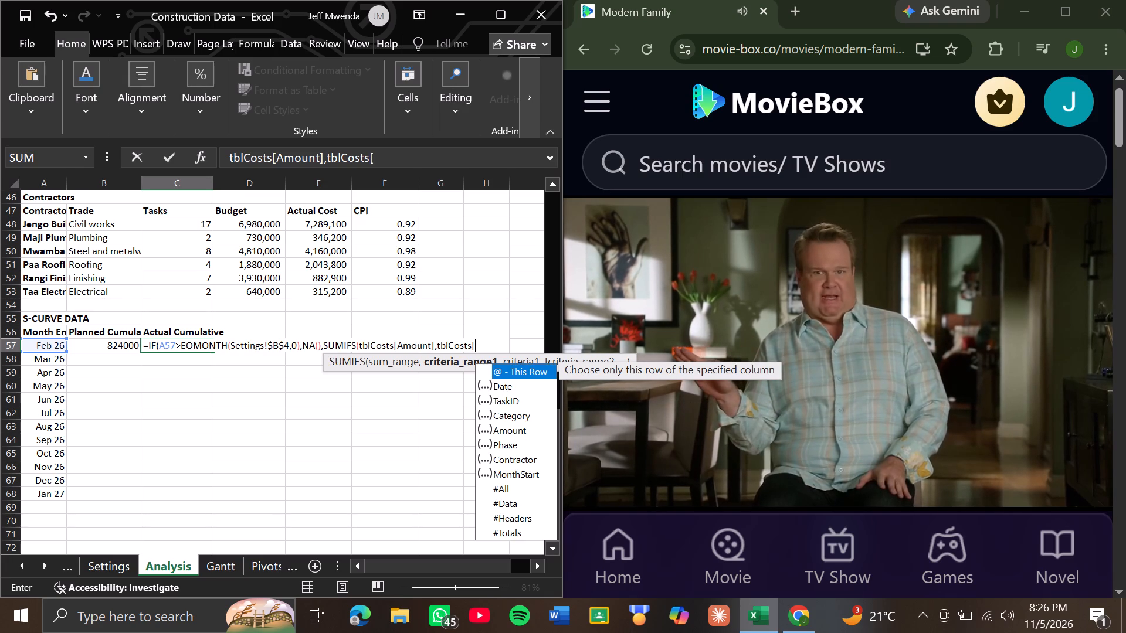
{"action": "key", "text": "Down"}
{"action": "key", "text": "Tab"}
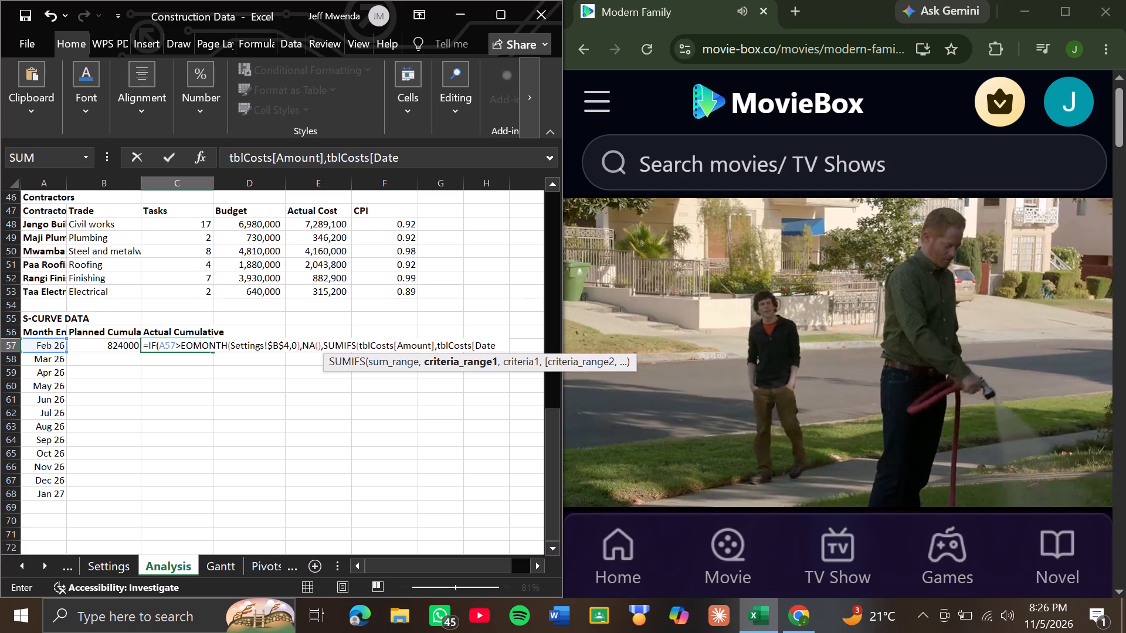
{"action": "key", "text": "bracketright"}
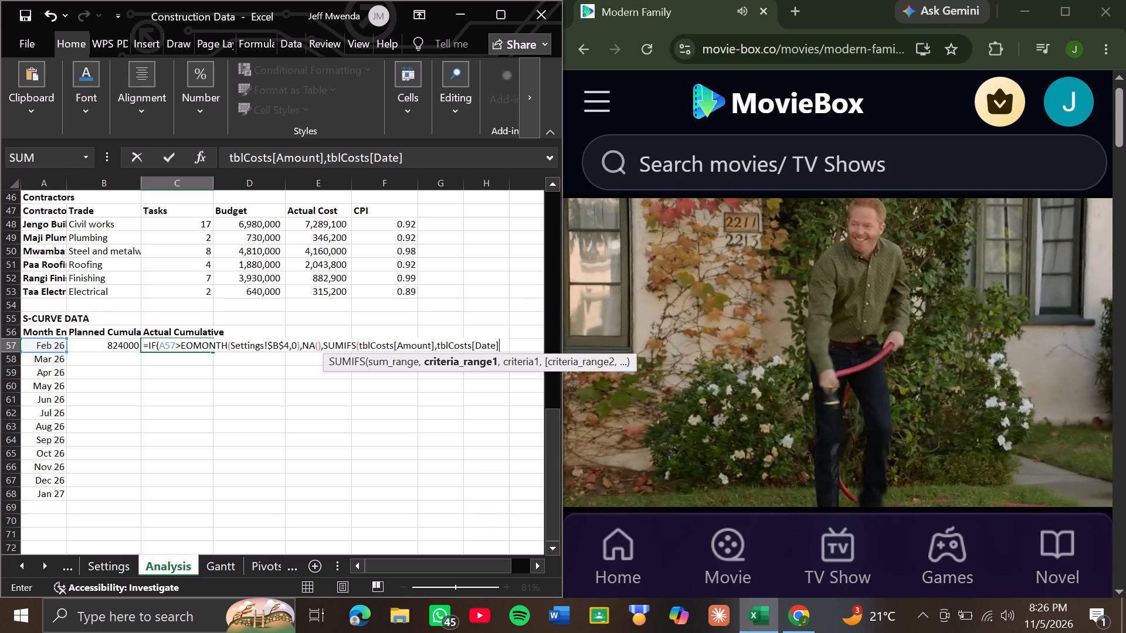
{"action": "key", "text": "comma"}
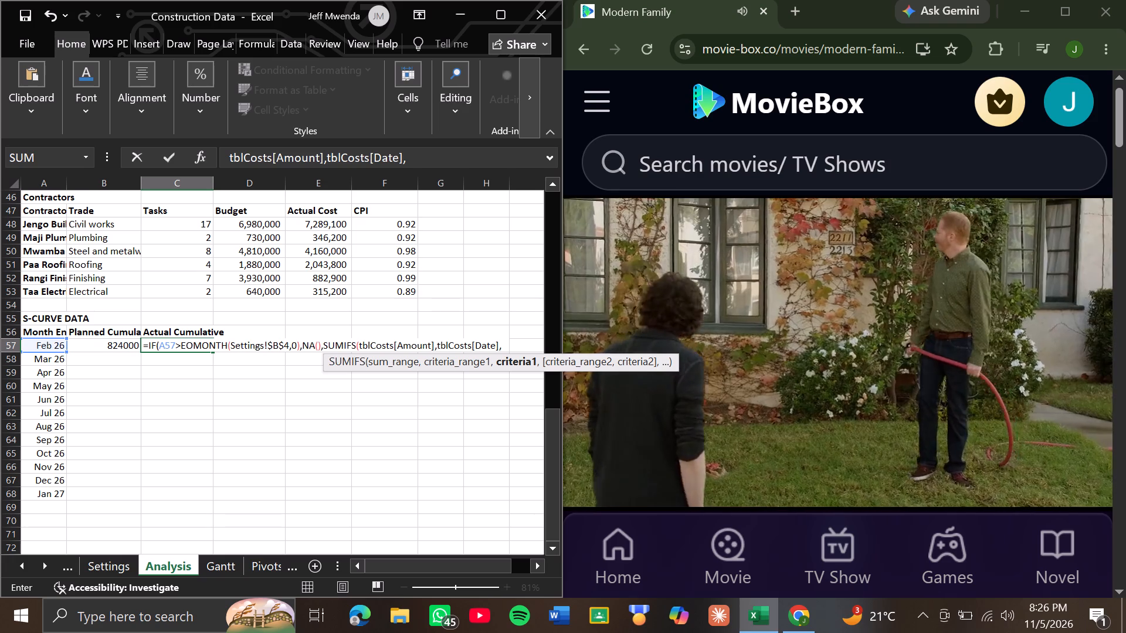
Finish the C57 formula with the SUMIFS criterion "<="&A57, close both functions and enter it.
{"action": "key", "text": "shift+quotedbl"}
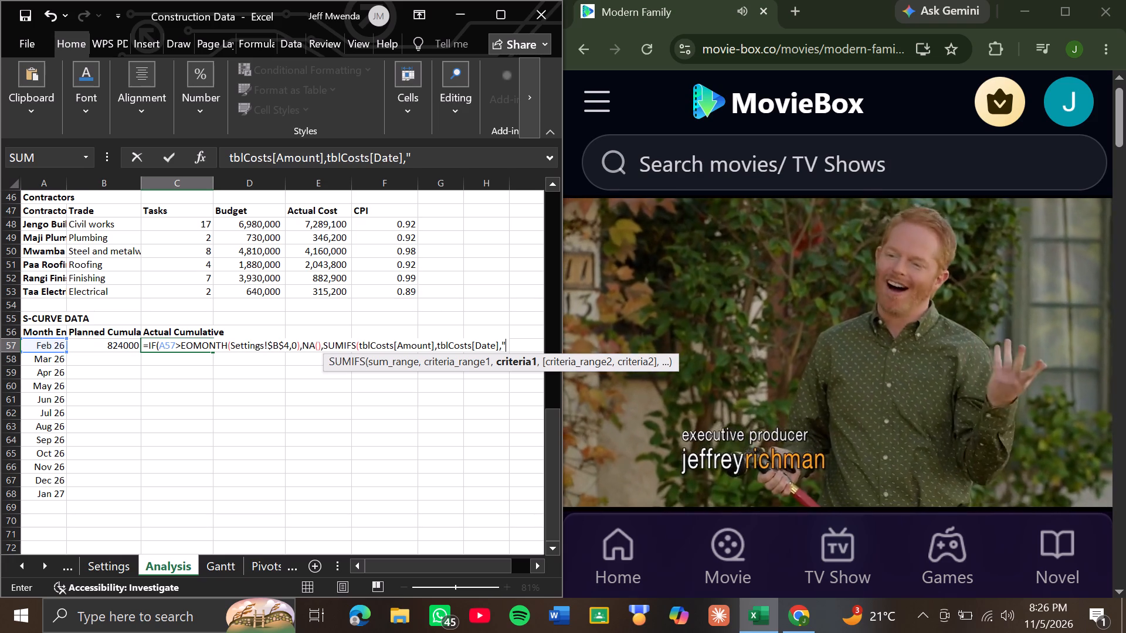
{"action": "key", "text": "shift+less"}
{"action": "key", "text": "shift+plus"}
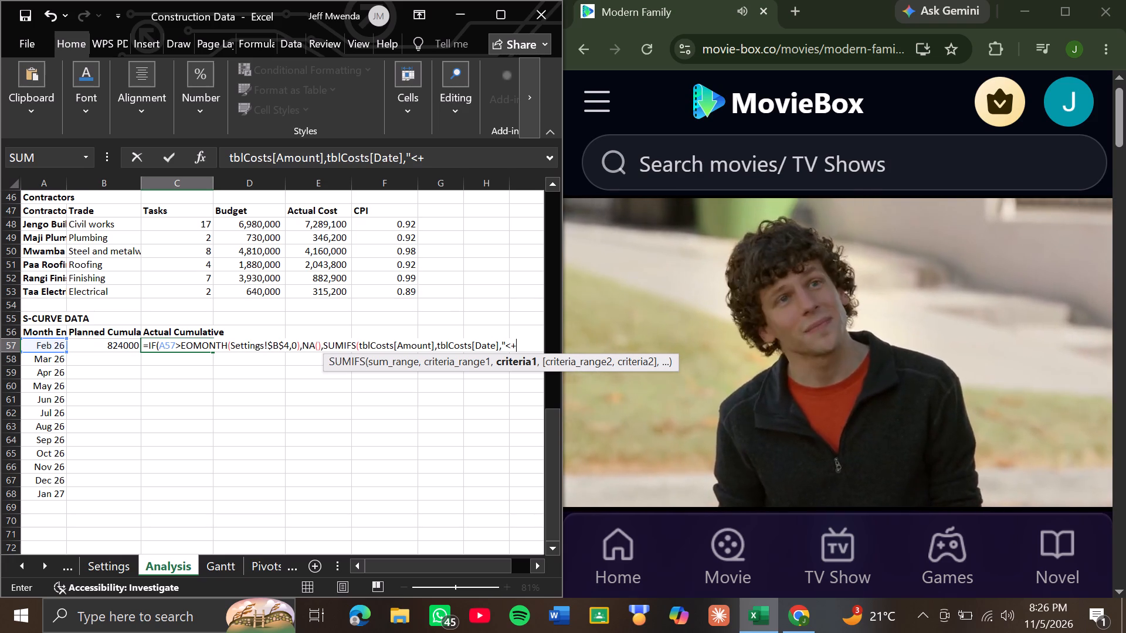
{"action": "key", "text": "BackSpace"}
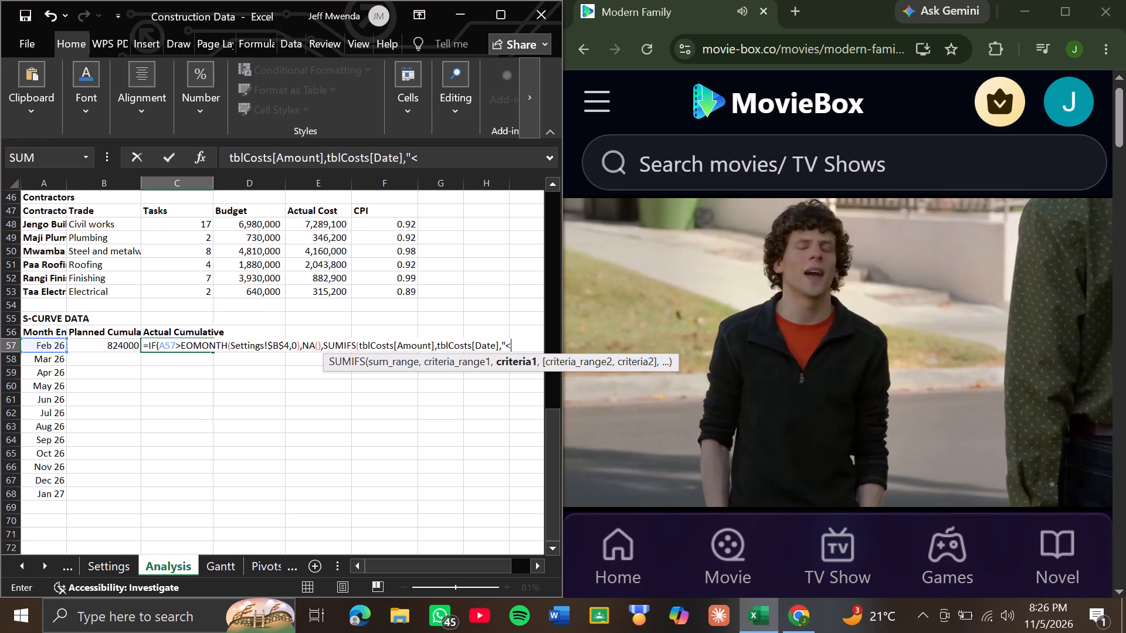
{"action": "key", "text": "equal"}
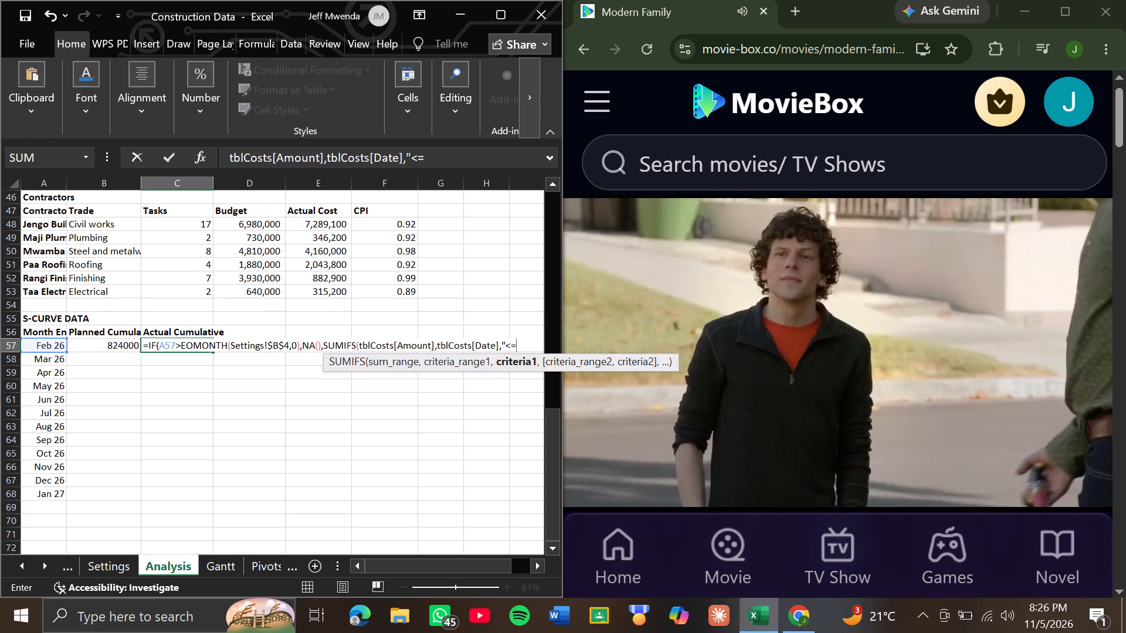
{"action": "key", "text": "shift+quotedbl"}
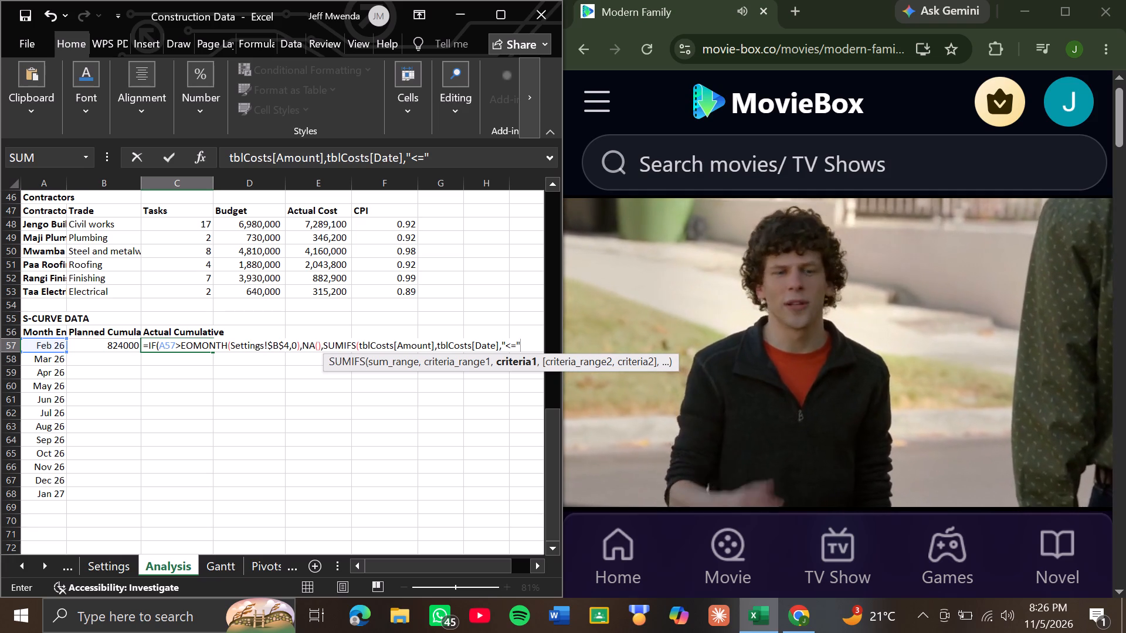
{"action": "key", "text": "shift+dollar"}
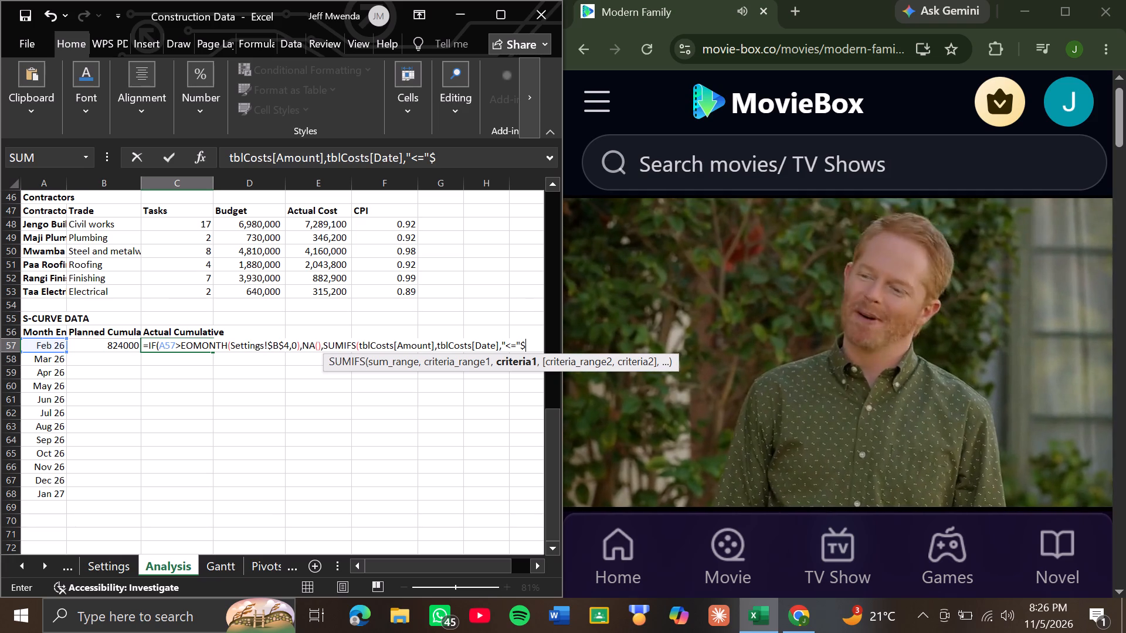
{"action": "key", "text": "BackSpace"}
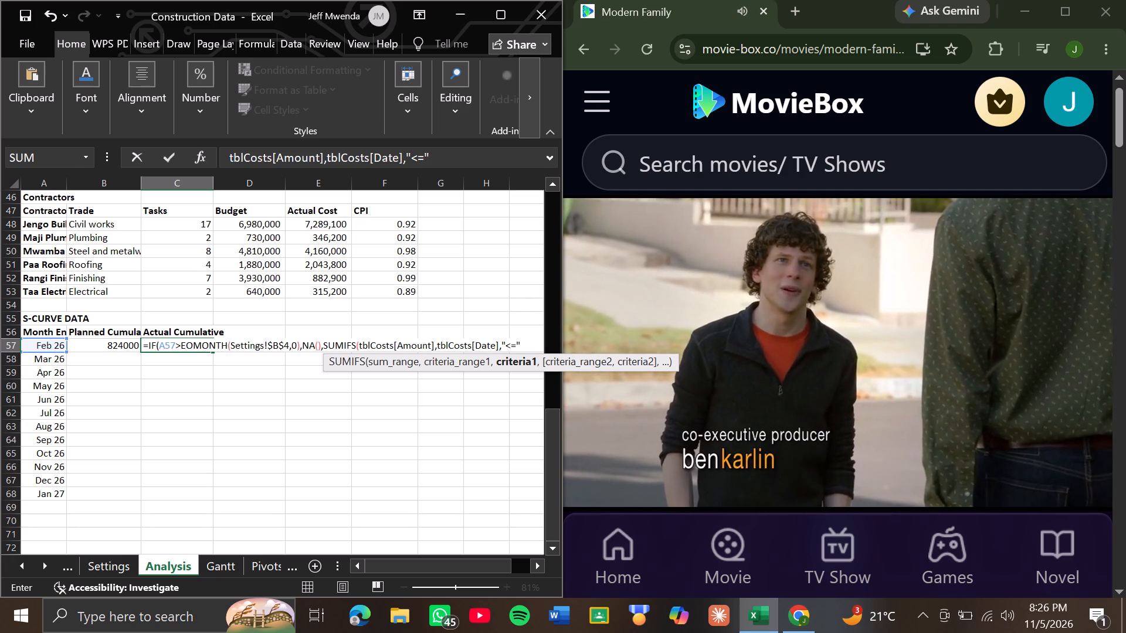
{"action": "key", "text": "shift+ampersand"}
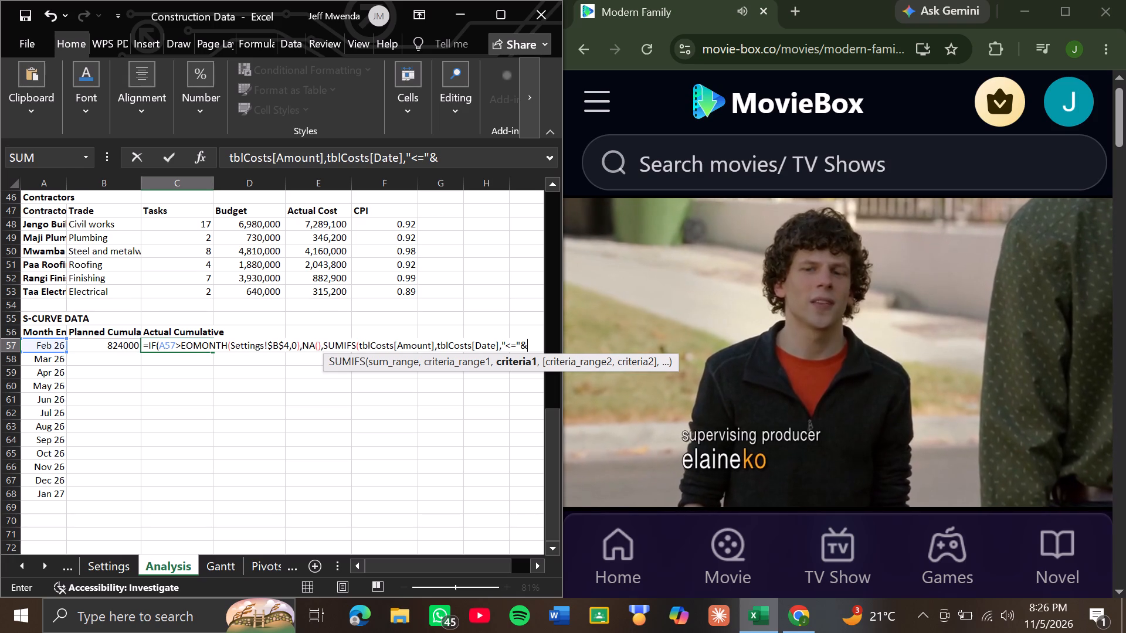
{"action": "key", "text": "a"}
{"action": "type", "text": "57"}
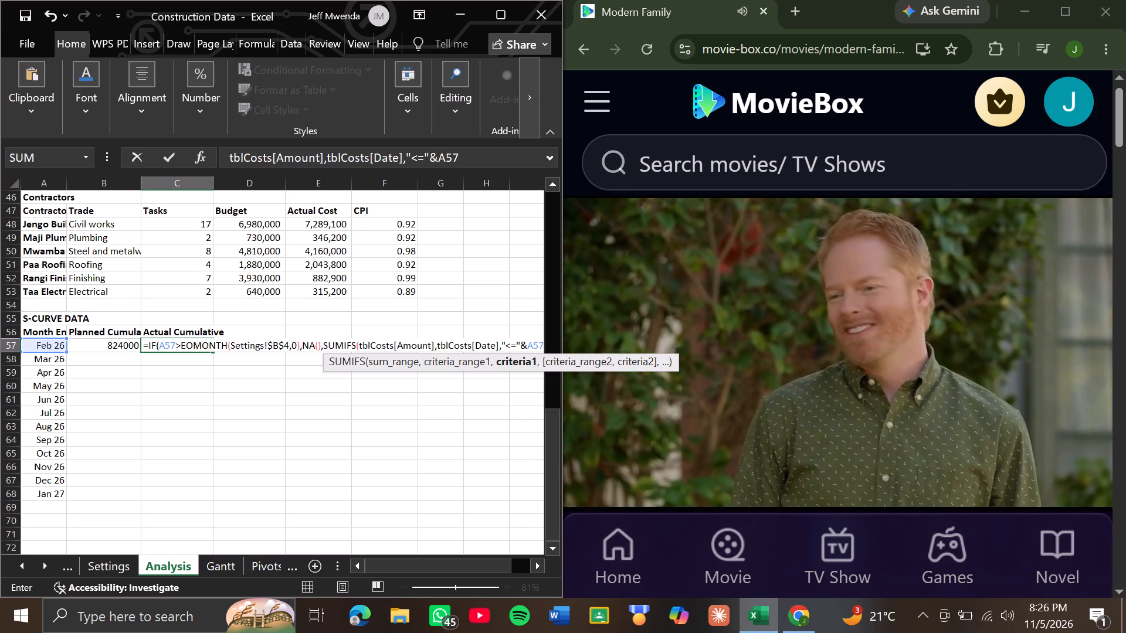
{"action": "key", "text": "shift+parenright"}
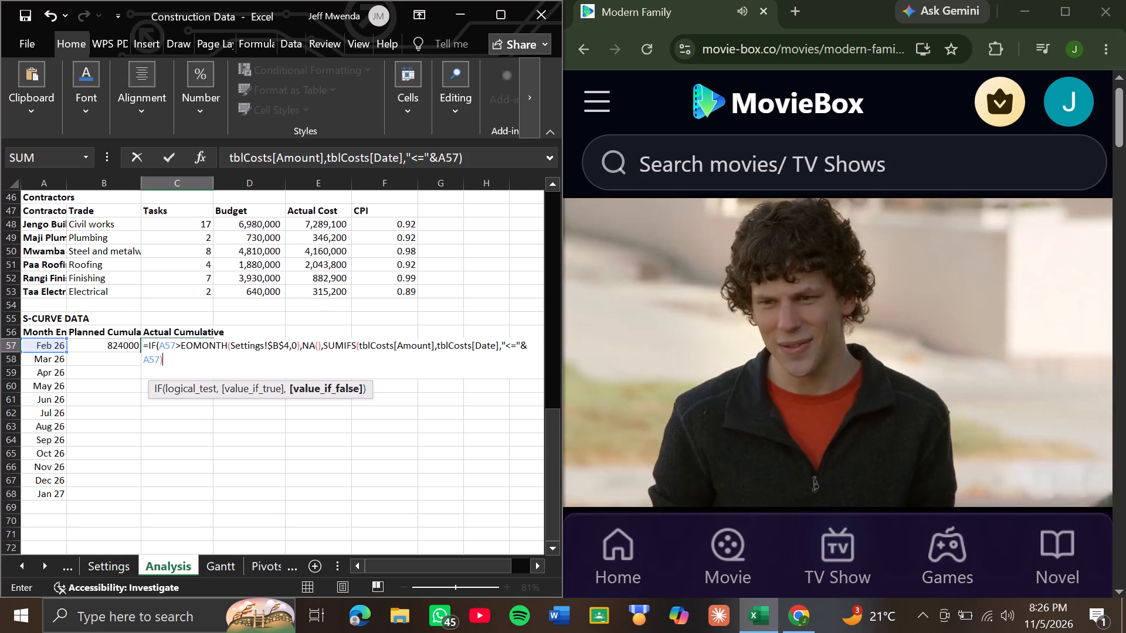
{"action": "key", "text": "shift+parenright"}
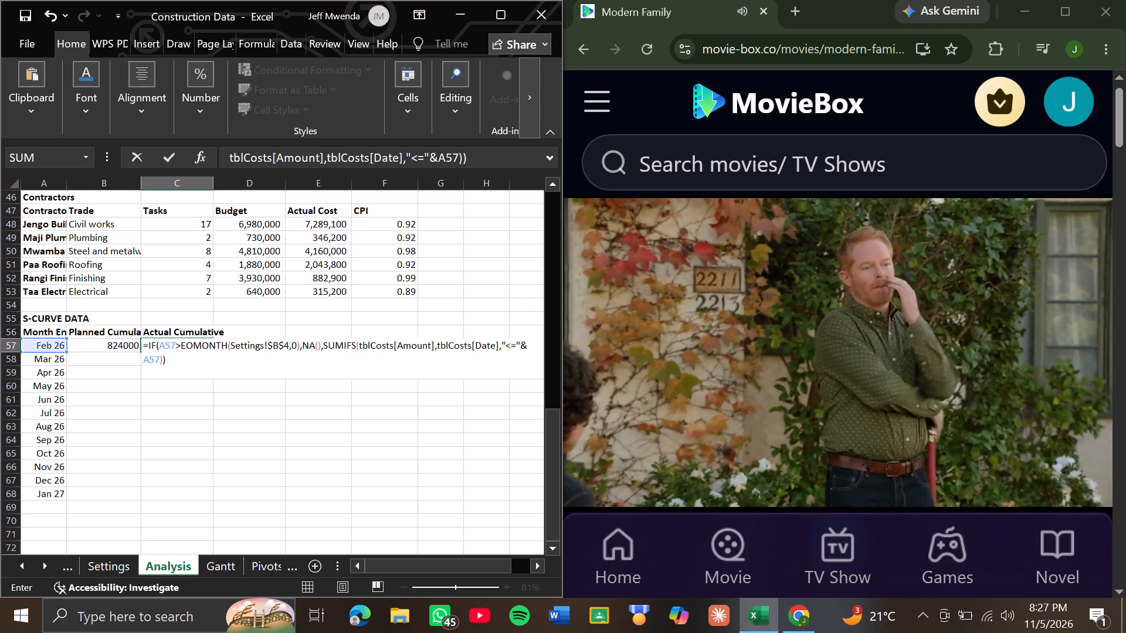
{"action": "key", "text": "Return"}
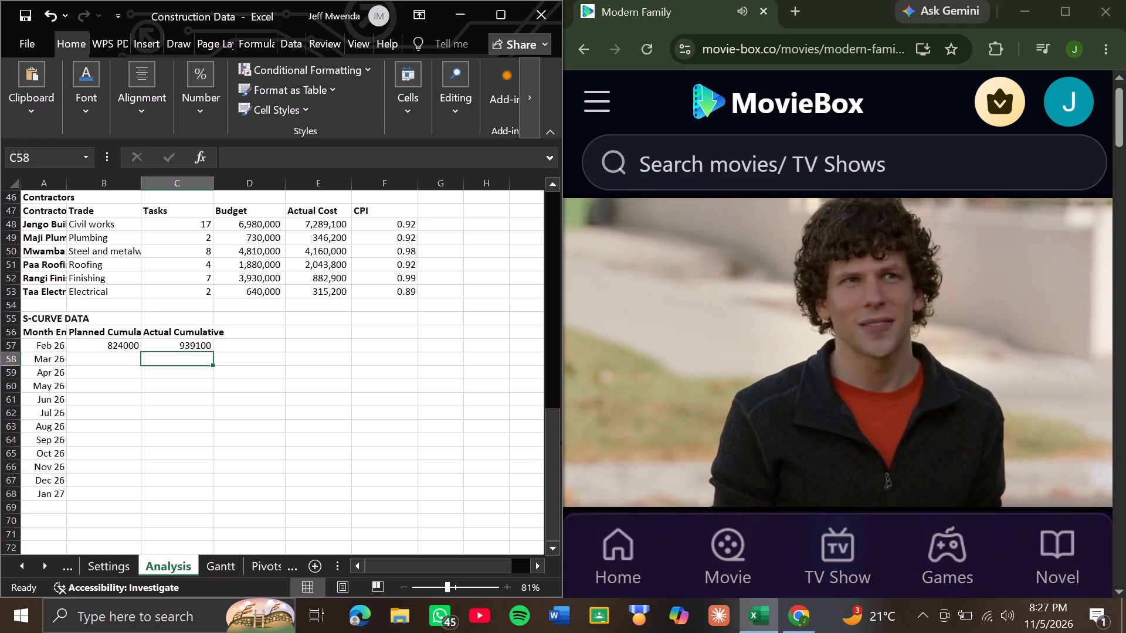
Fill the planned and actual cumulative formulas in B57:C57 down to the Jan 27 row, row 68.
{"action": "left_click_drag", "start_coordinate": [114, 345], "coordinate": [178, 343]}
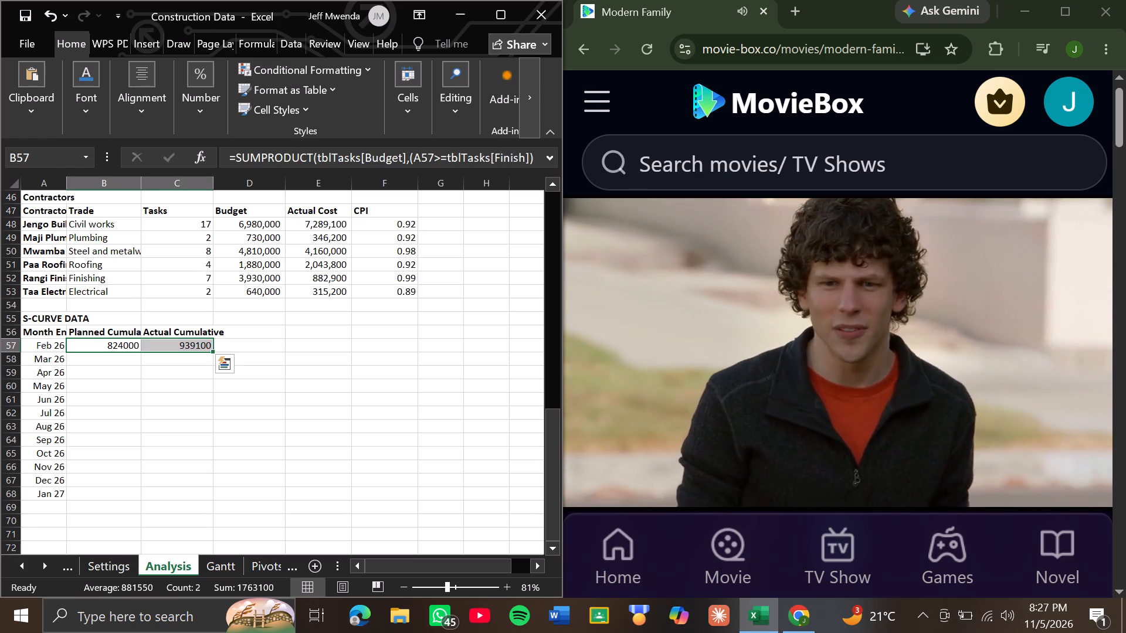
{"action": "left_click_drag", "start_coordinate": [213, 350], "coordinate": [214, 468]}
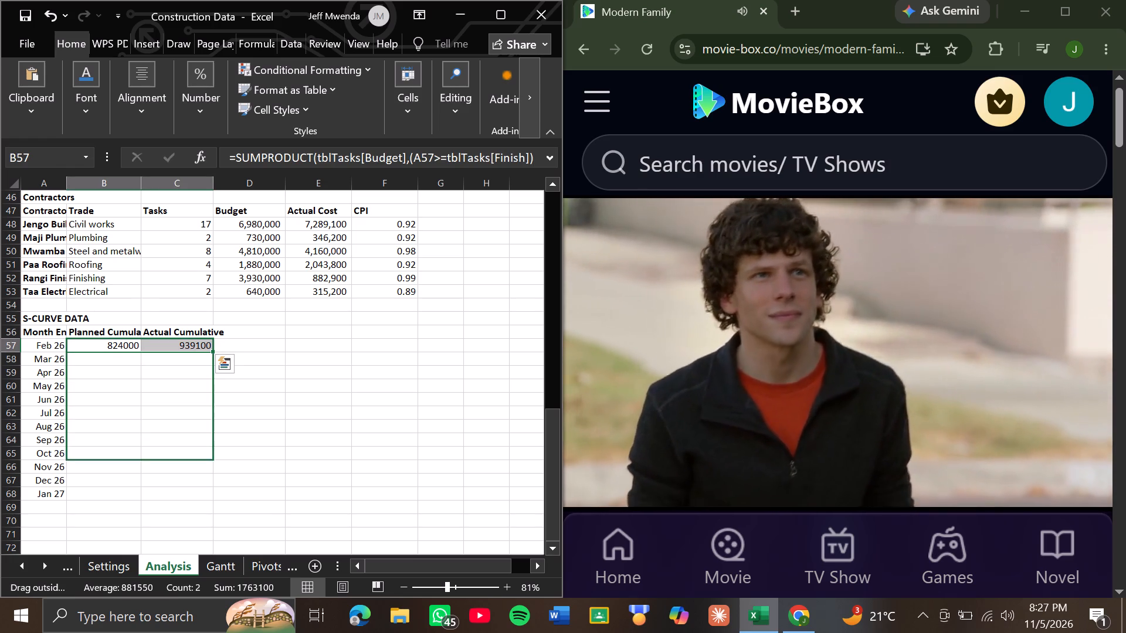
{"action": "left_click_drag", "start_coordinate": [214, 468], "coordinate": [218, 498]}
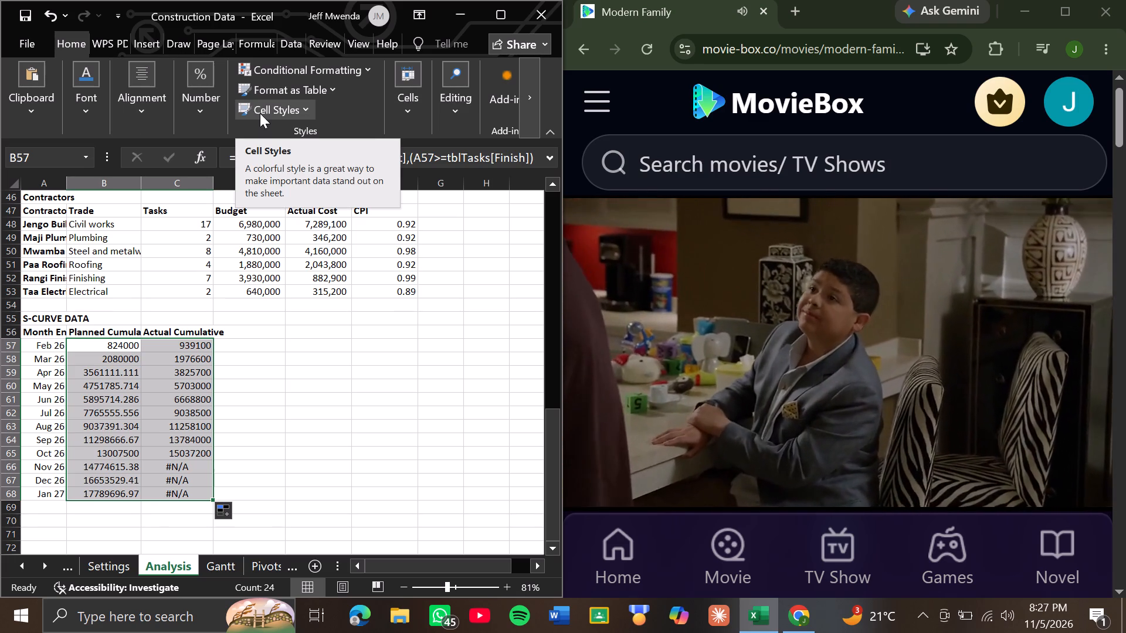
Format the S-curve values in B57:C68 in comma style with no decimal places.
{"action": "left_click", "coordinate": [207, 118]}
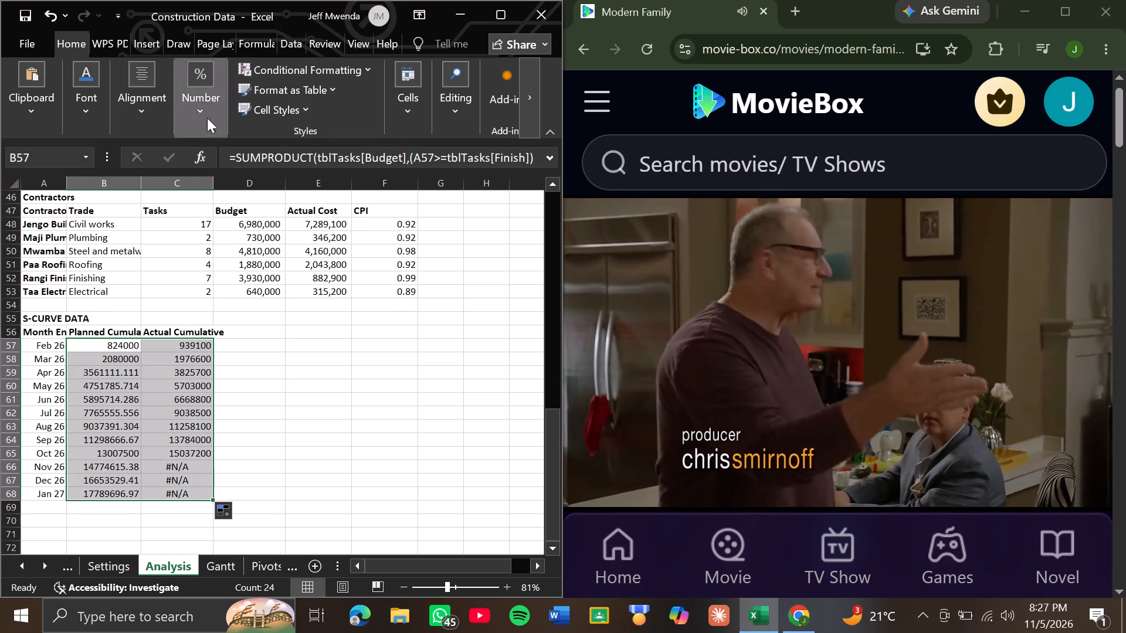
{"action": "left_click", "coordinate": [242, 181]}
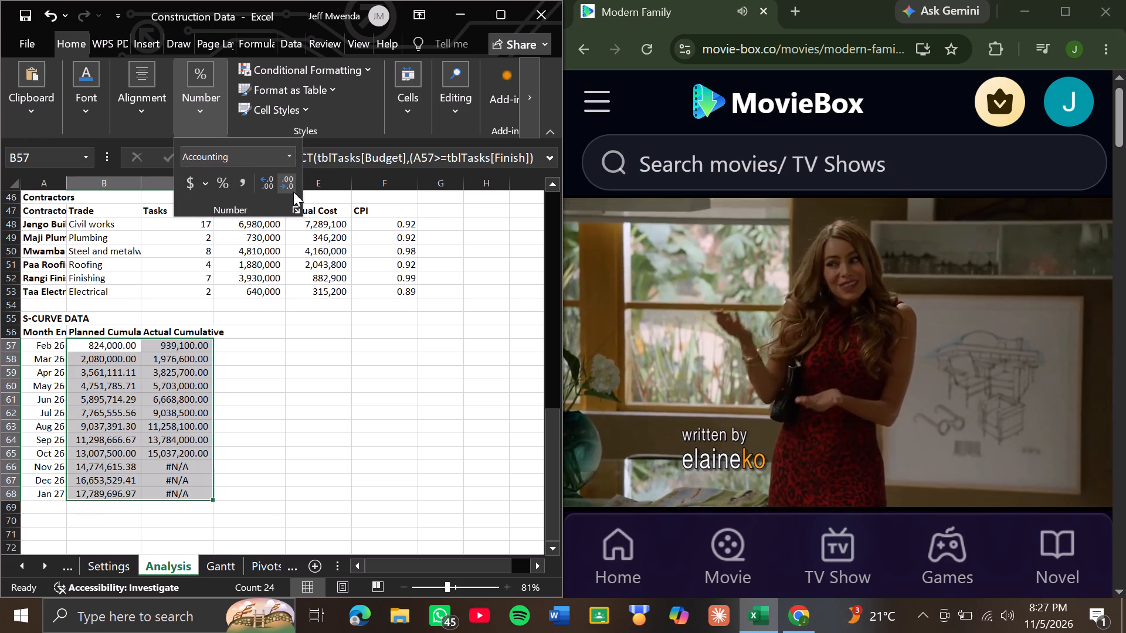
{"action": "left_click", "coordinate": [291, 186]}
{"action": "left_click", "coordinate": [291, 186]}
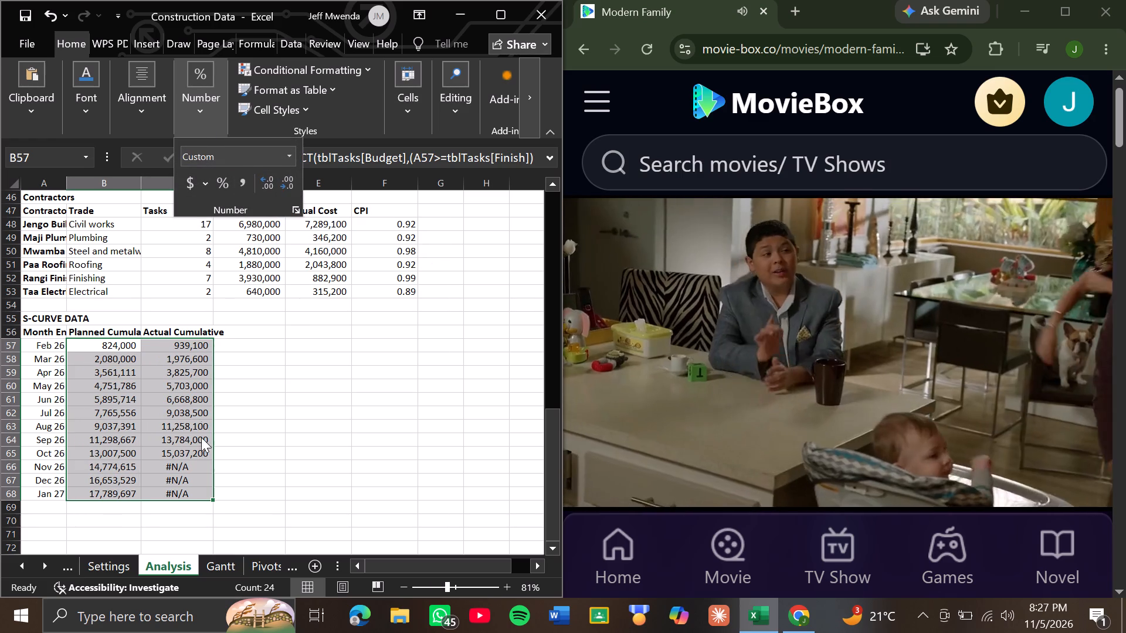
{"action": "left_click", "coordinate": [238, 402]}
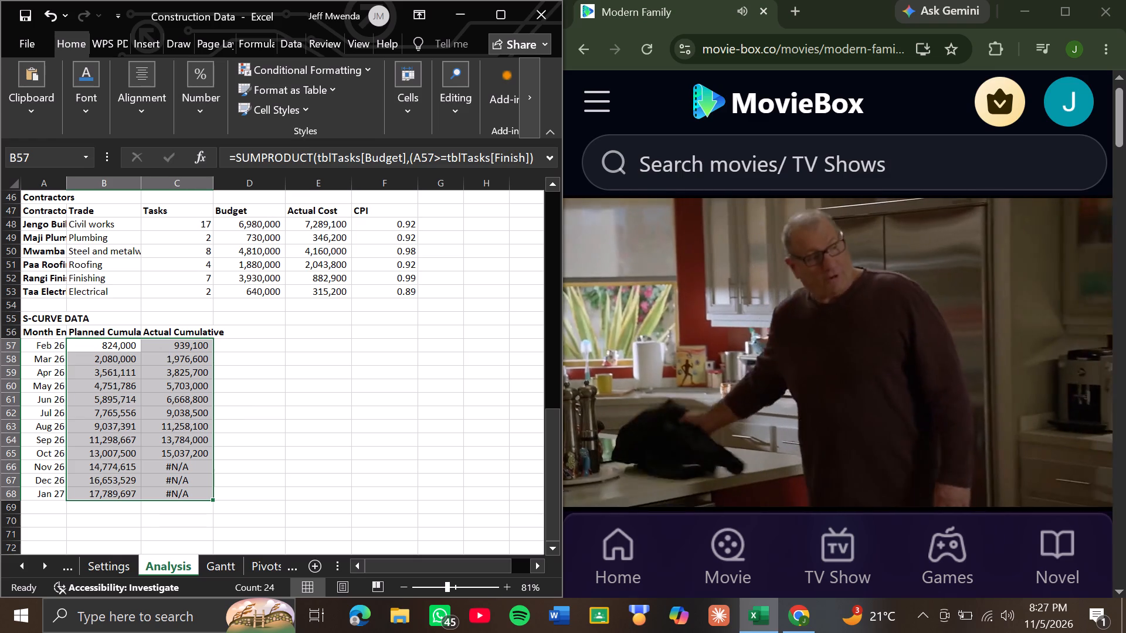
{"action": "left_click", "coordinate": [181, 394]}
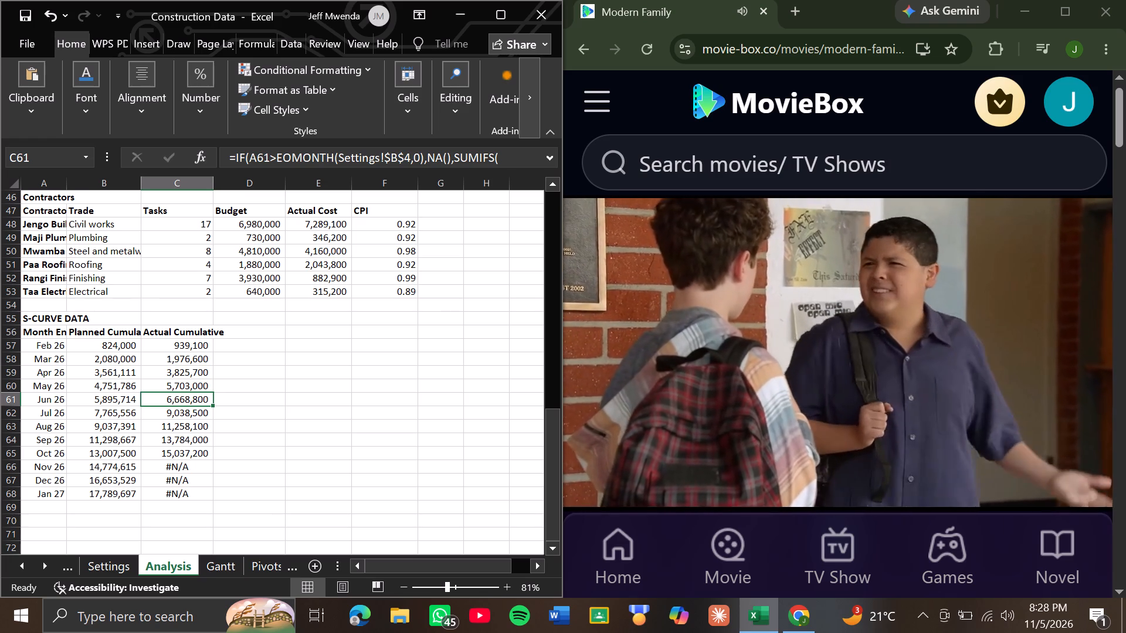
Enter the bold section heading WORST OFFENDERS in A70, below the S-curve table.
{"action": "left_click", "coordinate": [48, 520]}
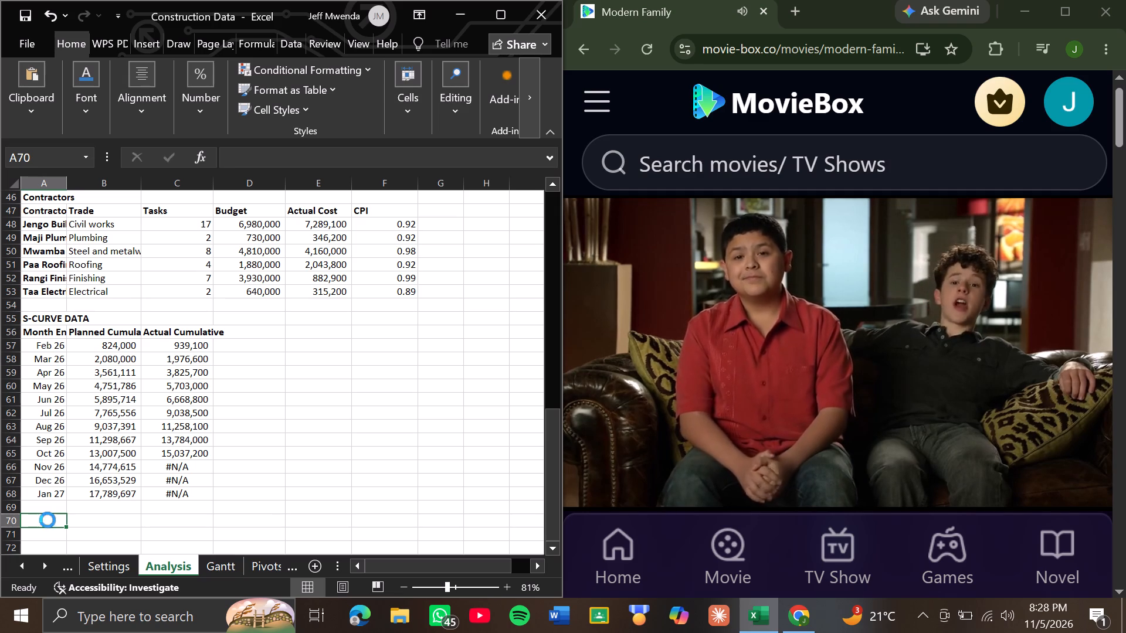
{"action": "key", "text": "ctrl+b"}
{"action": "key", "text": "w"}
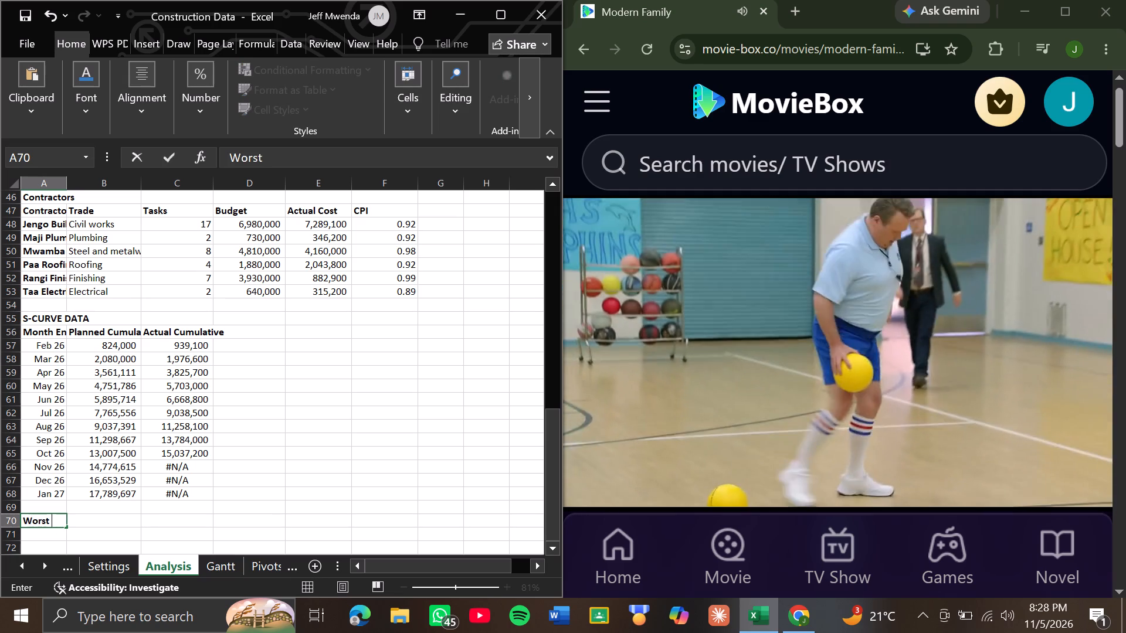
{"action": "key", "text": "BackSpace"}
{"action": "key", "text": "BackSpace"}
{"action": "key", "text": "BackSpace"}
{"action": "key", "text": "BackSpace"}
{"action": "key", "text": "BackSpace"}
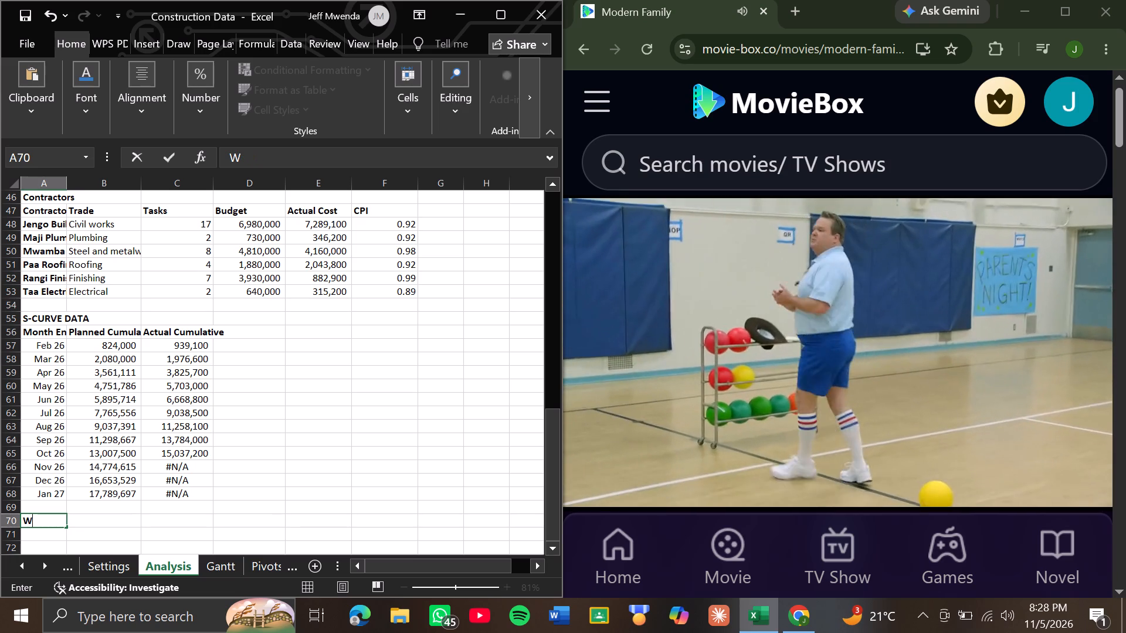
{"action": "type", "text": "ORST OFFENDERS"}
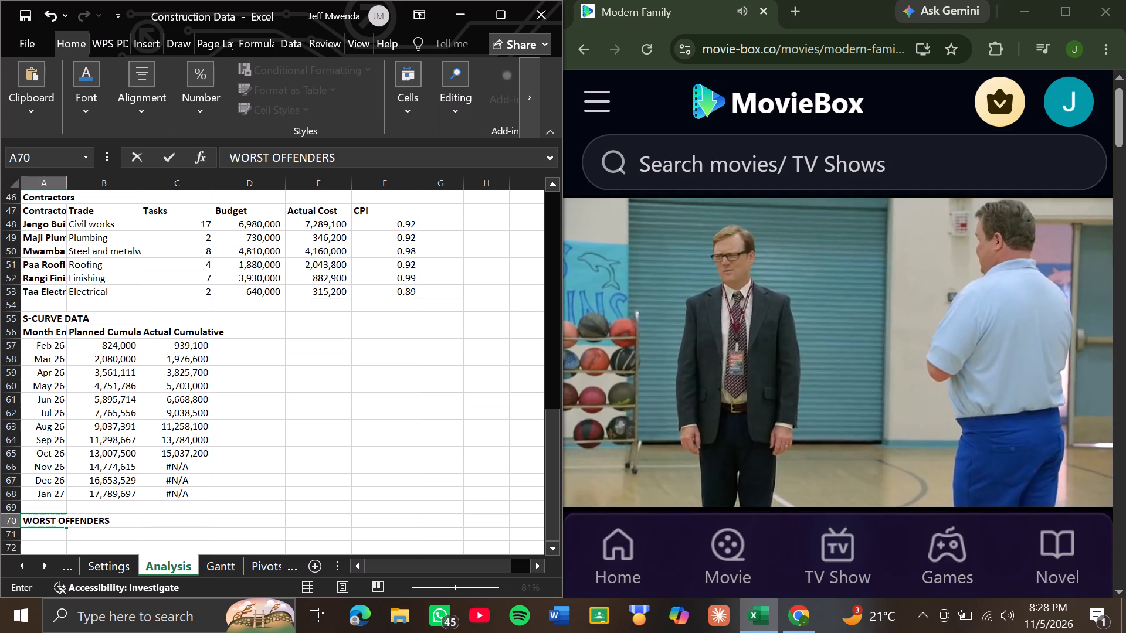
{"action": "key", "text": "Down"}
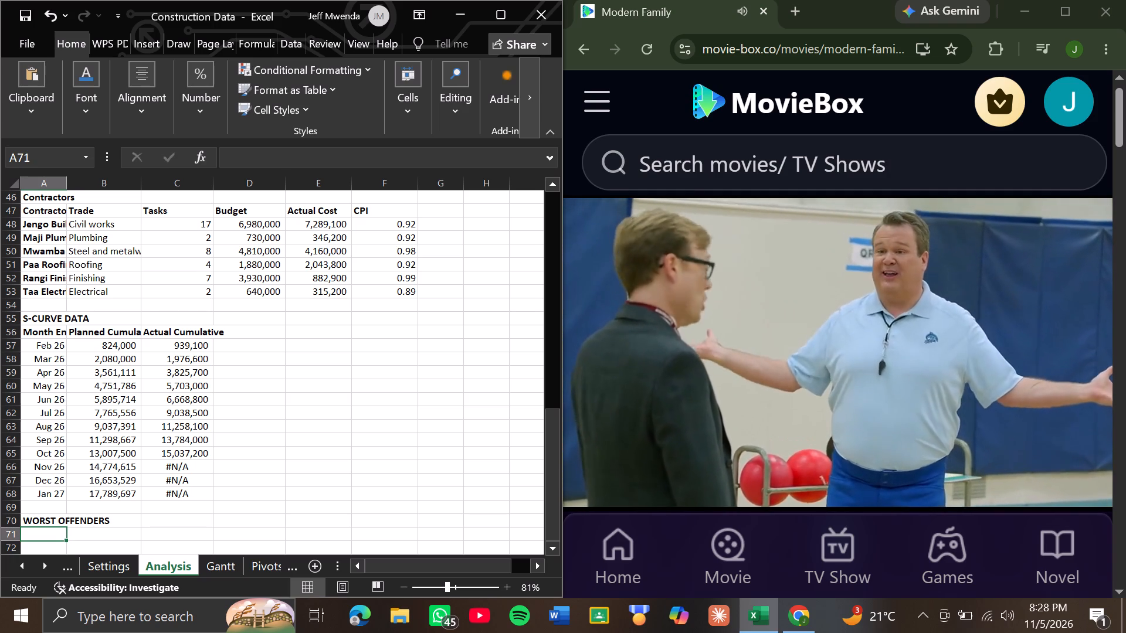
Add the bold subheading Cost in A71, under WORST OFFENDERS.
{"action": "key", "text": "c"}
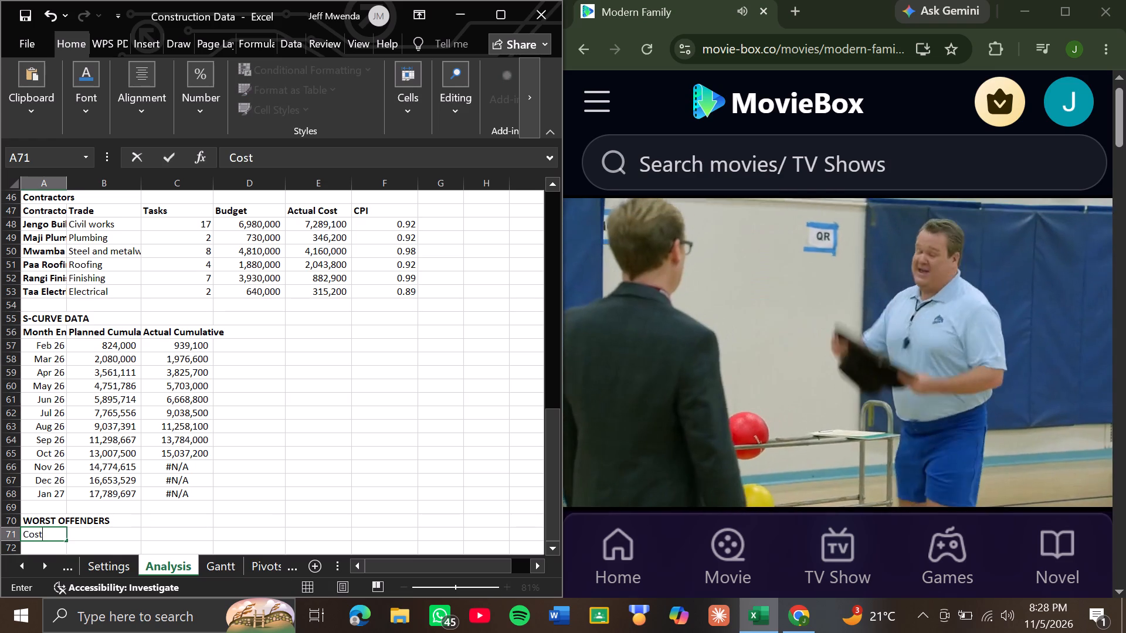
{"action": "key", "text": "Down"}
{"action": "key", "text": "Up"}
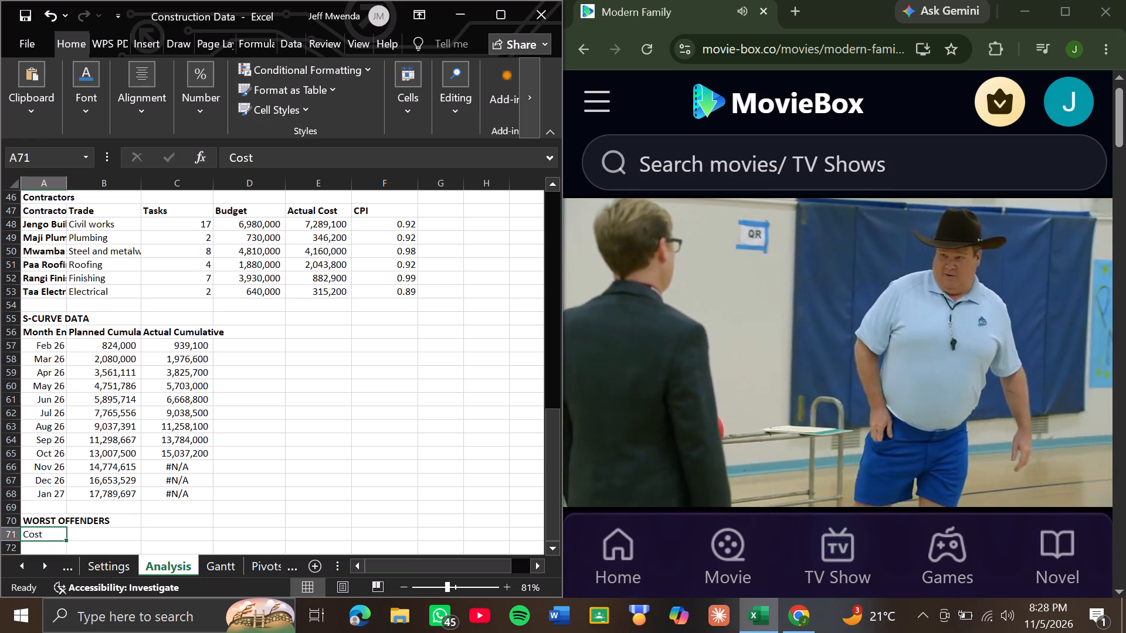
{"action": "key", "text": "ctrl+b"}
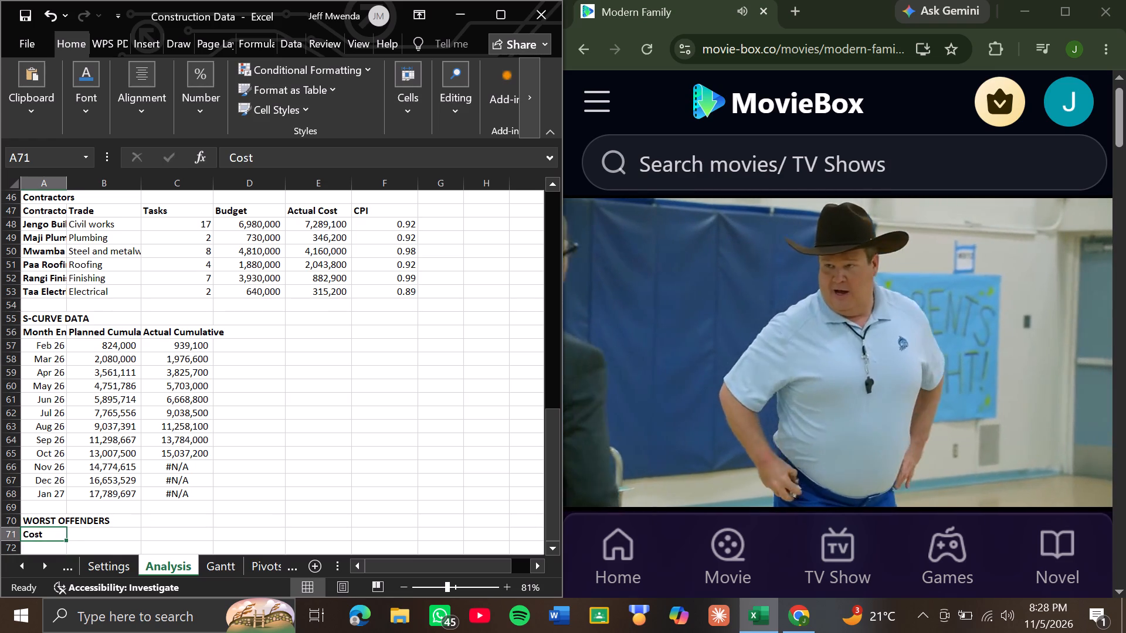
Enter the column headers Rank, Key, TaskID, Task, Phase and Cost Variance in A72:F72.
{"action": "key", "text": "Down"}
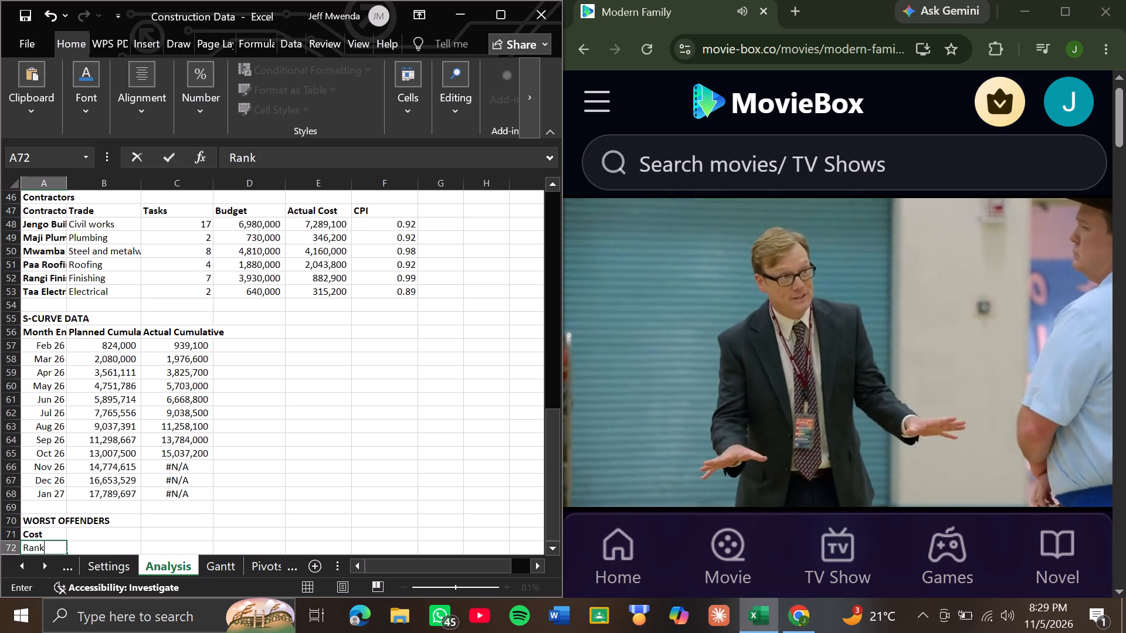
{"action": "scroll", "coordinate": [48, 520], "scroll_direction": "down", "scroll_amount": 4}
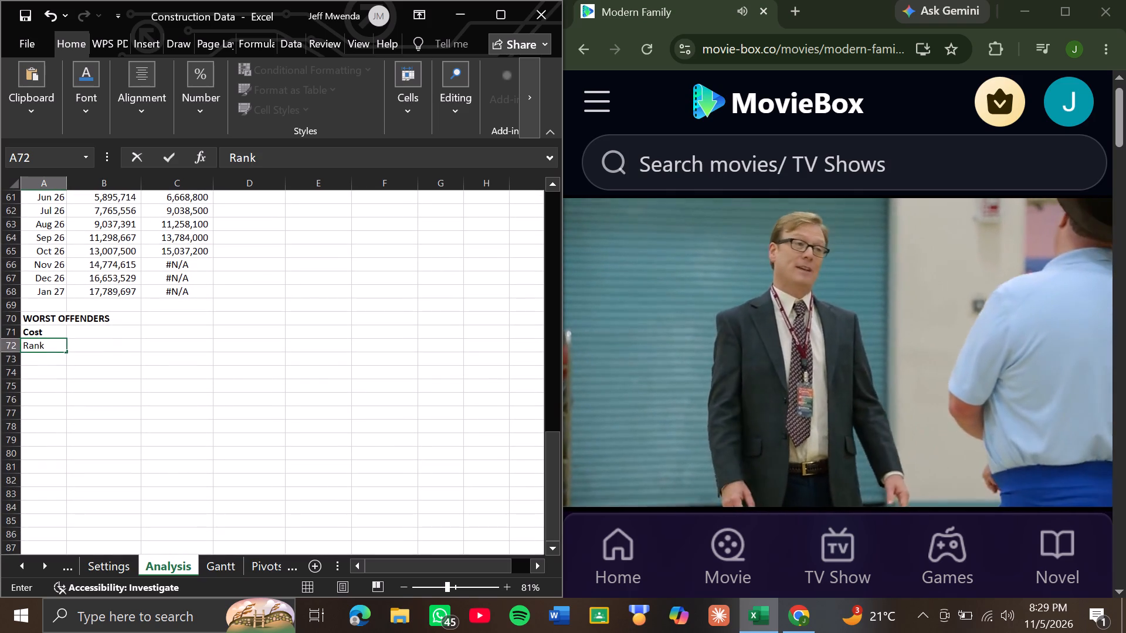
{"action": "key", "text": "Right"}
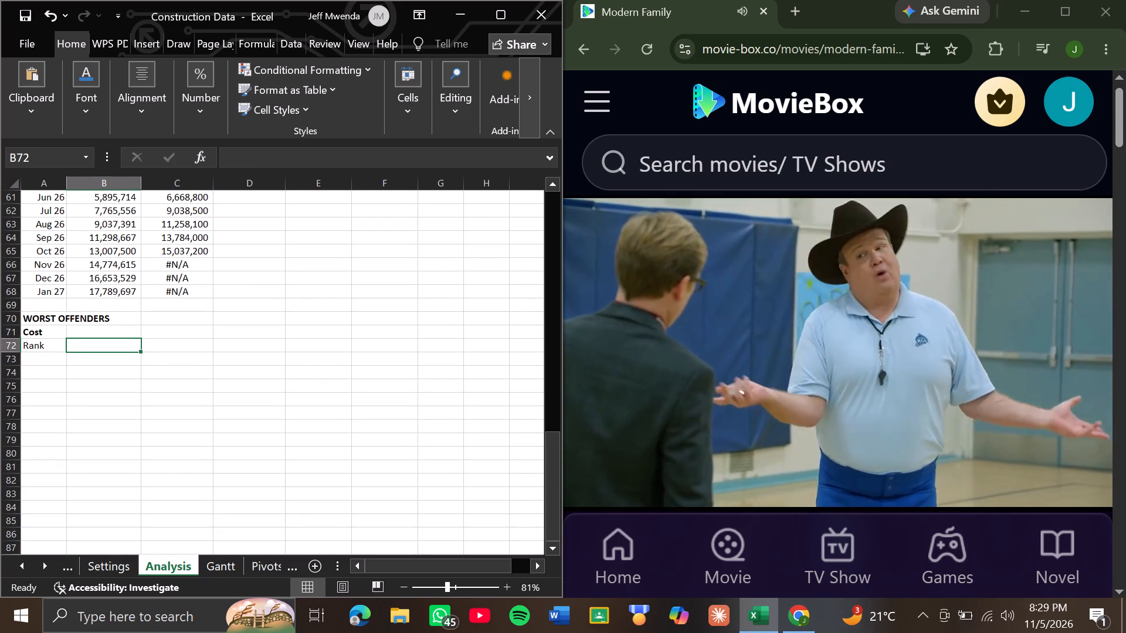
{"action": "type", "text": "ey"}
{"action": "key", "text": "Right"}
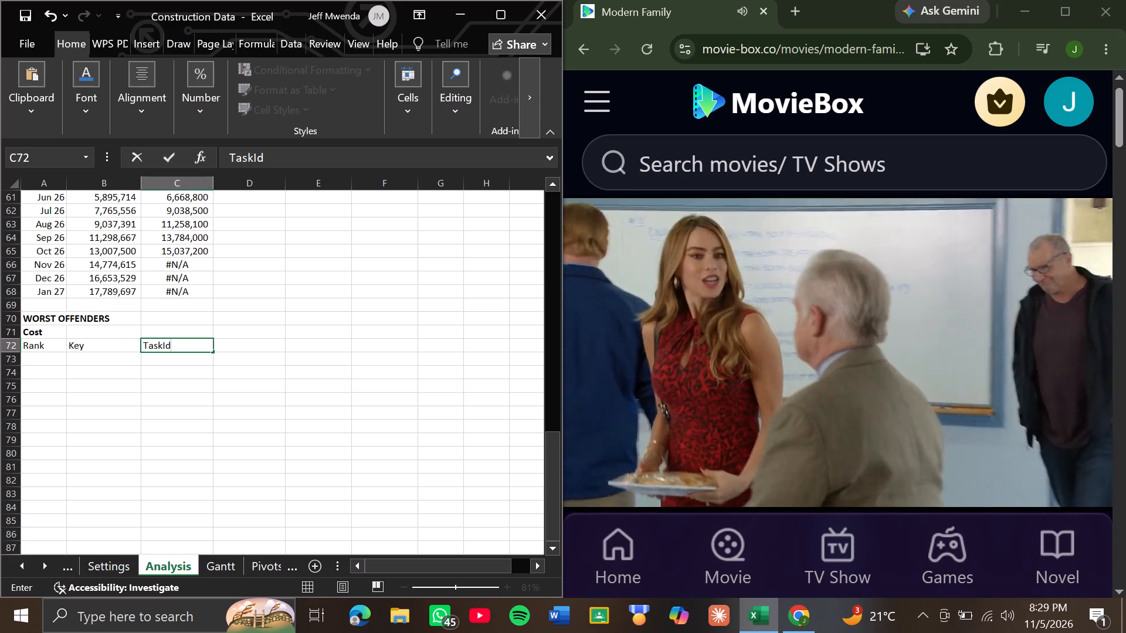
{"action": "key", "text": "BackSpace"}
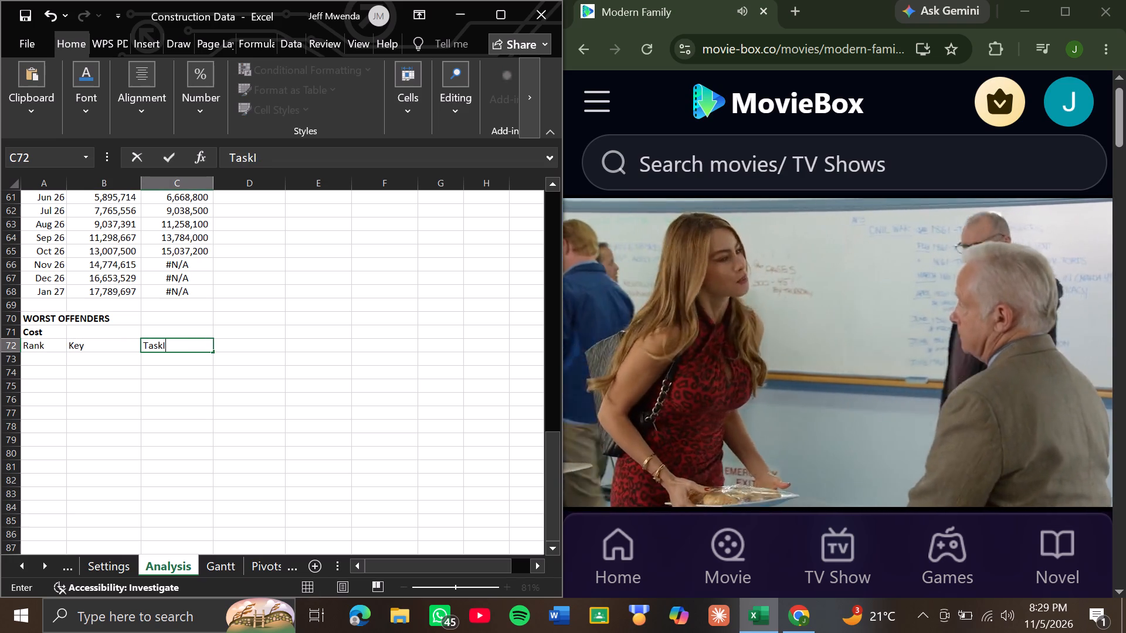
{"action": "key", "text": "d"}
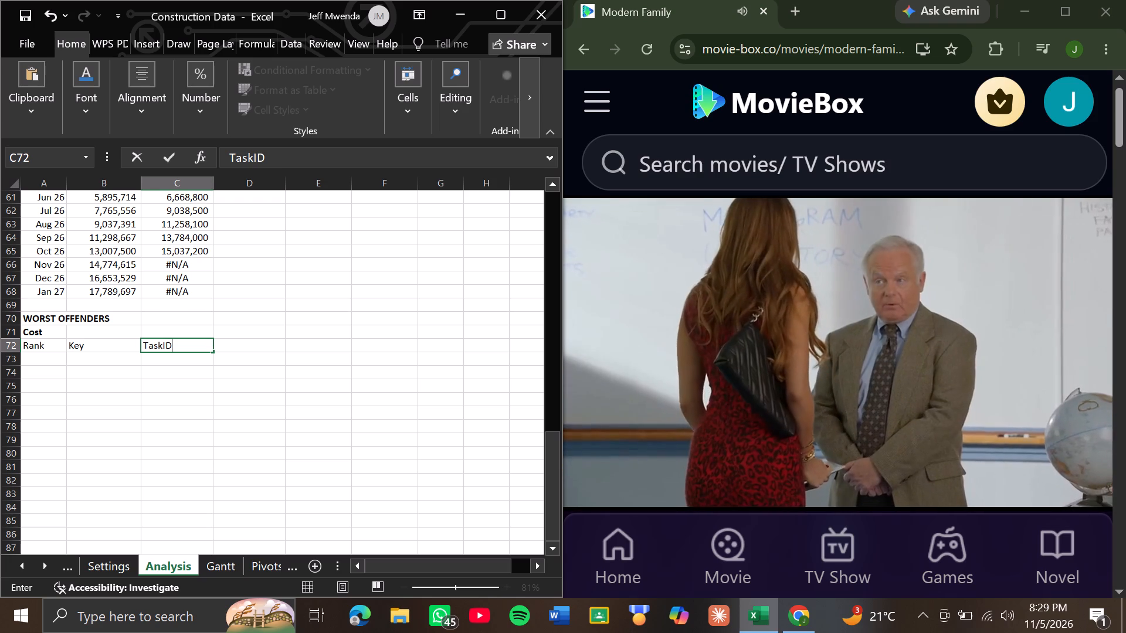
{"action": "key", "text": "Right"}
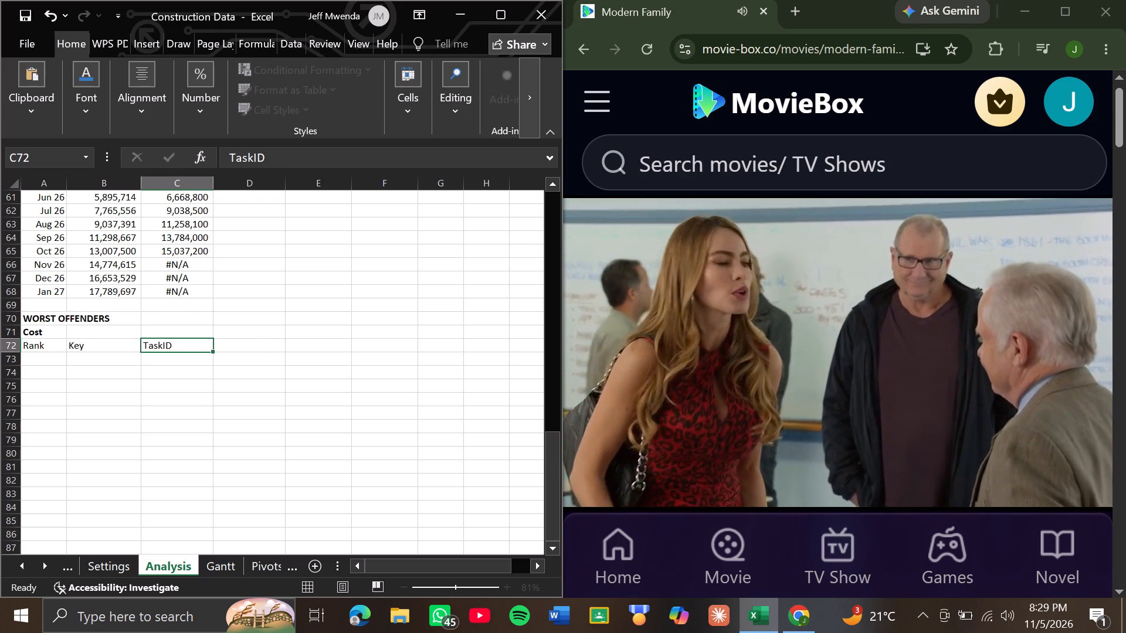
{"action": "key", "text": "t"}
{"action": "type", "text": "ask"}
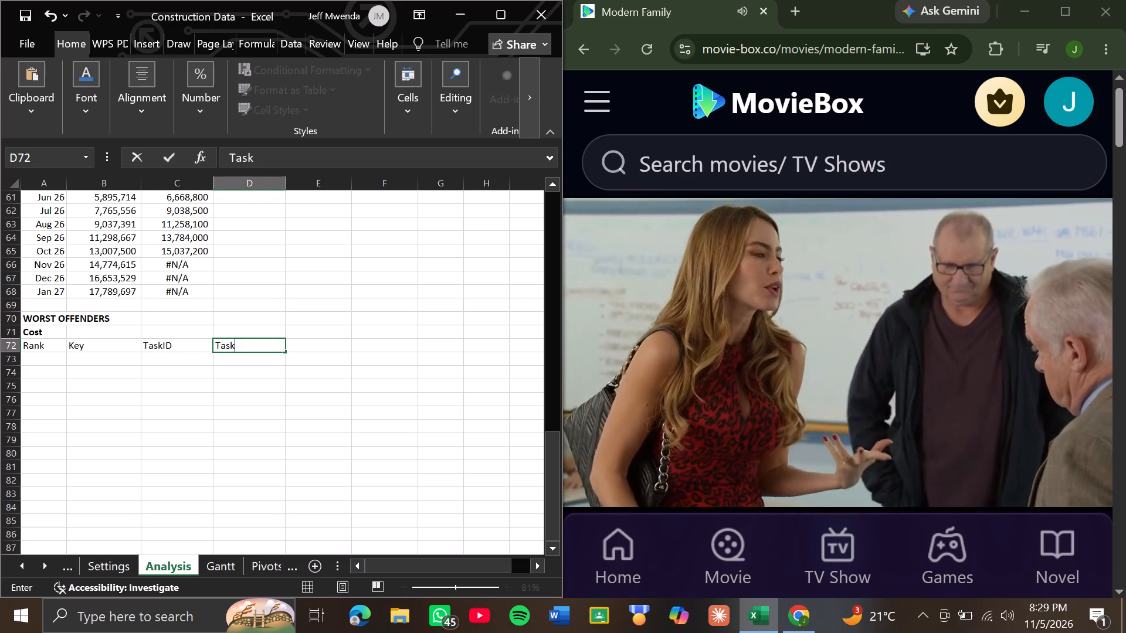
{"action": "key", "text": "Right"}
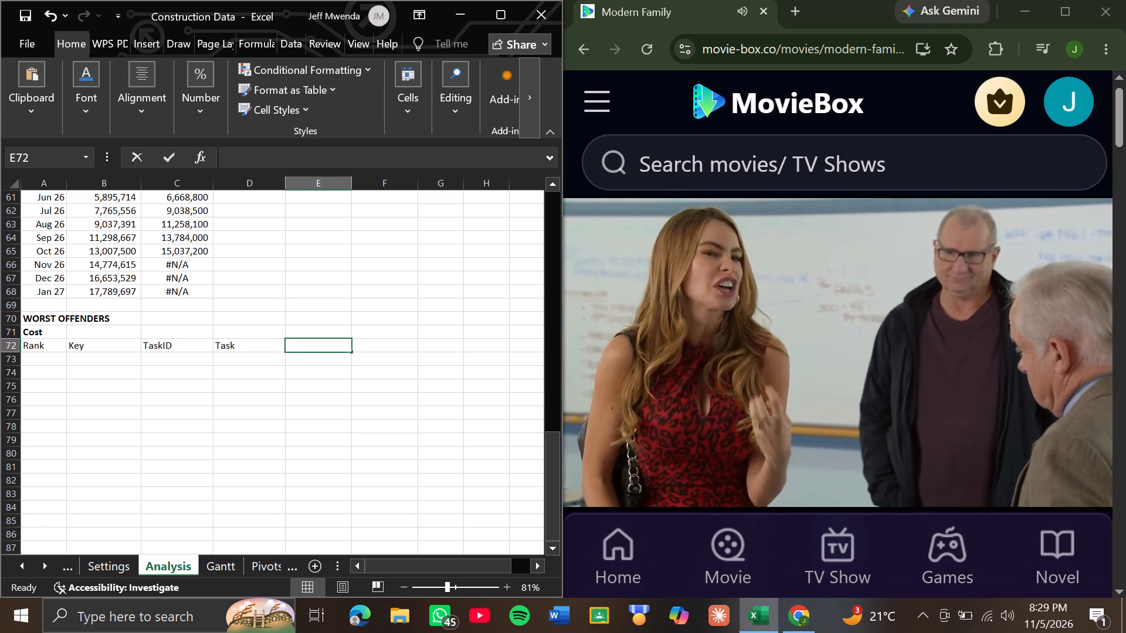
{"action": "type", "text": "hase"}
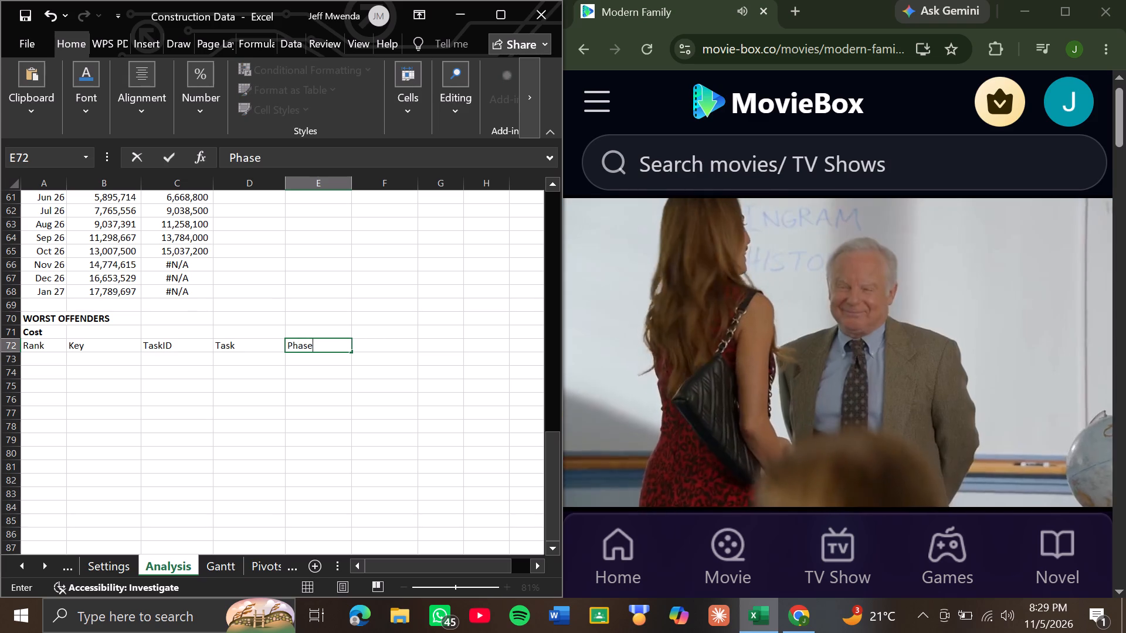
{"action": "key", "text": "Right"}
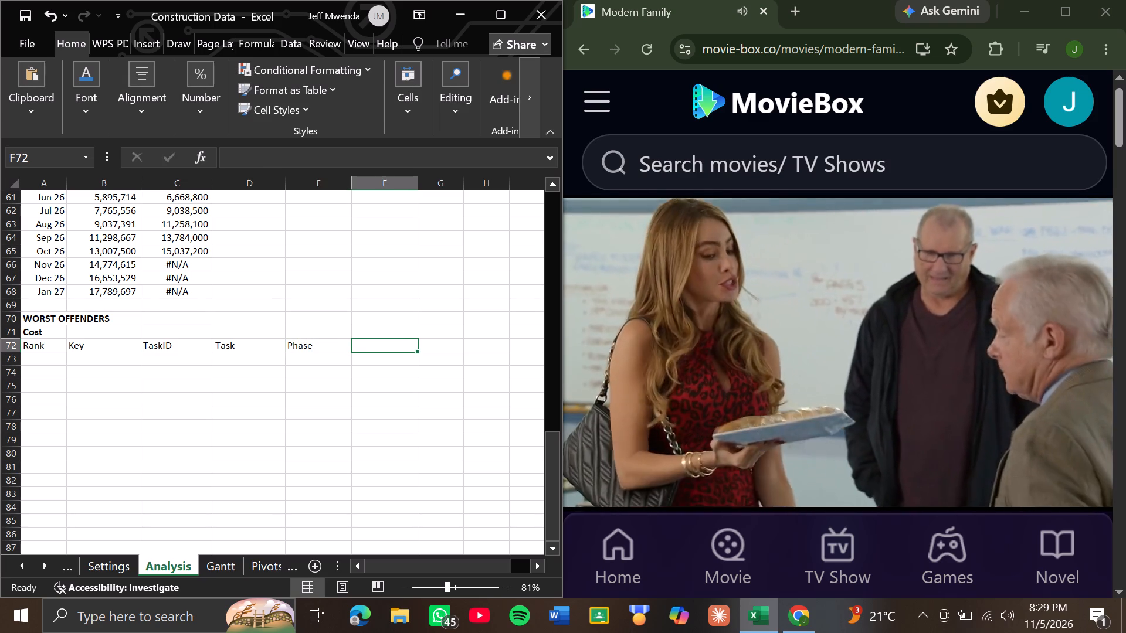
{"action": "key", "text": "c"}
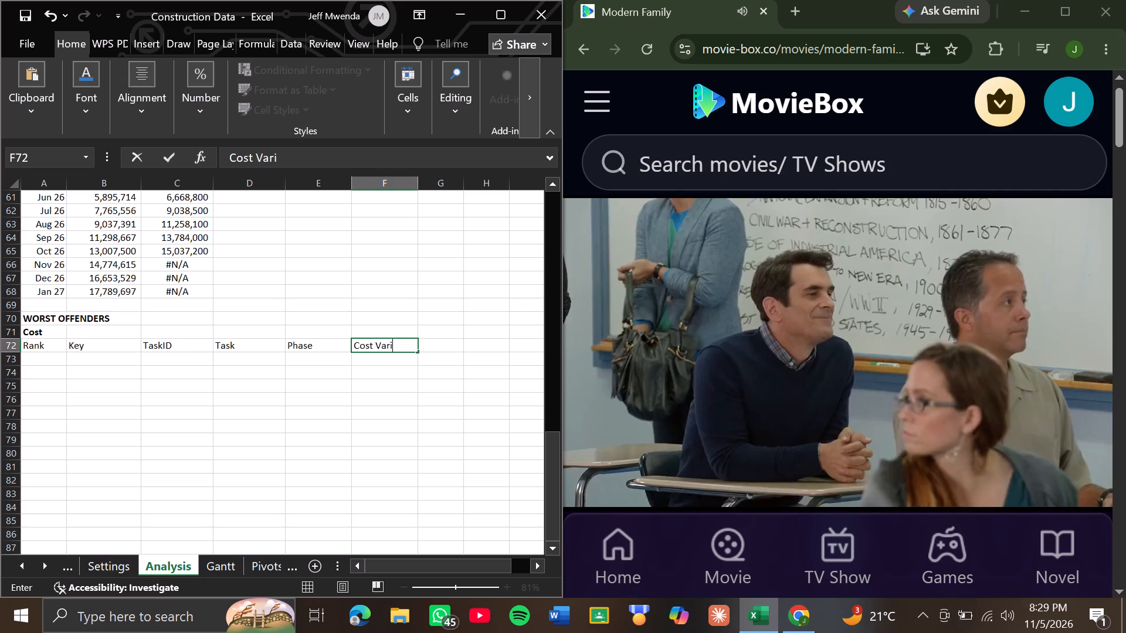
{"action": "type", "text": "ance"}
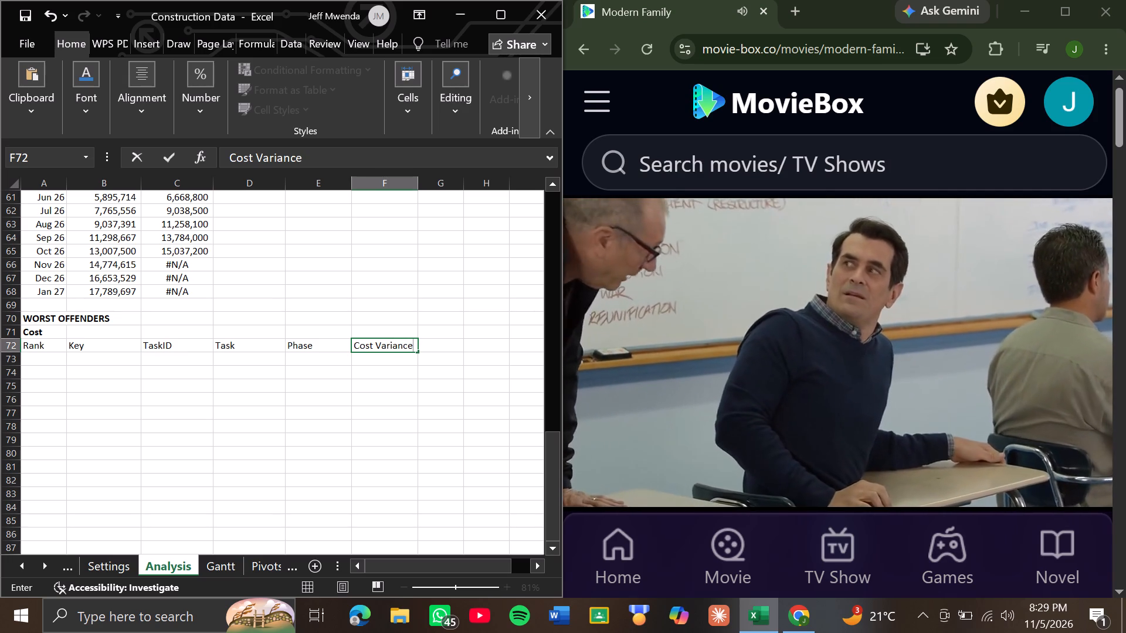
{"action": "key", "text": "Left"}
Make all six column headers in A72:F72 bold.
{"action": "key", "text": "Right"}
{"action": "key", "text": "ctrl+b"}
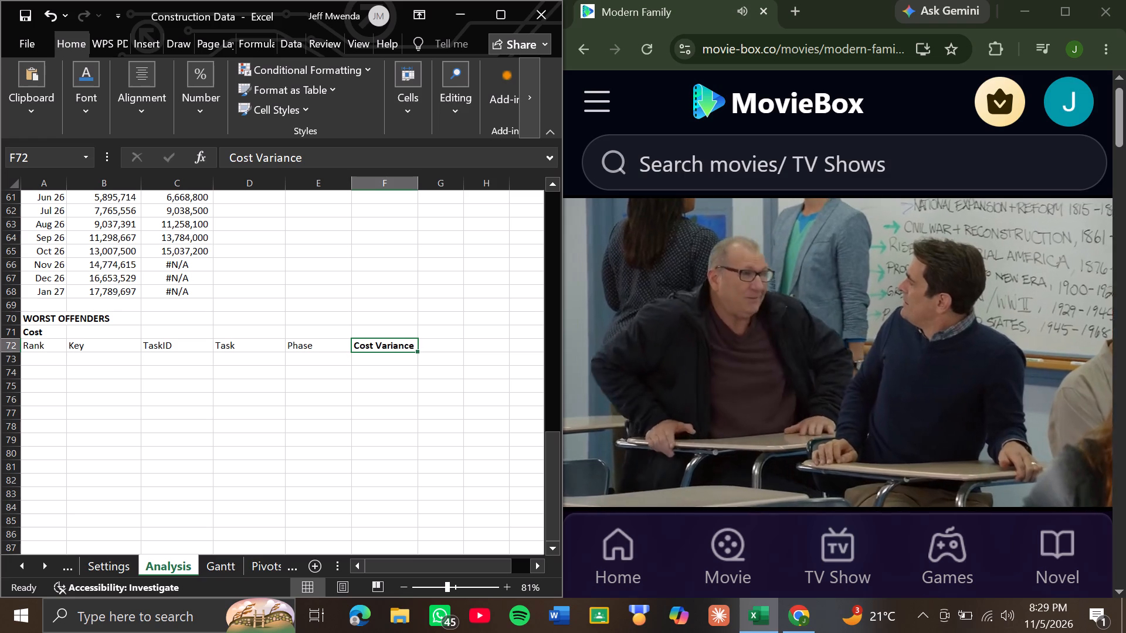
{"action": "key", "text": "Left"}
{"action": "key", "text": "ctrl+b"}
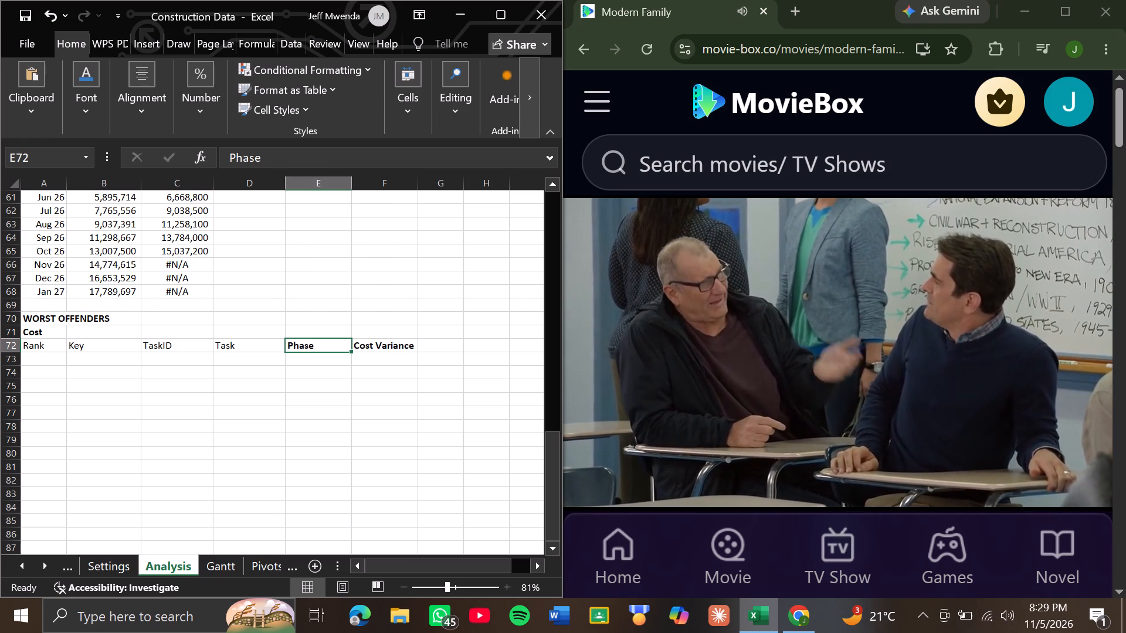
{"action": "key", "text": "Left"}
{"action": "key", "text": "ctrl+b"}
{"action": "key", "text": "Left"}
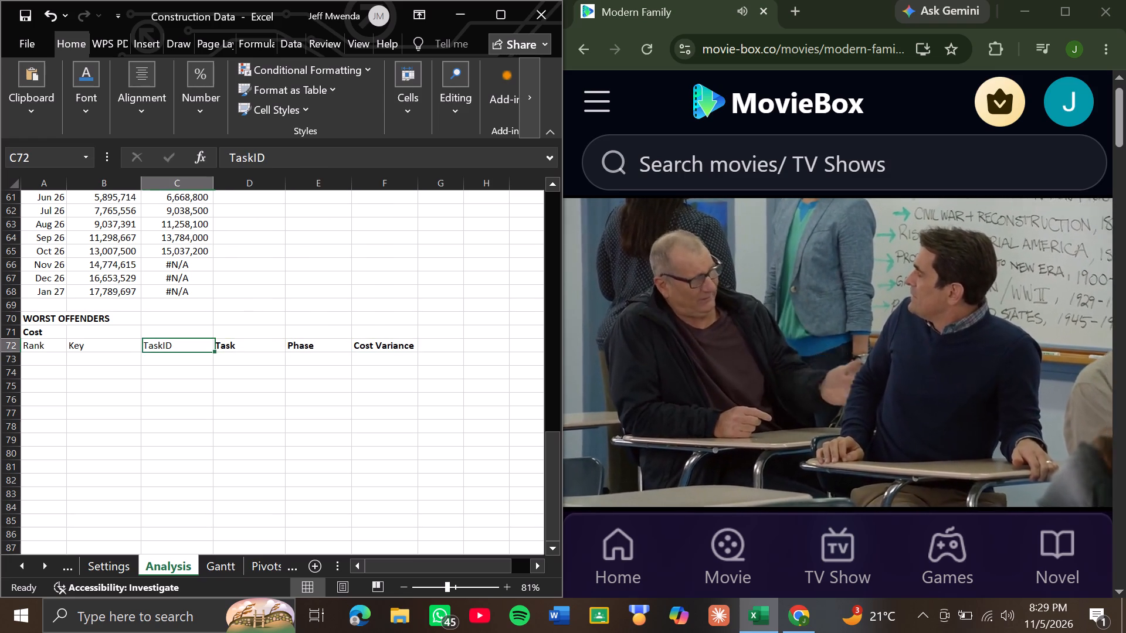
{"action": "key", "text": "ctrl+b"}
{"action": "key", "text": "Left"}
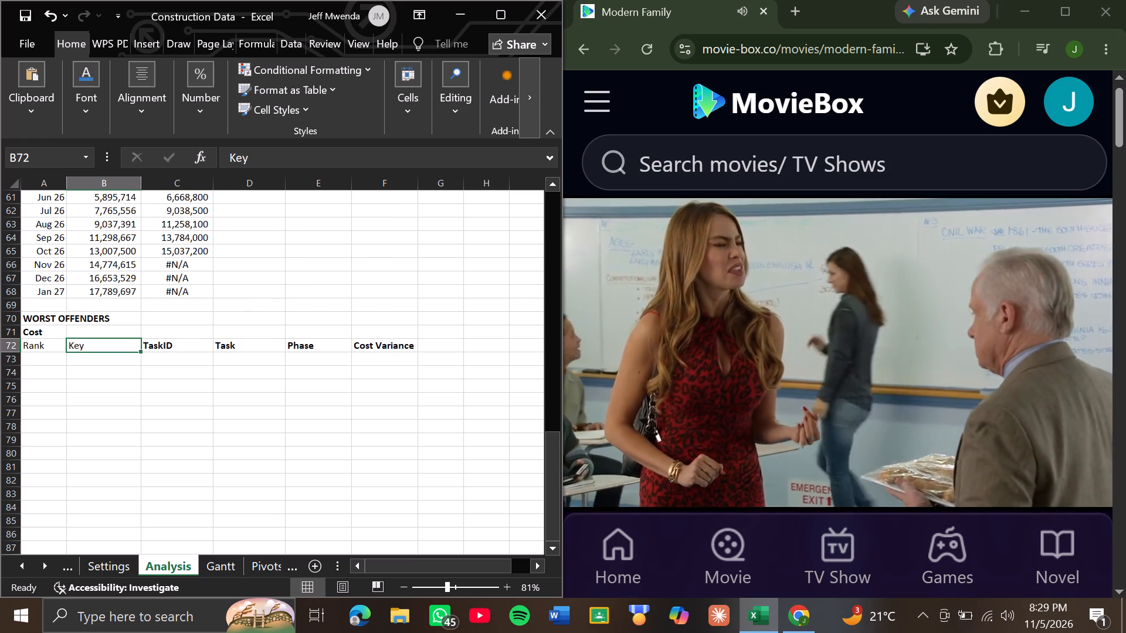
{"action": "key", "text": "ctrl+b"}
{"action": "key", "text": "Left"}
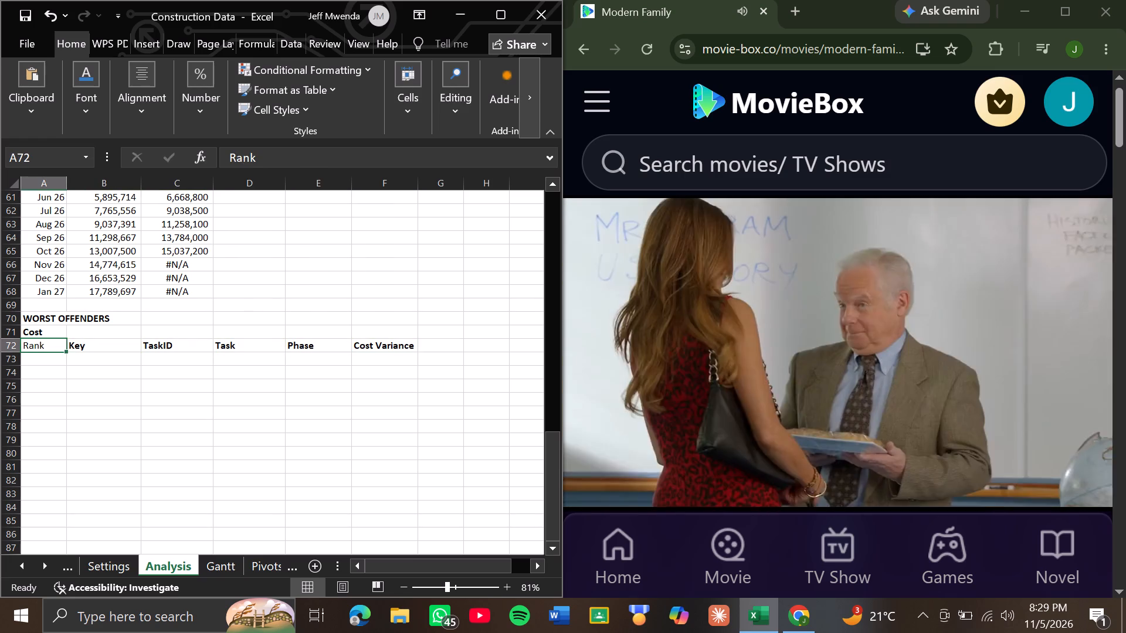
{"action": "key", "text": "ctrl+b"}
Number the Rank column from 1 to 5 in A73:A77.
{"action": "key", "text": "Down"}
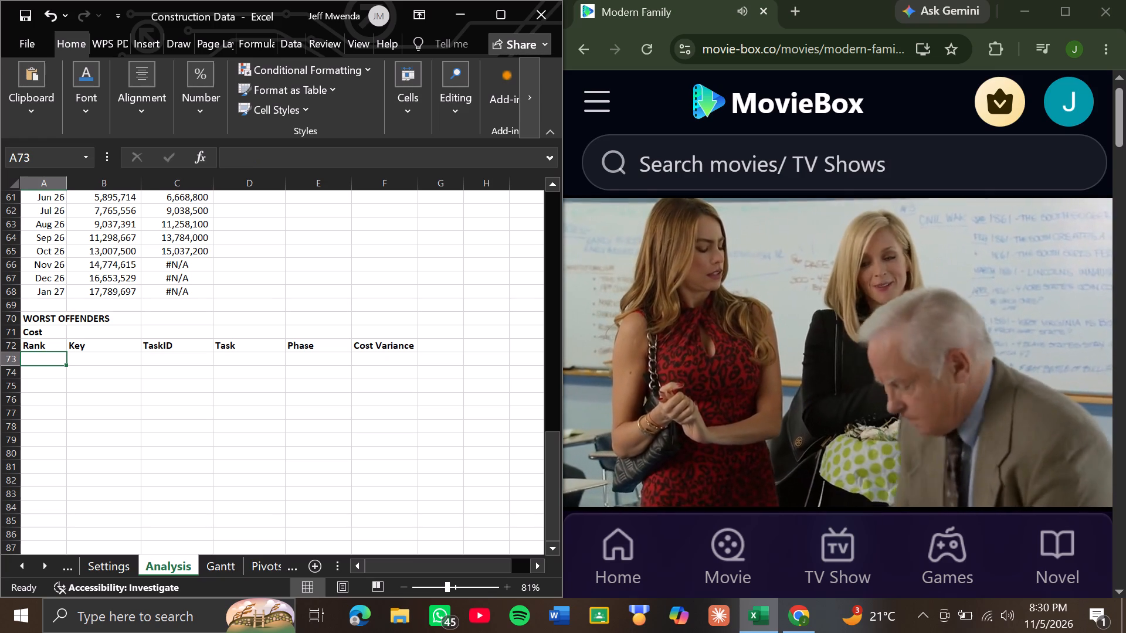
{"action": "key", "text": "1"}
{"action": "key", "text": "Down"}
{"action": "key", "text": "2"}
{"action": "key", "text": "Down"}
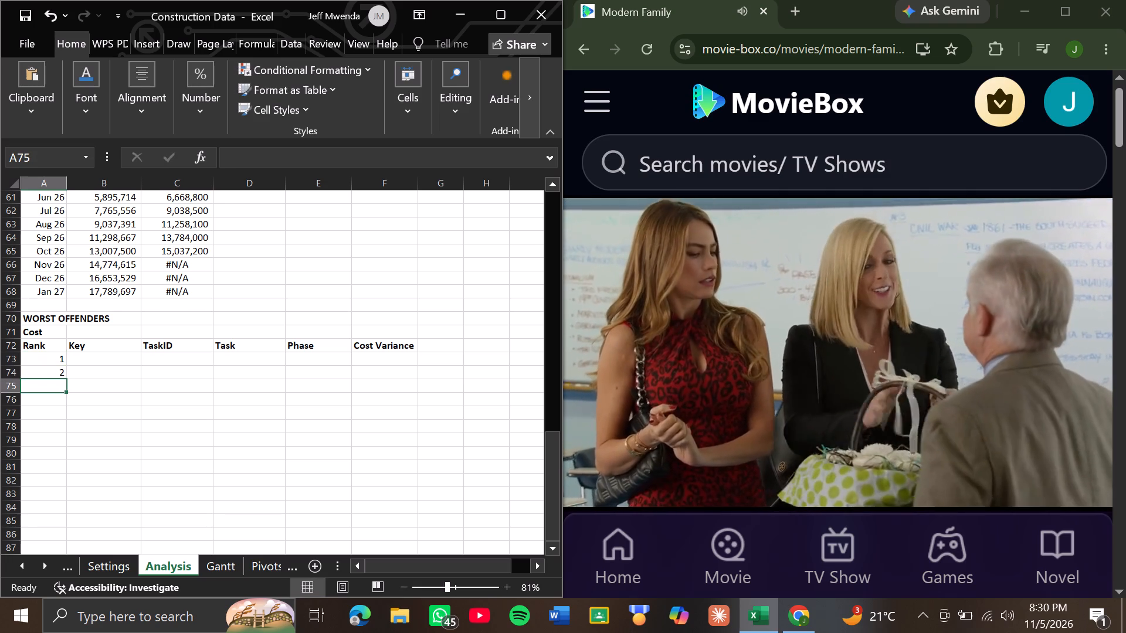
{"action": "key", "text": "3"}
{"action": "key", "text": "Down"}
{"action": "key", "text": "4"}
{"action": "key", "text": "Down"}
{"action": "key", "text": "5"}
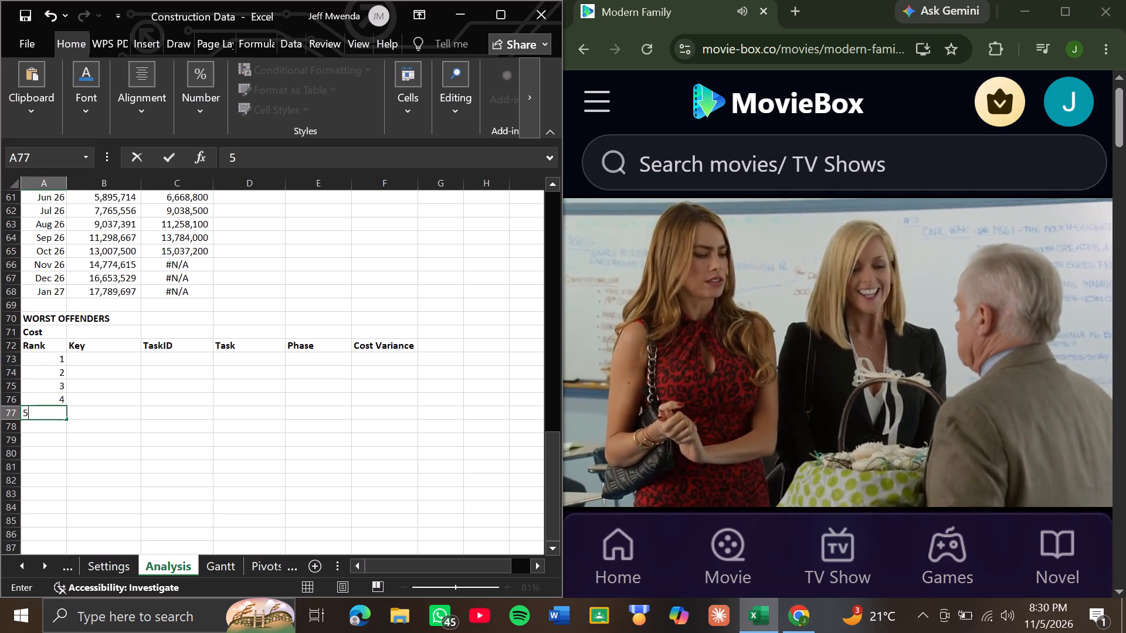
{"action": "key", "text": "Right"}
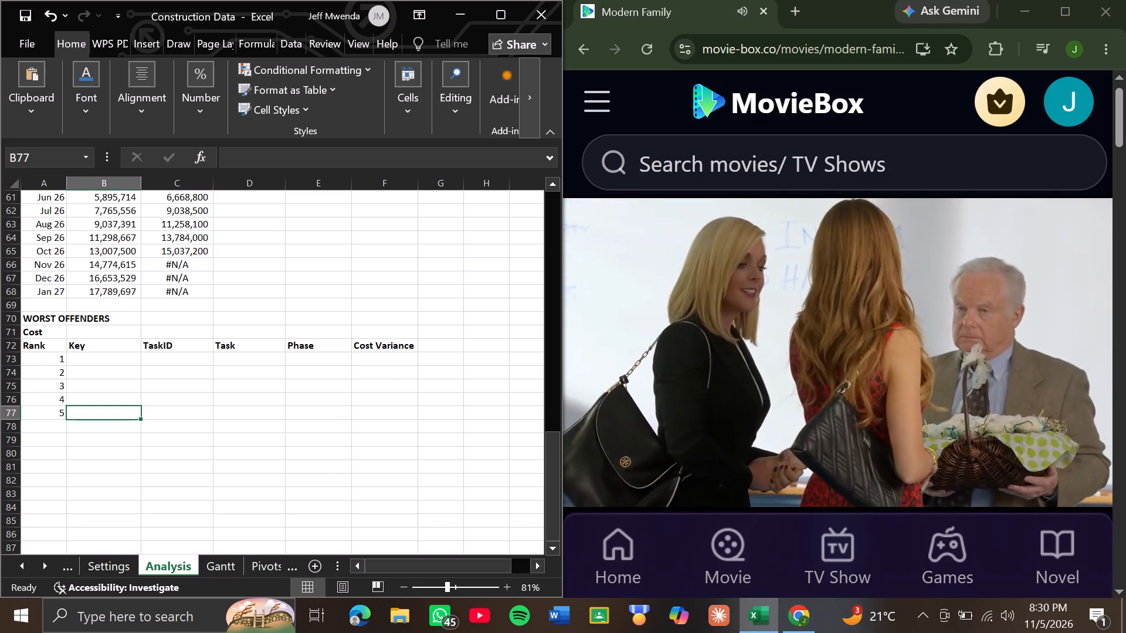
Go to the first cell of the Key column, B73, in the rank 1 row.
{"action": "key", "text": "Up"}
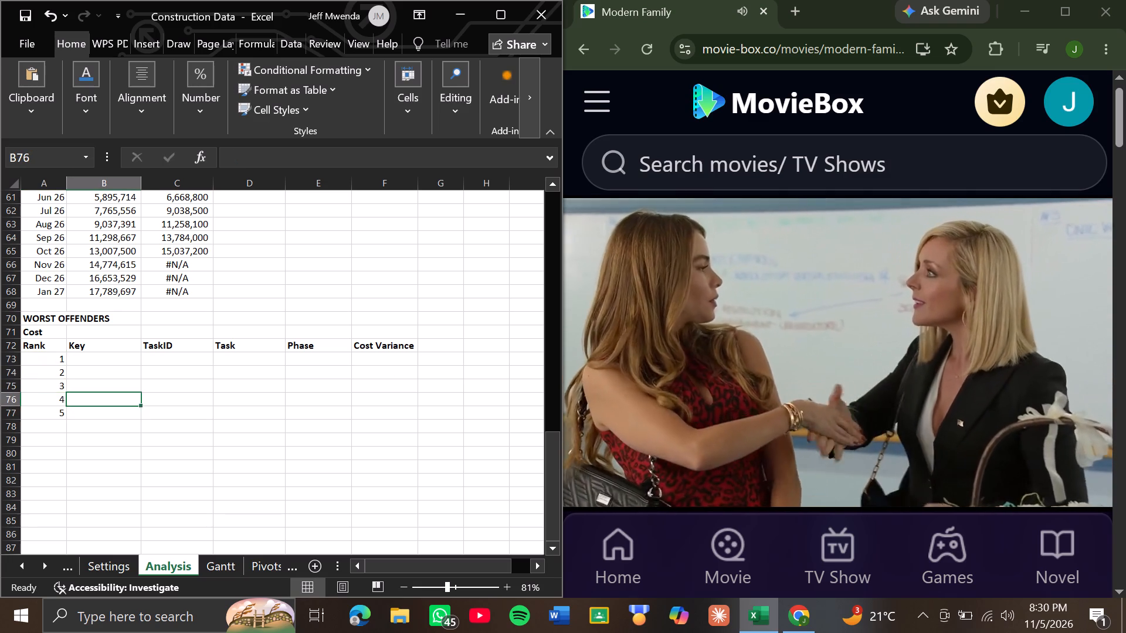
{"action": "key", "text": "Up"}
{"action": "key", "text": "Up"}
{"action": "key", "text": "Up"}
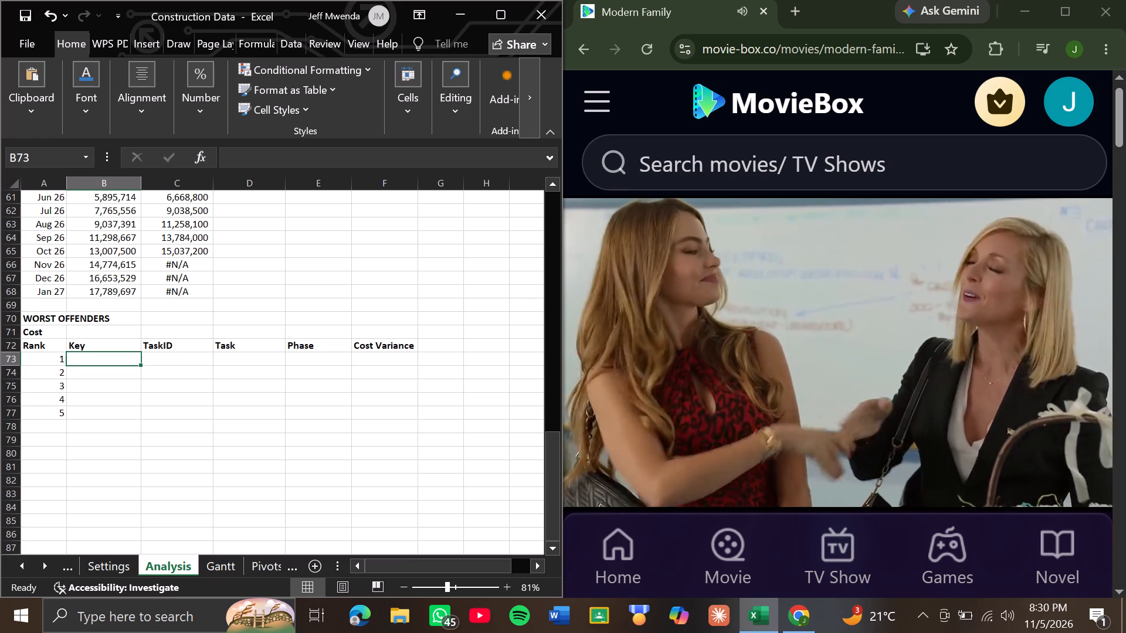
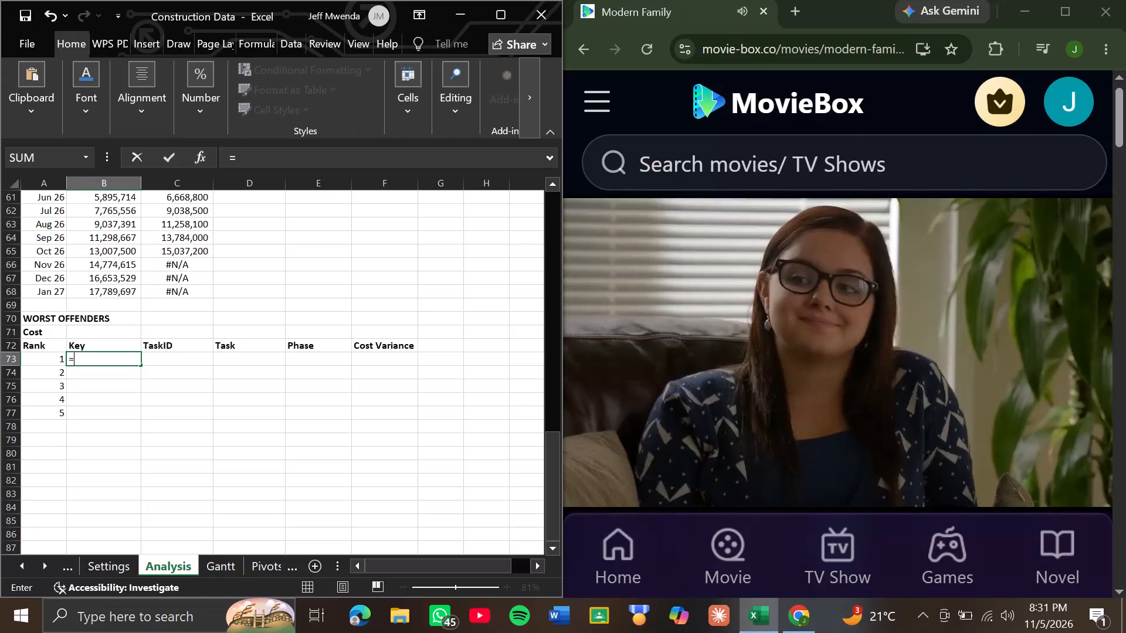
Enter =SMALL(tblTasks[CVKey],$A73) as the rank 1 Key formula in B73.
{"action": "type", "text": "sma"}
{"action": "key", "text": "Tab"}
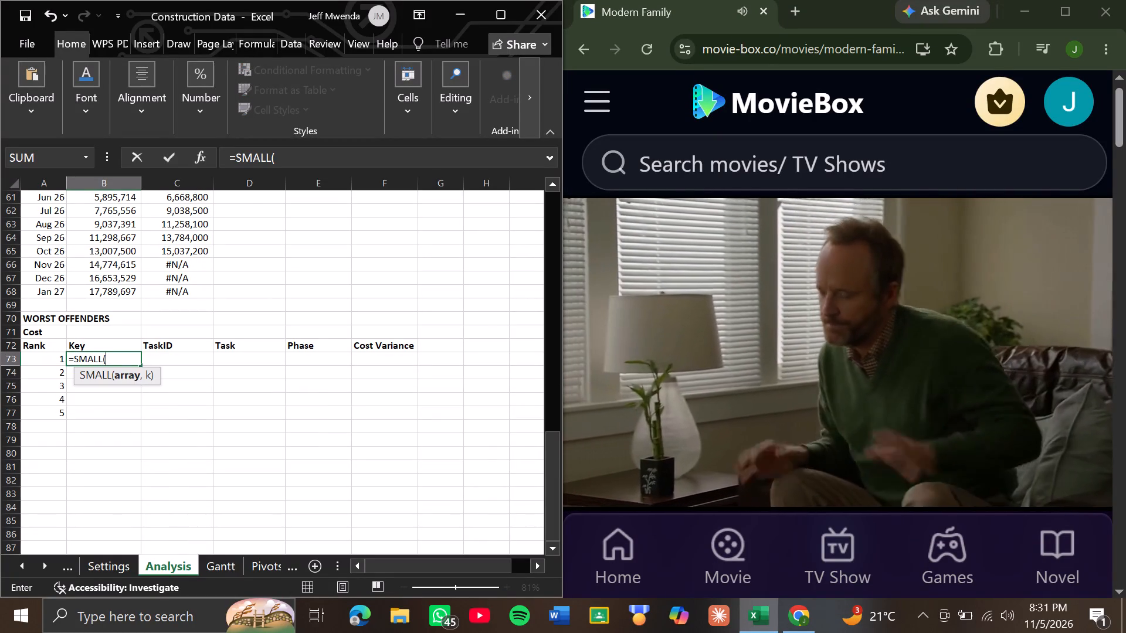
{"action": "type", "text": "tbl"}
{"action": "key", "text": "t"}
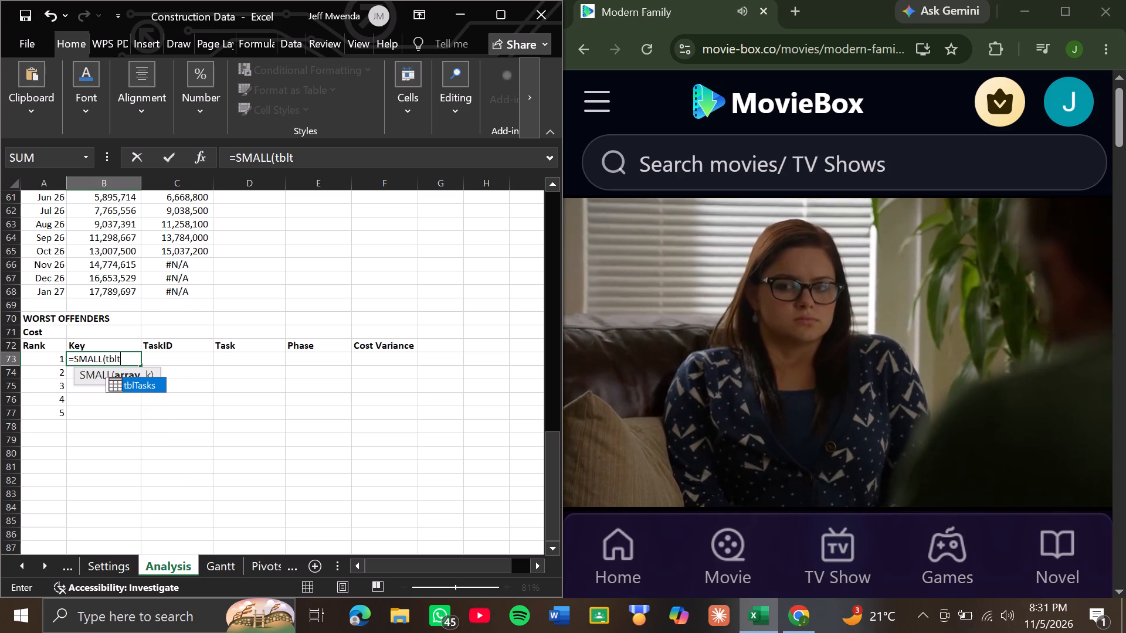
{"action": "key", "text": "Tab"}
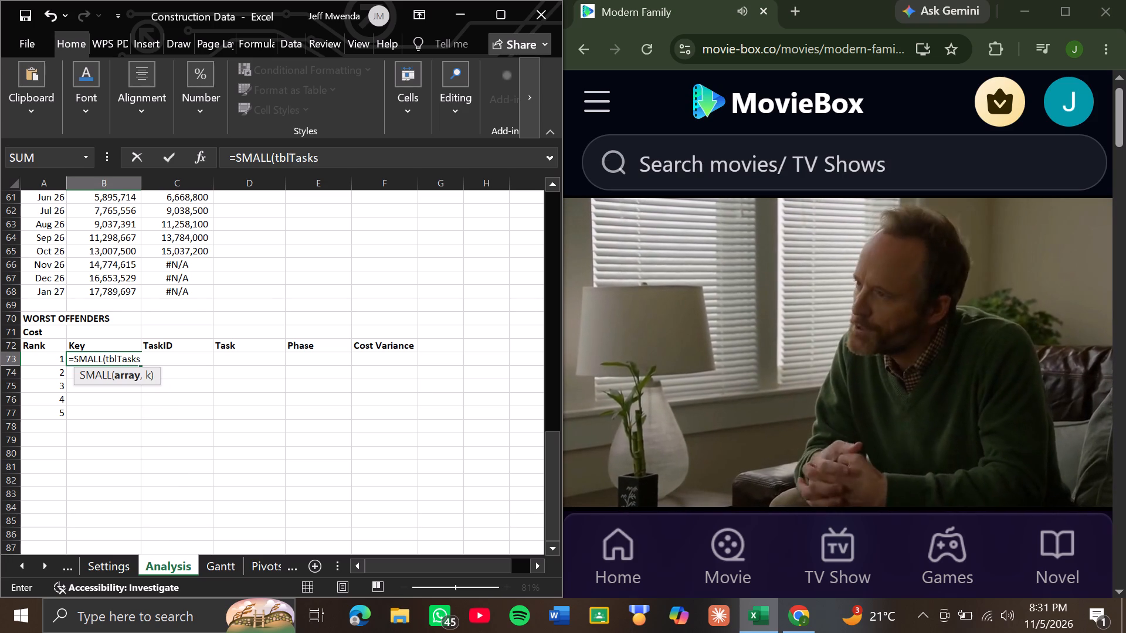
{"action": "key", "text": "bracketleft"}
{"action": "type", "text": "cvkey"}
{"action": "key", "text": "Tab"}
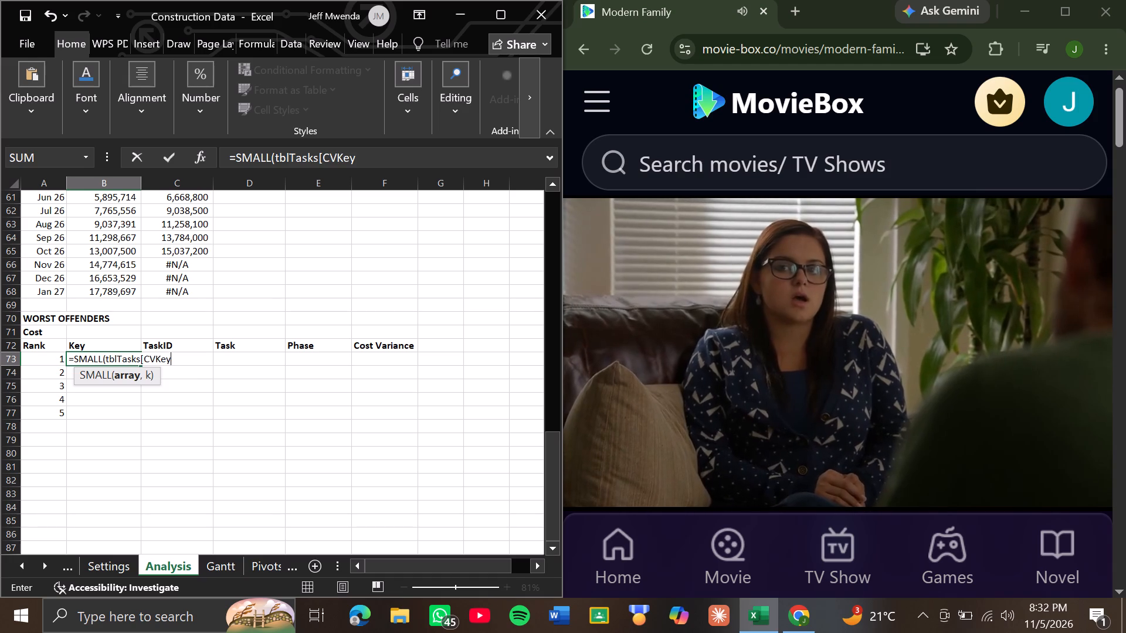
{"action": "key", "text": "bracketright"}
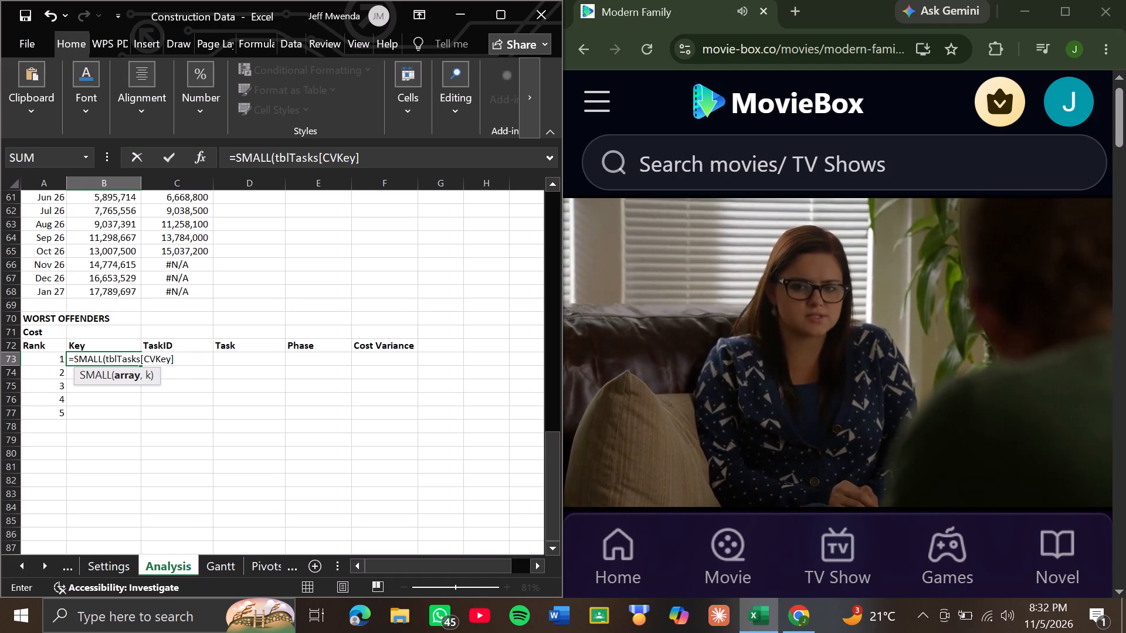
{"action": "key", "text": "comma"}
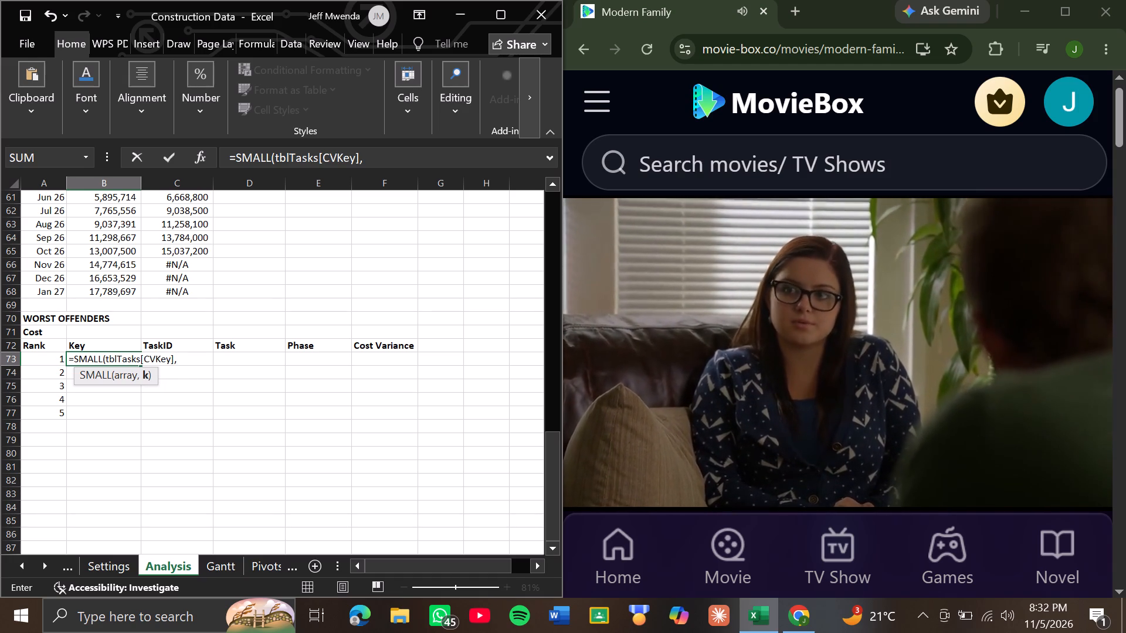
{"action": "key", "text": "shift+dollar"}
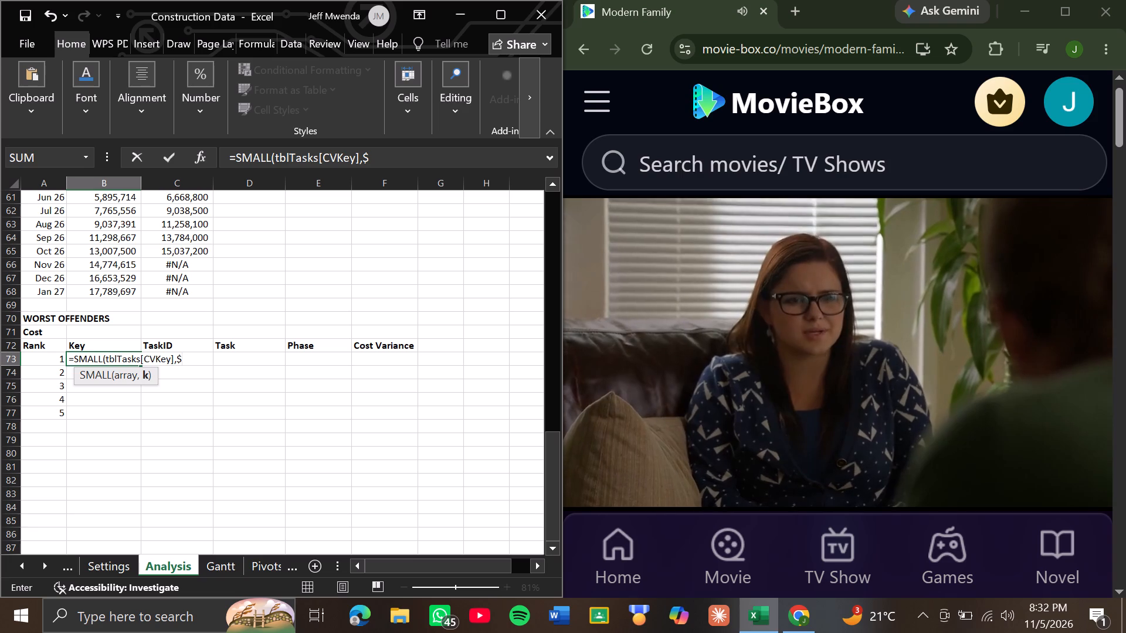
{"action": "type", "text": "A73"}
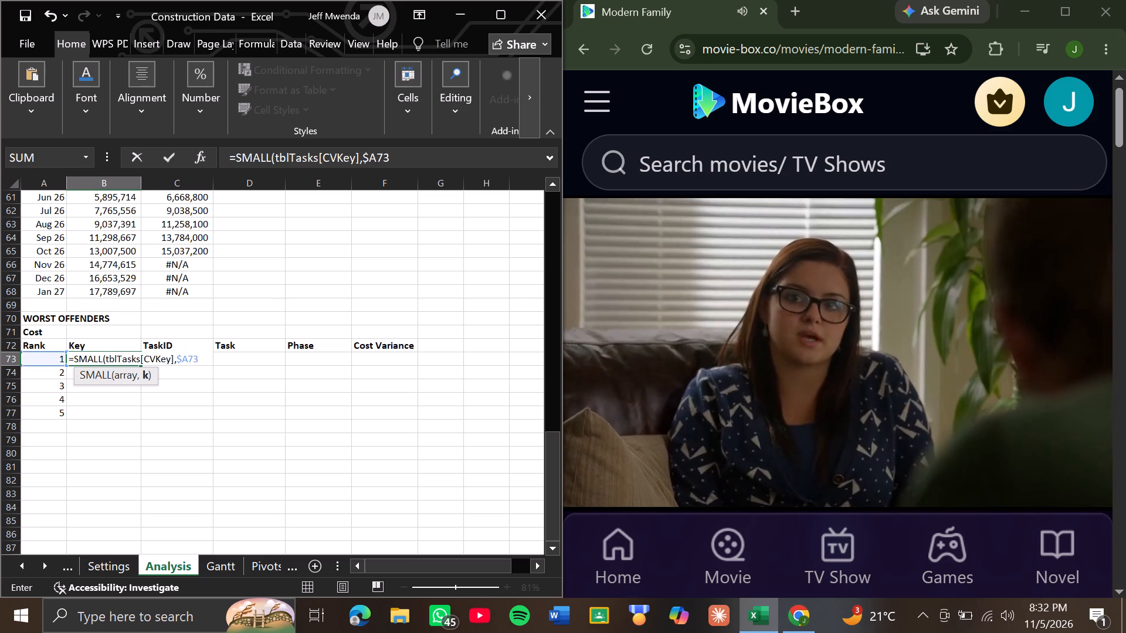
{"action": "key", "text": "shift+parenright"}
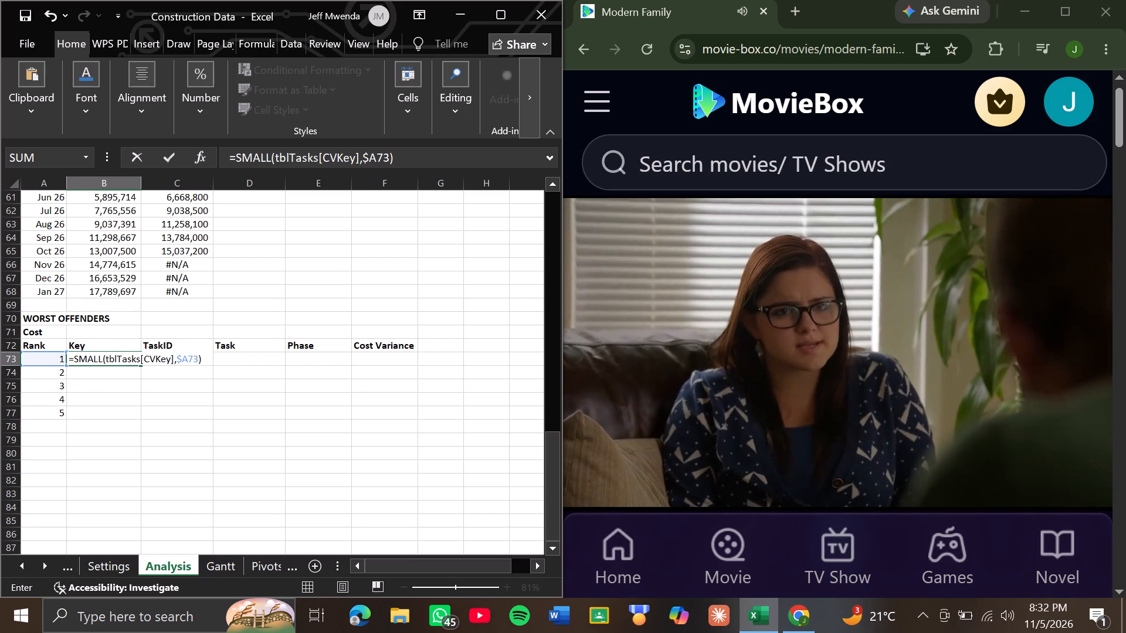
{"action": "key", "text": "Return"}
Enter =INDEX(tblTasks[TaskID],MATCH($B73,tblTasks[CVKey],o)) as the rank 1 TaskID formula in C73.
{"action": "key", "text": "Up"}
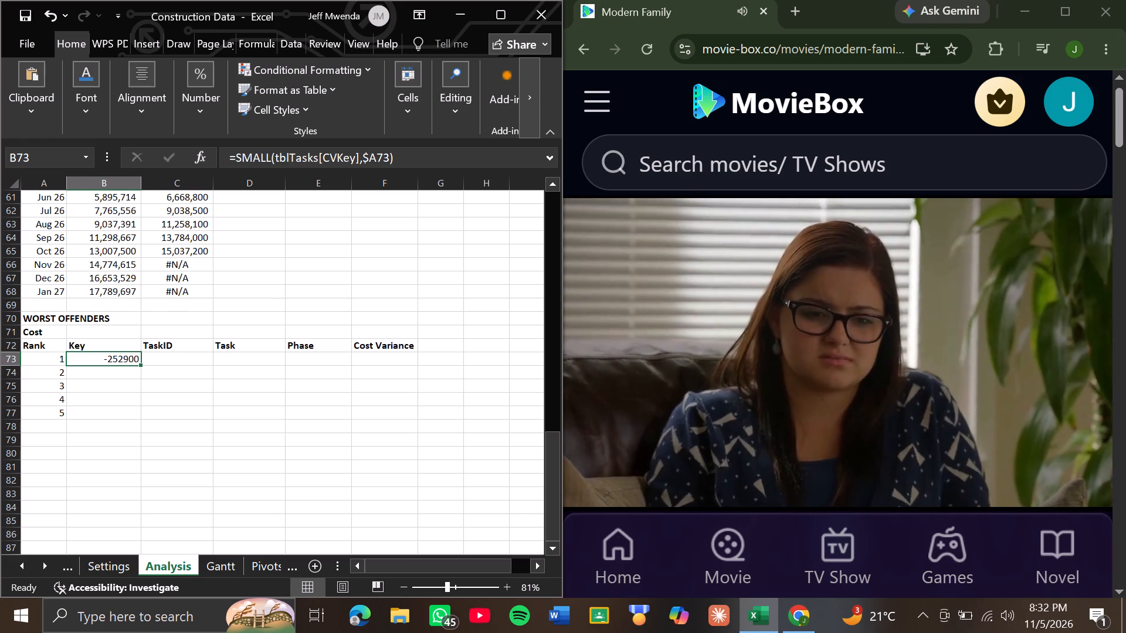
{"action": "key", "text": "Right"}
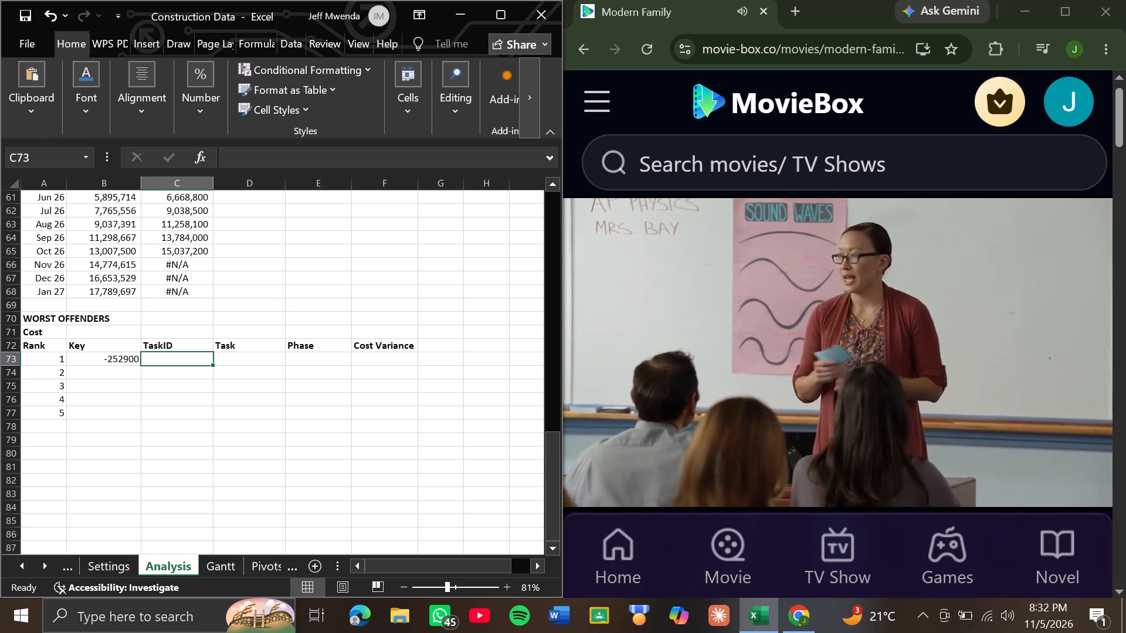
{"action": "key", "text": "equal"}
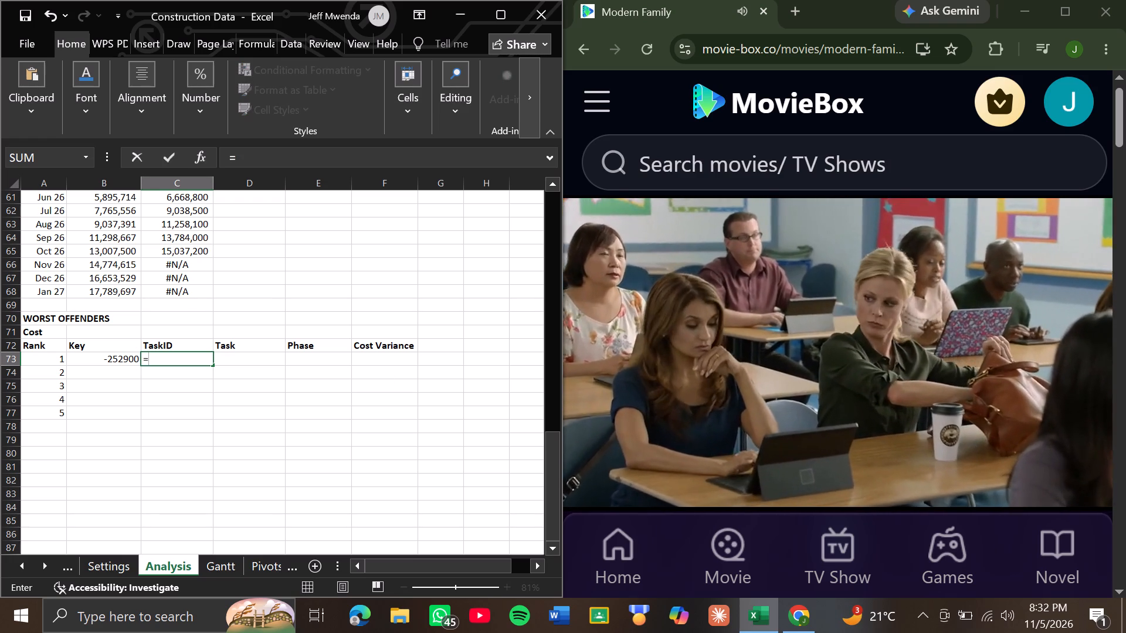
{"action": "type", "text": "INDEX"}
{"action": "key", "text": "Tab"}
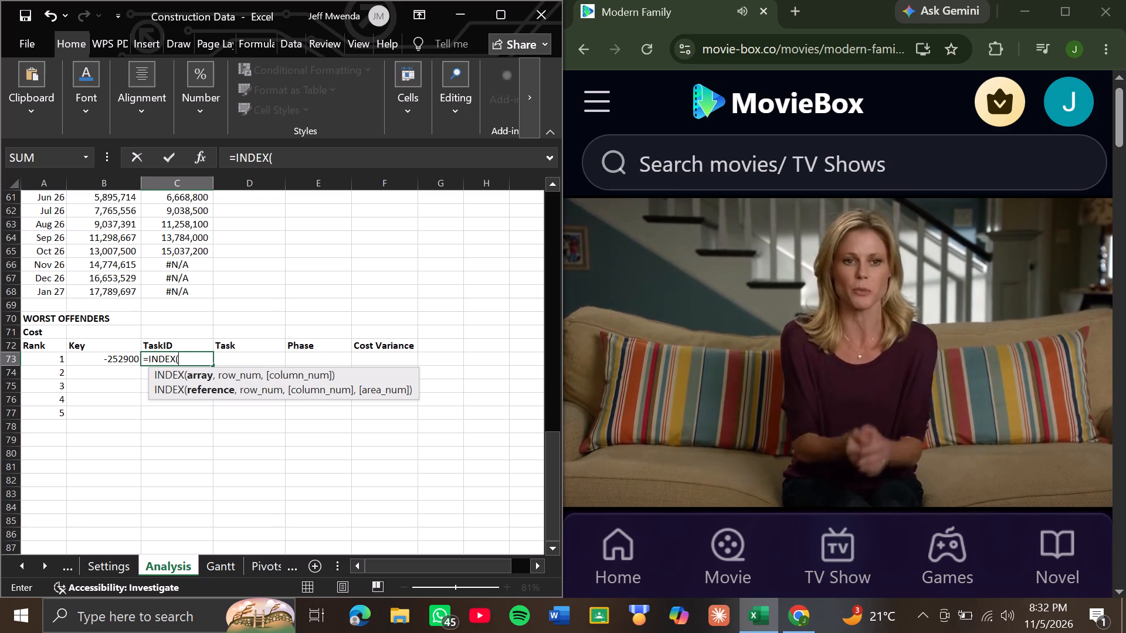
{"action": "type", "text": "tblt"}
{"action": "key", "text": "Tab"}
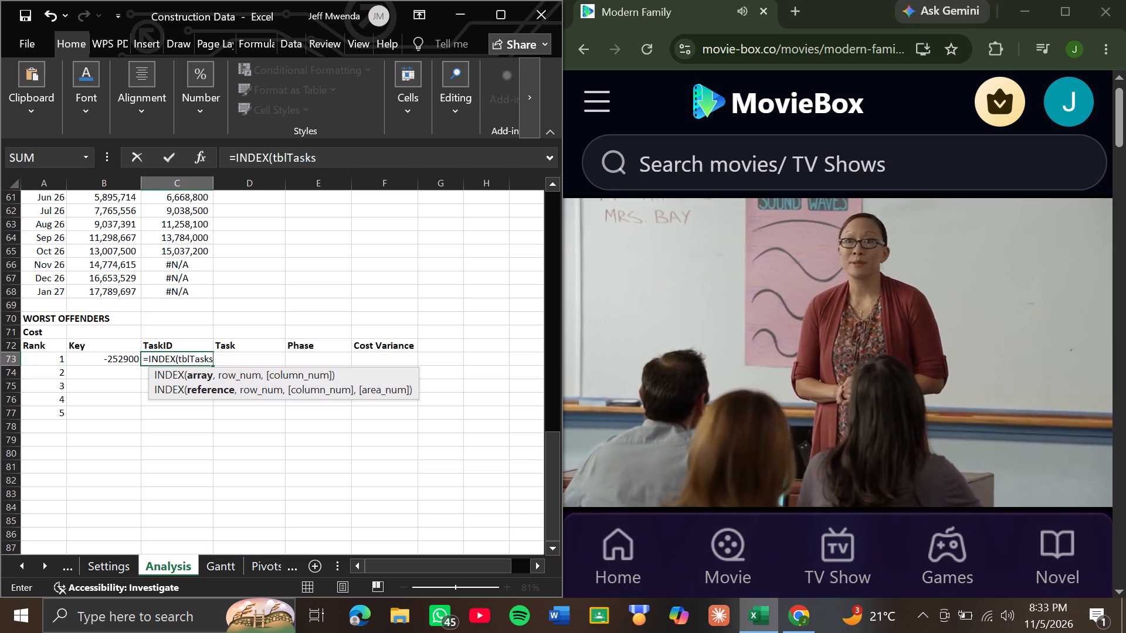
{"action": "key", "text": "bracketleft"}
{"action": "type", "text": "tas"}
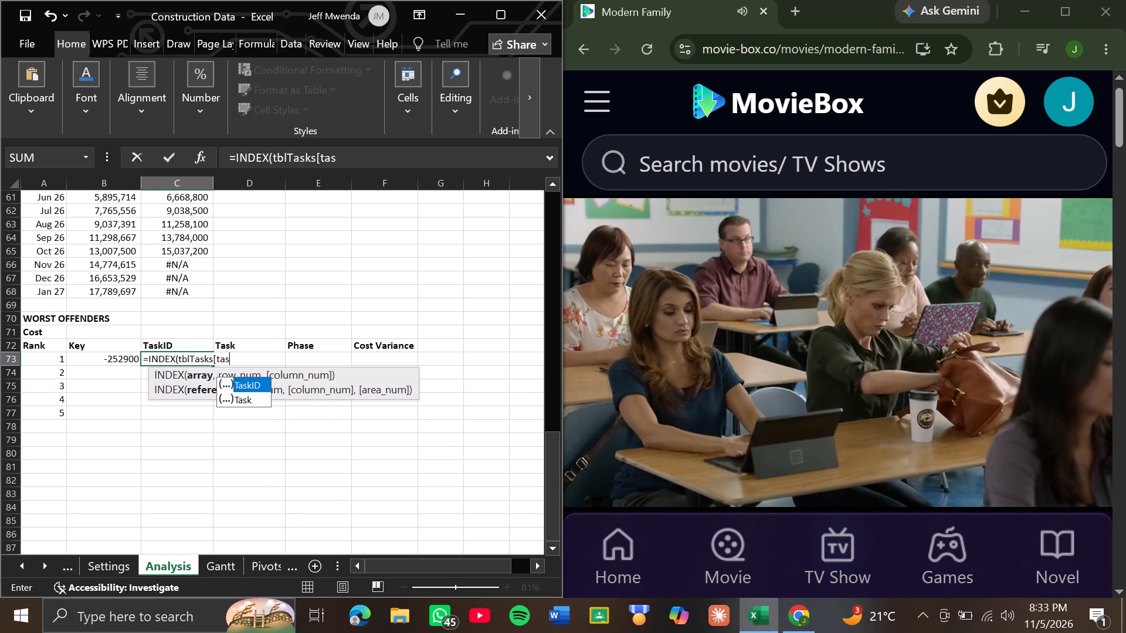
{"action": "key", "text": "Tab"}
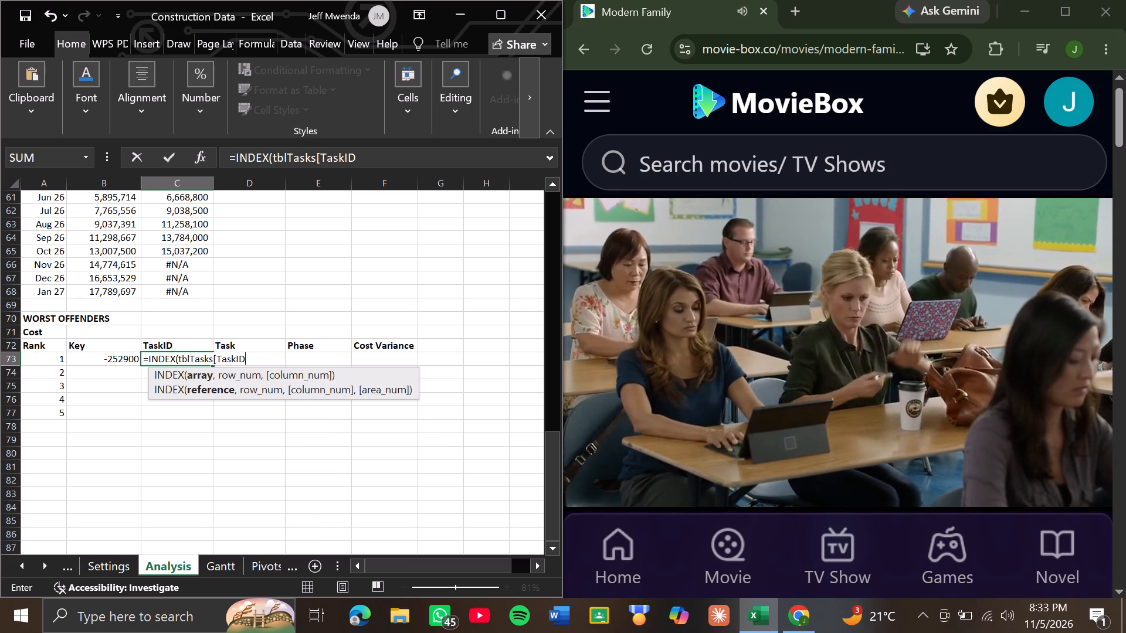
{"action": "key", "text": "bracketright"}
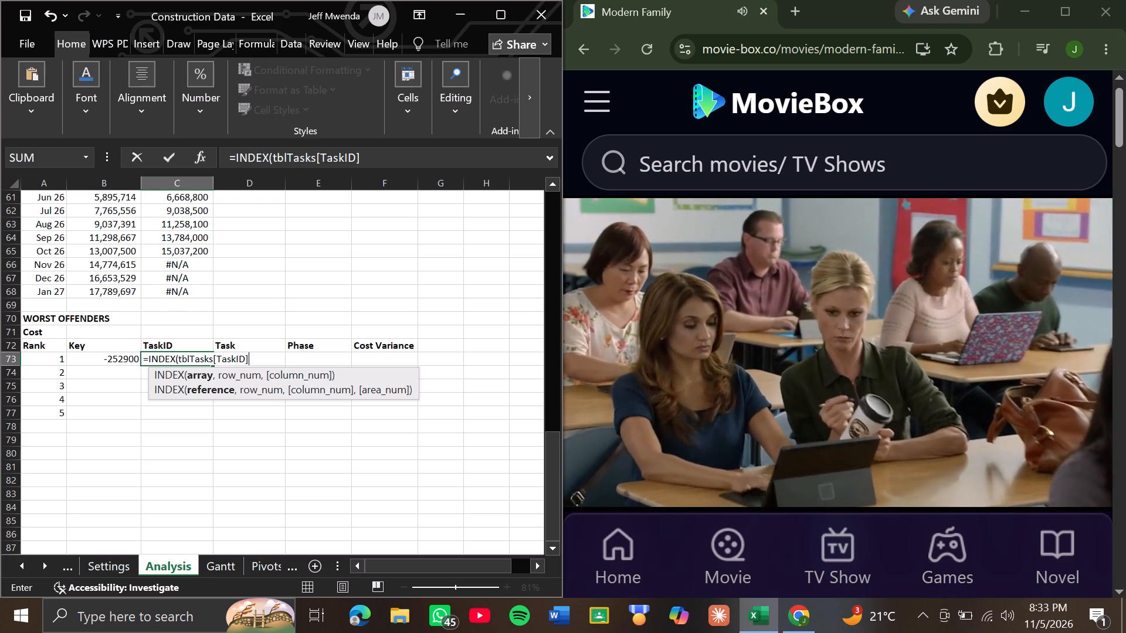
{"action": "type", "text": ",mat"}
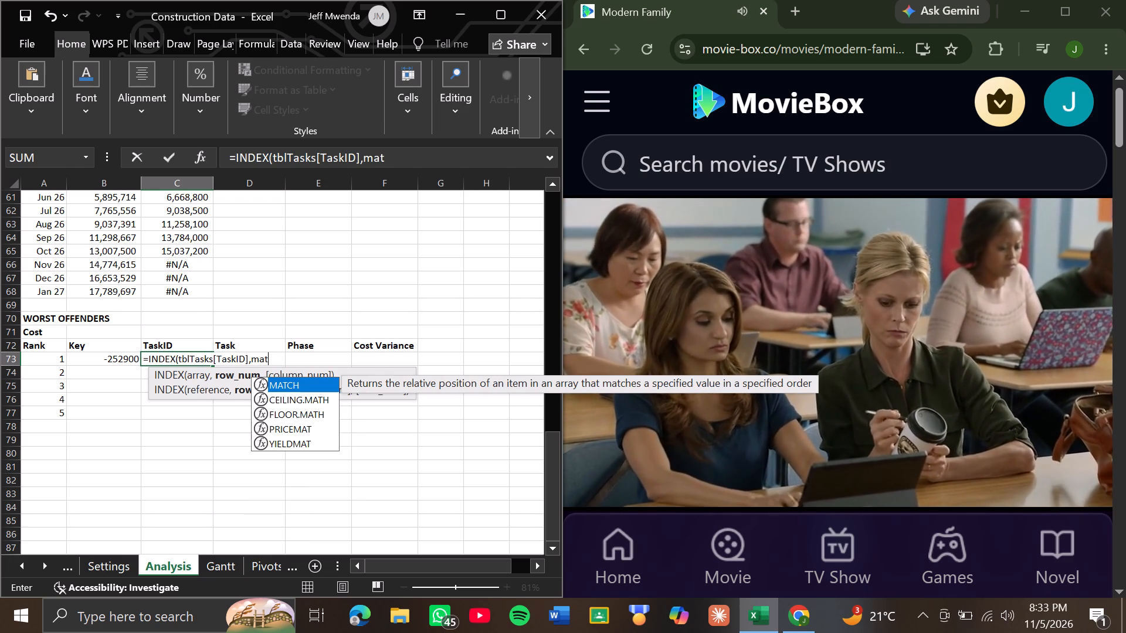
{"action": "type", "text": "ch"}
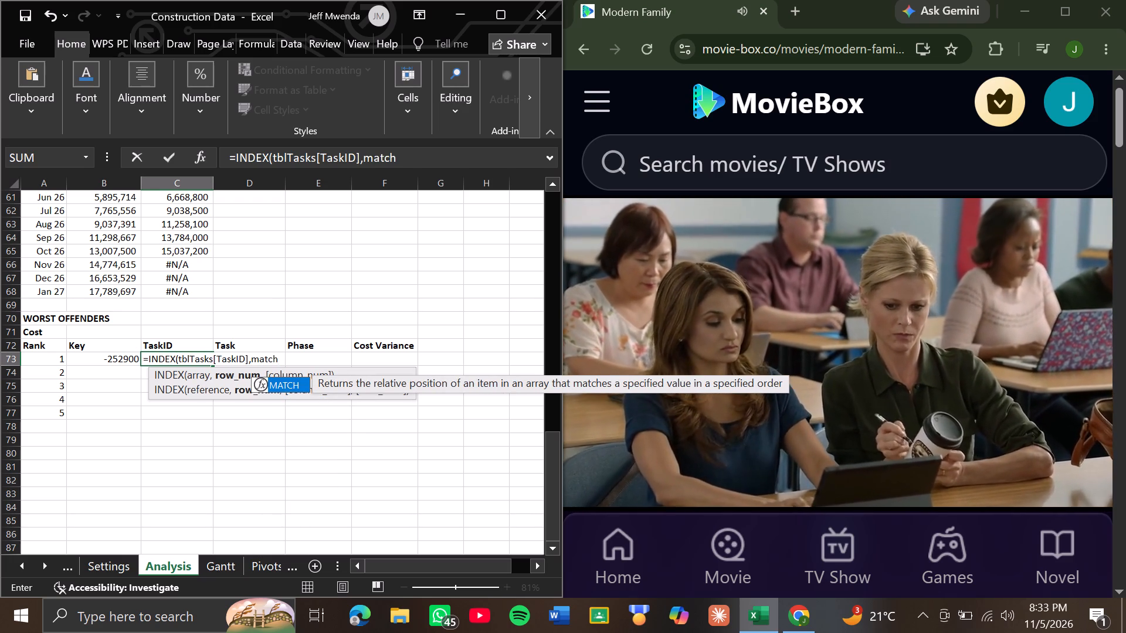
{"action": "key", "text": "Tab"}
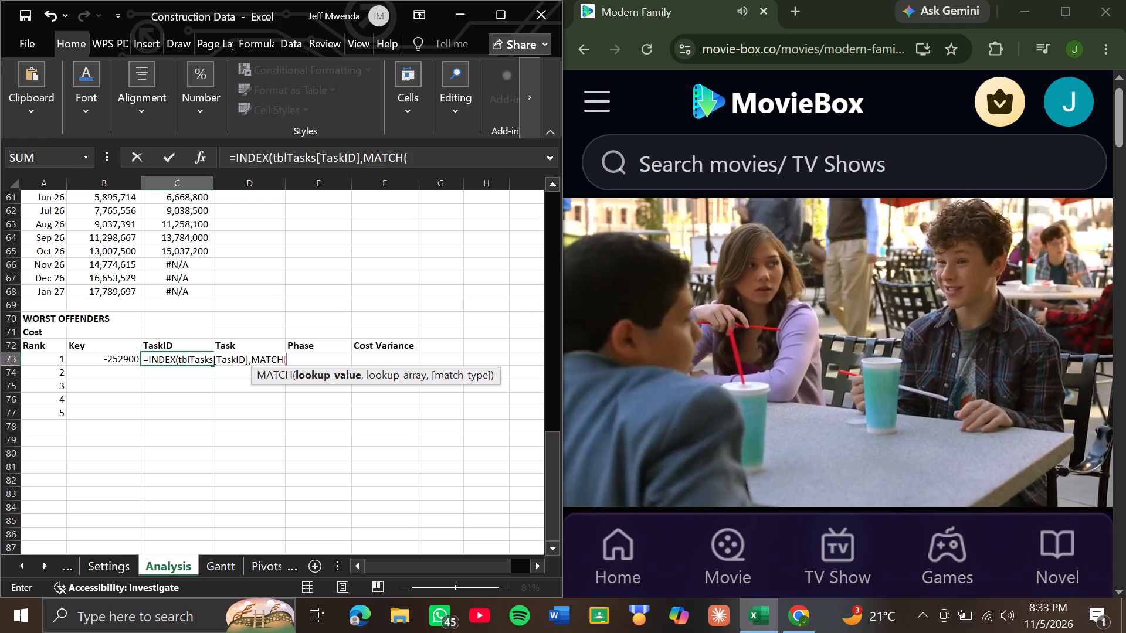
{"action": "key", "text": "shift+dollar"}
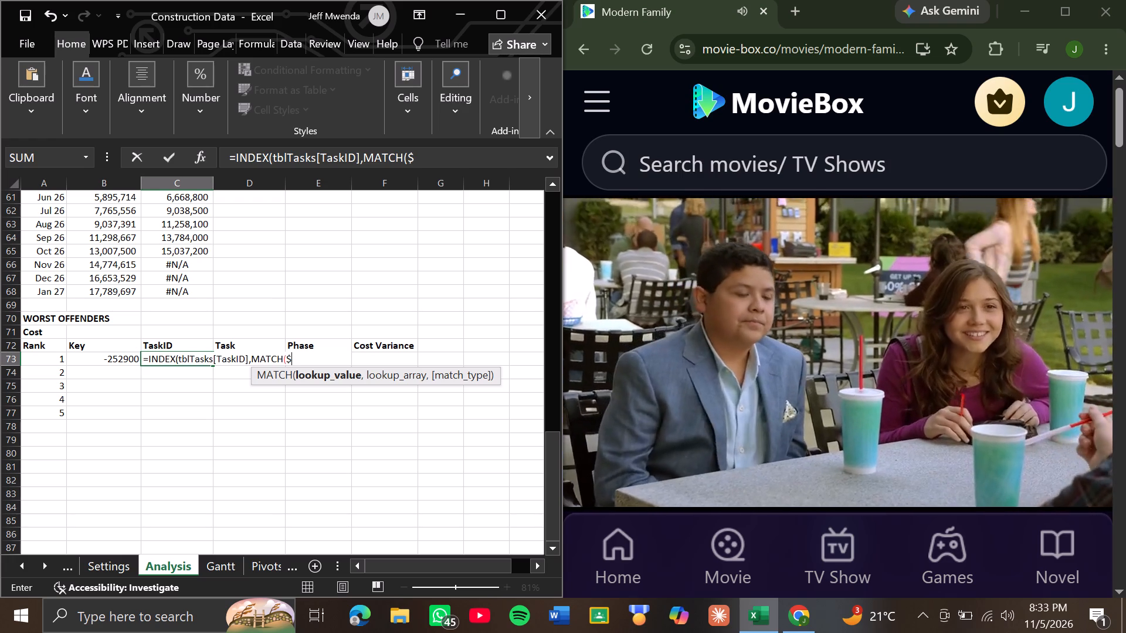
{"action": "key", "text": "b"}
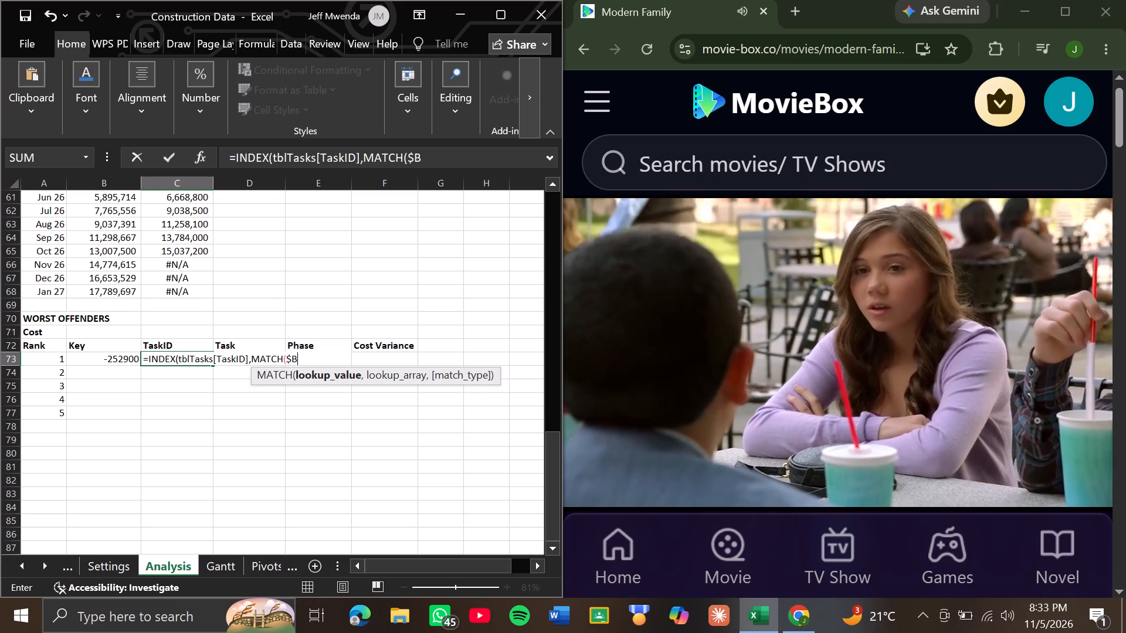
{"action": "type", "text": "73"}
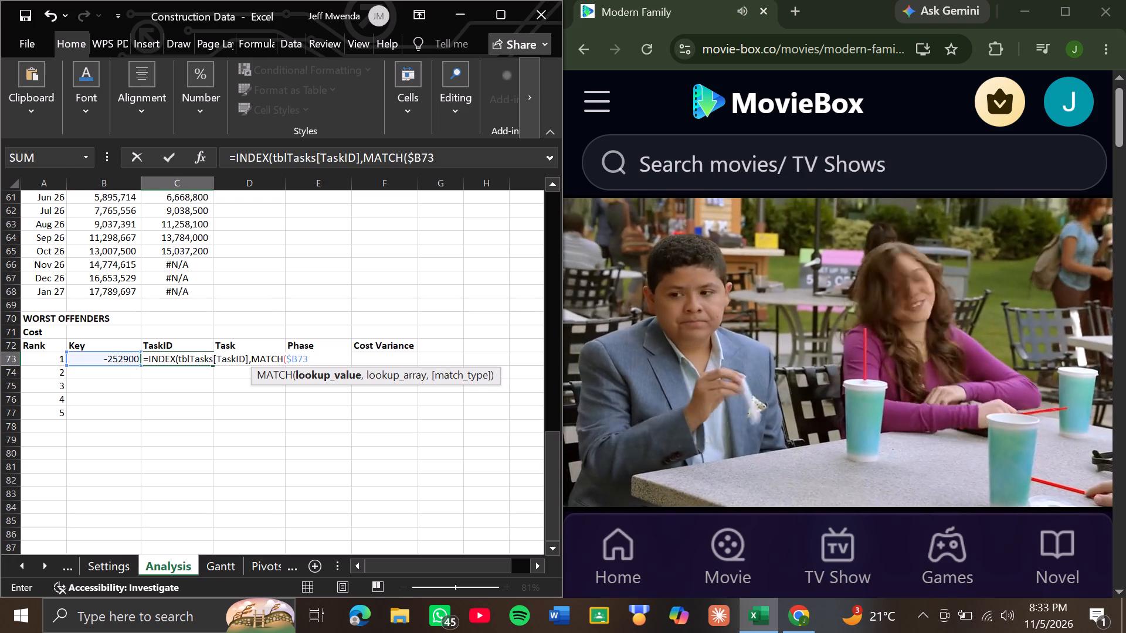
{"action": "key", "text": "comma"}
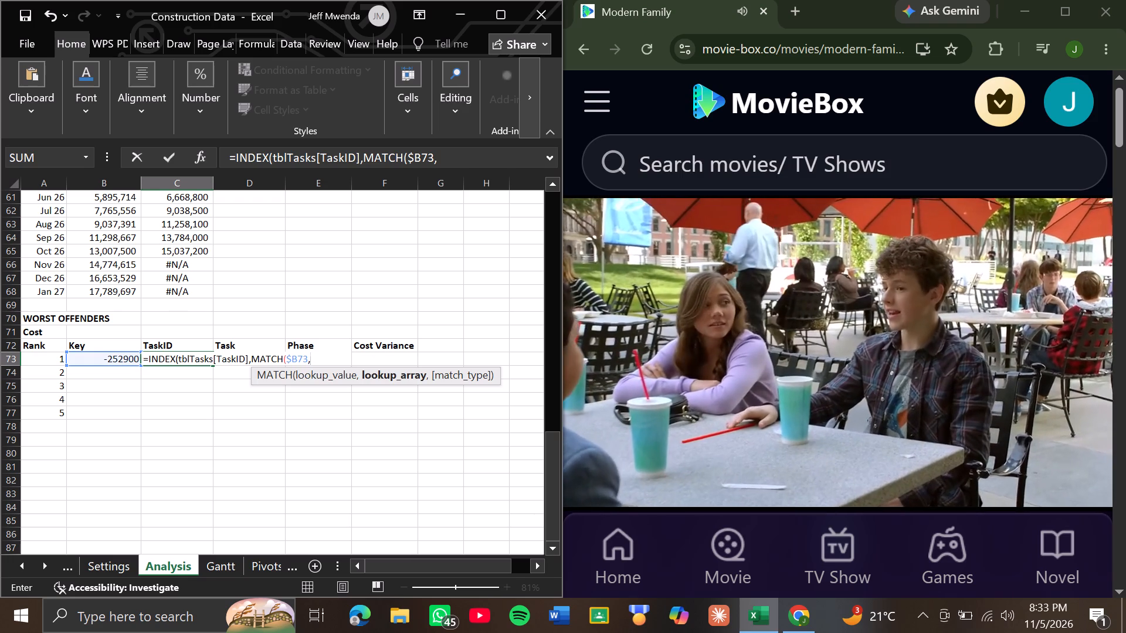
{"action": "type", "text": "tblta"}
{"action": "key", "text": "Tab"}
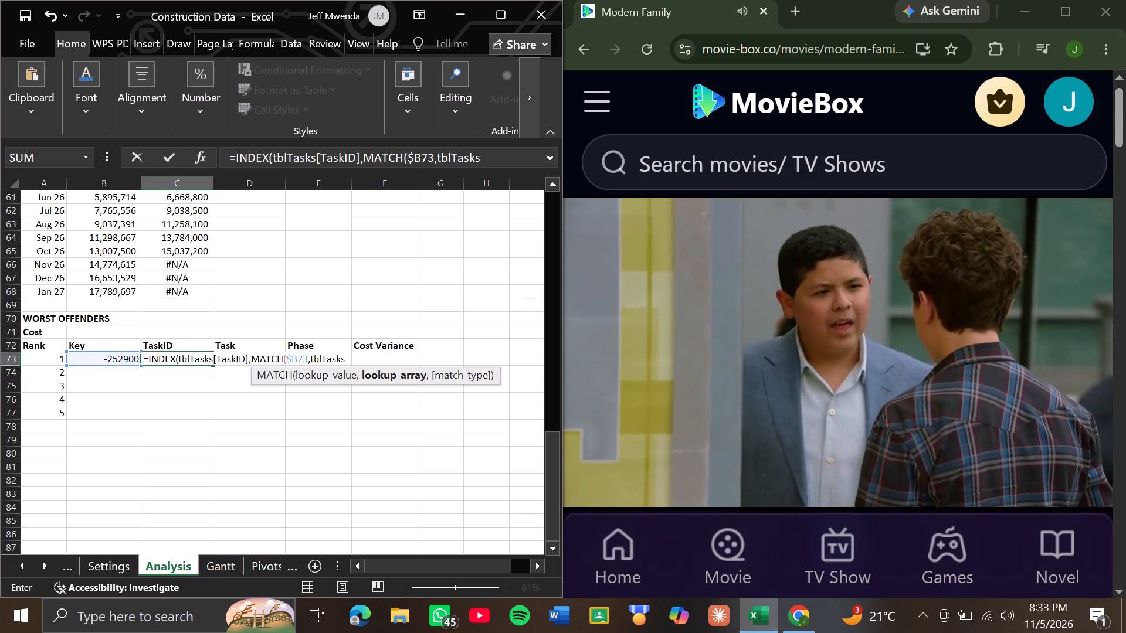
{"action": "key", "text": "bracketleft"}
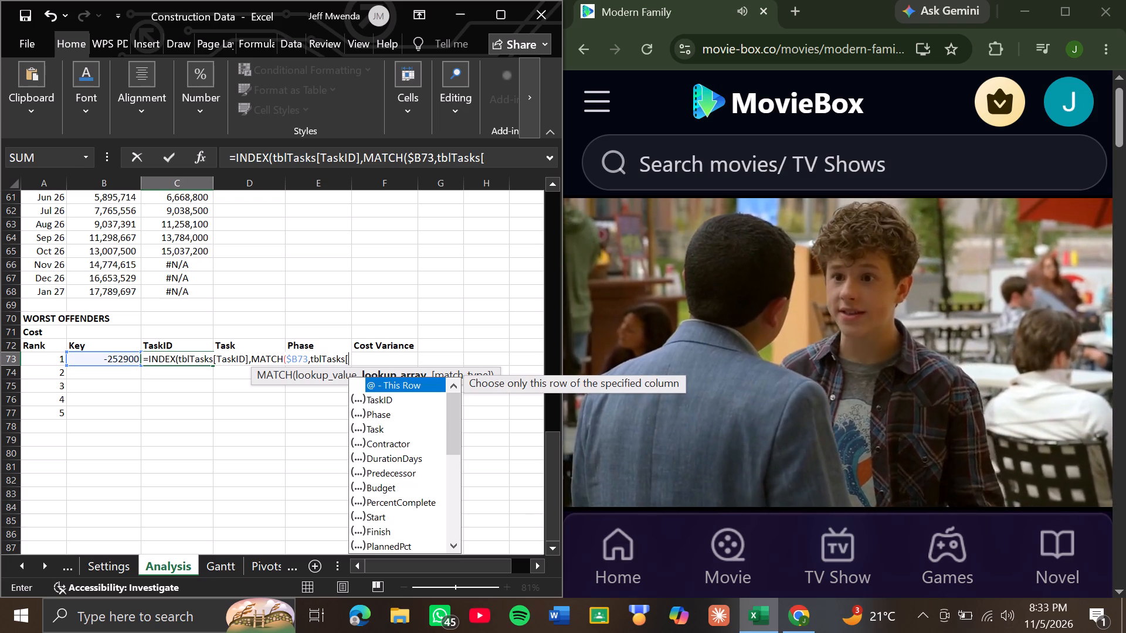
{"action": "type", "text": "cv"}
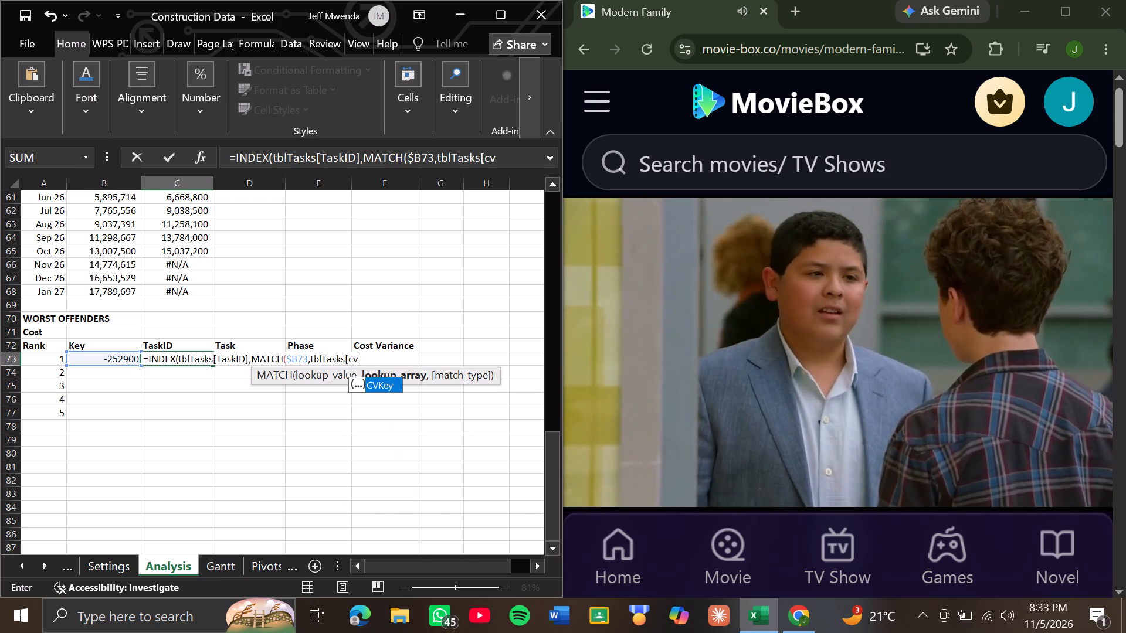
{"action": "key", "text": "Tab"}
{"action": "key", "text": "bracketright"}
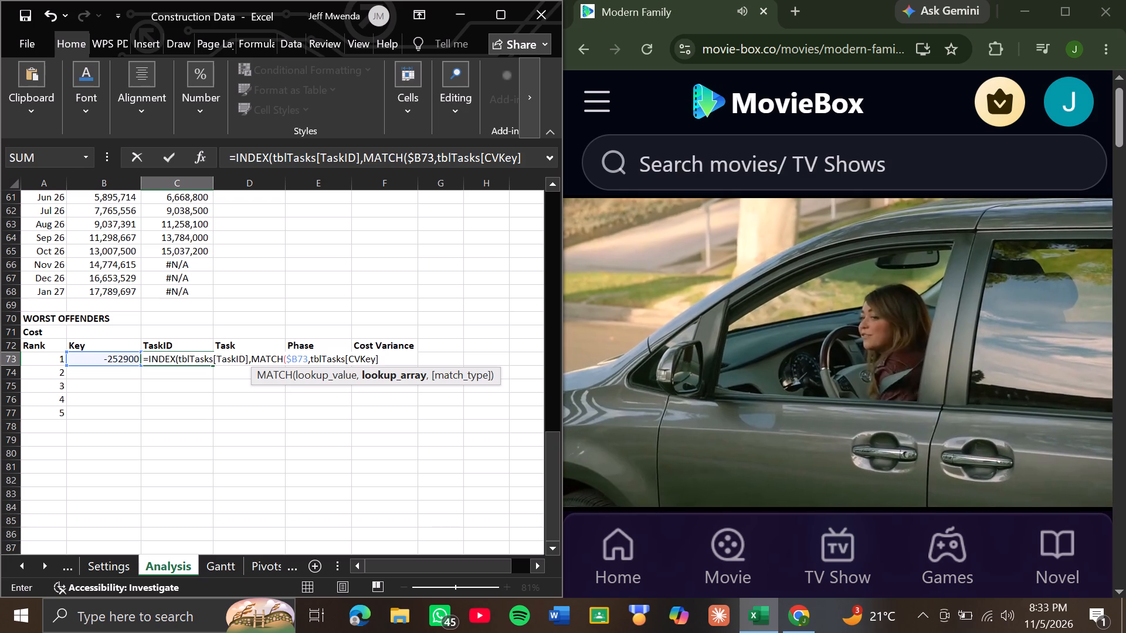
{"action": "type", "text": ",o"}
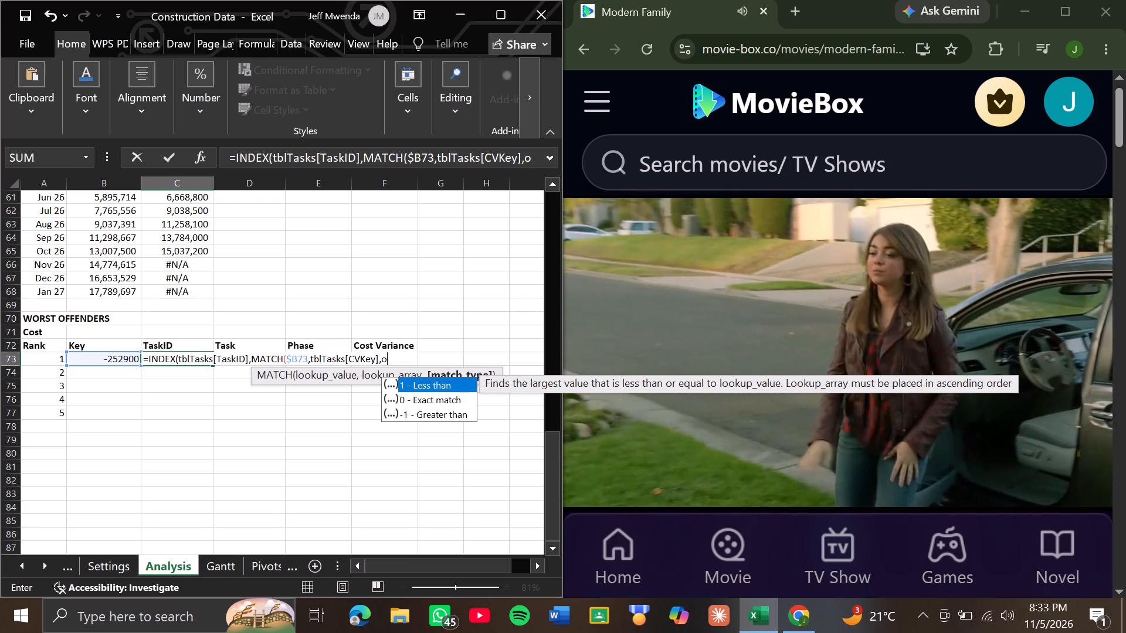
{"action": "key", "text": "shift+parenright"}
{"action": "key", "text": "shift+parenright"}
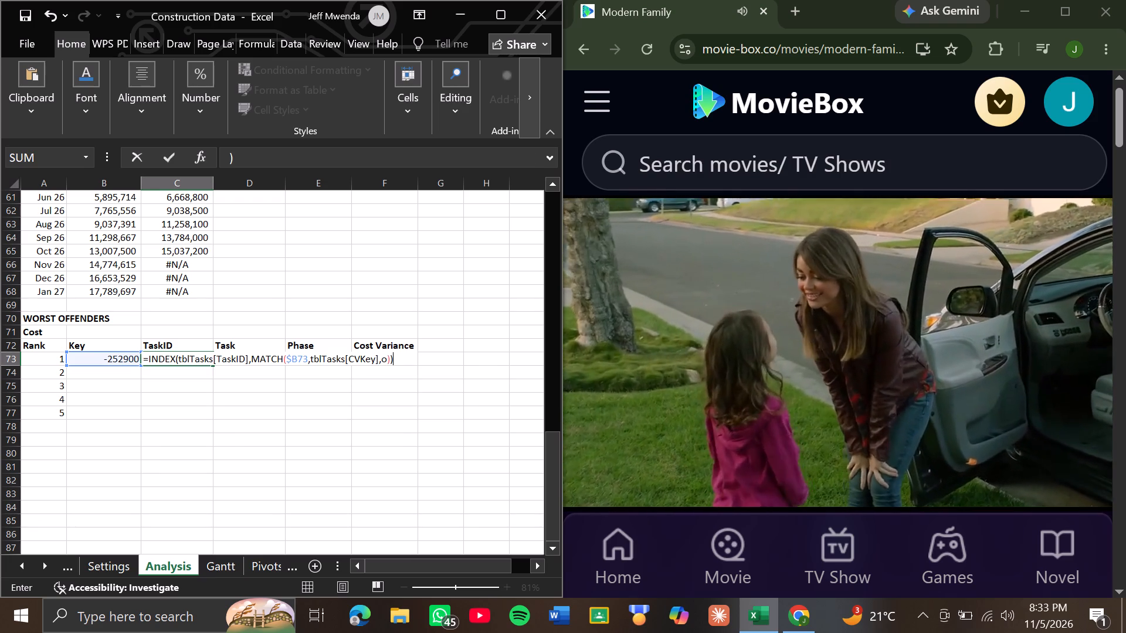
{"action": "key", "text": "Return"}
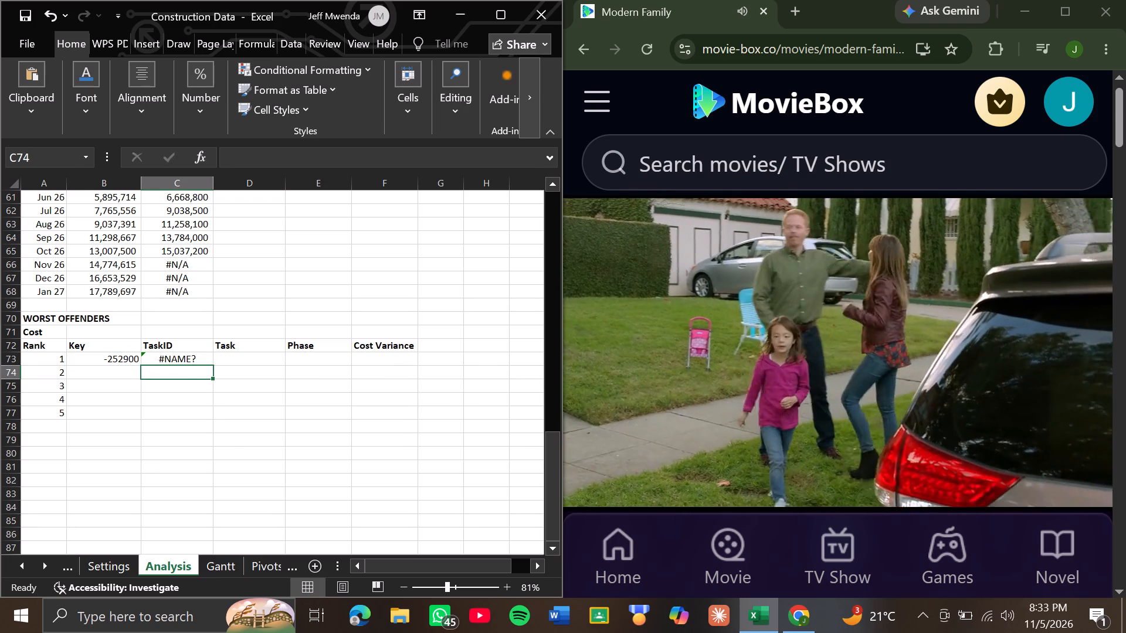
Correct the rank 1 TaskID formula in C73 by replacing the MATCH type o with 0 for an exact match.
{"action": "left_click", "coordinate": [184, 363]}
{"action": "left_click", "coordinate": [191, 358]}
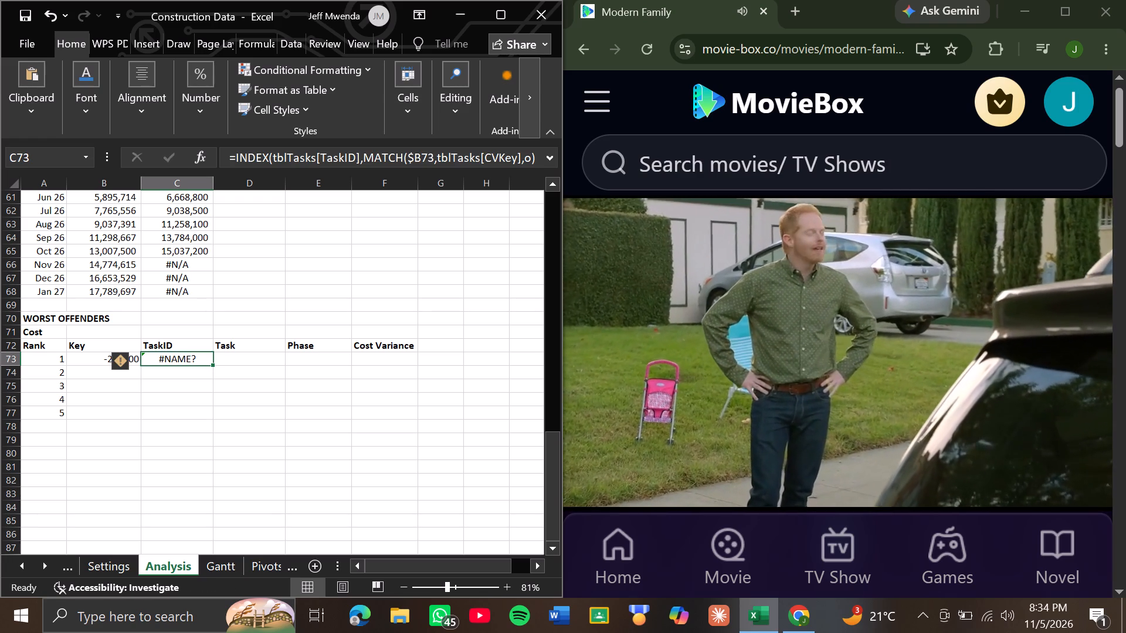
{"action": "left_click", "coordinate": [259, 160]}
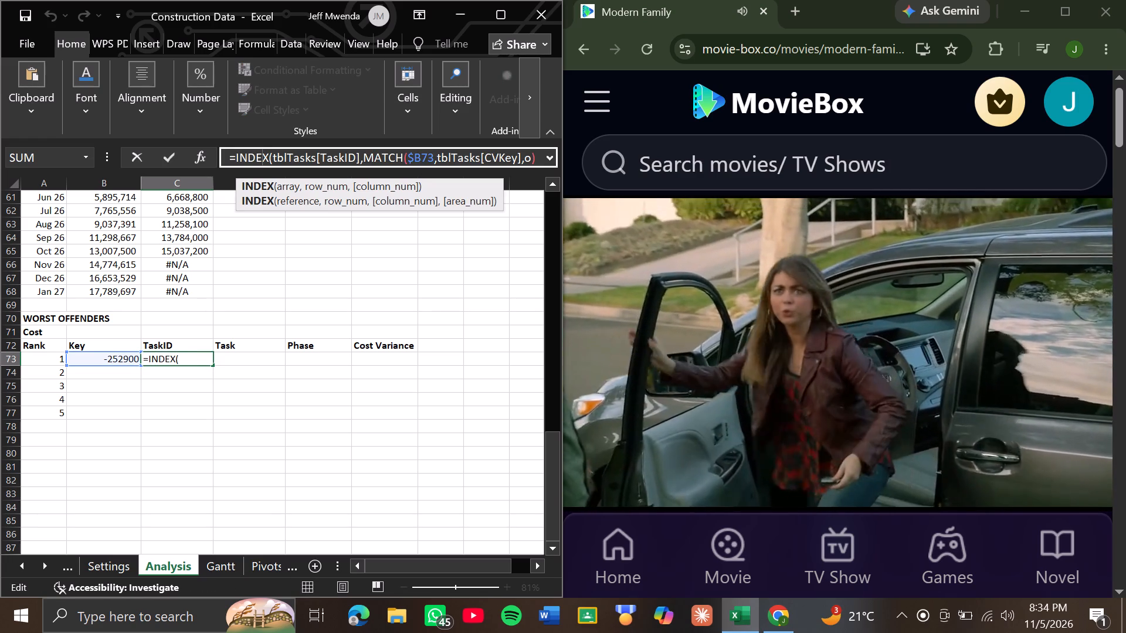
{"action": "key", "text": "Right"}
{"action": "key", "text": "Right"}
{"action": "key", "text": "Right"}
{"action": "key", "text": "Right"}
{"action": "key", "text": "Right"}
{"action": "key", "text": "Right"}
{"action": "key", "text": "Right"}
{"action": "key", "text": "Right"}
{"action": "key", "text": "Right"}
{"action": "key", "text": "Right"}
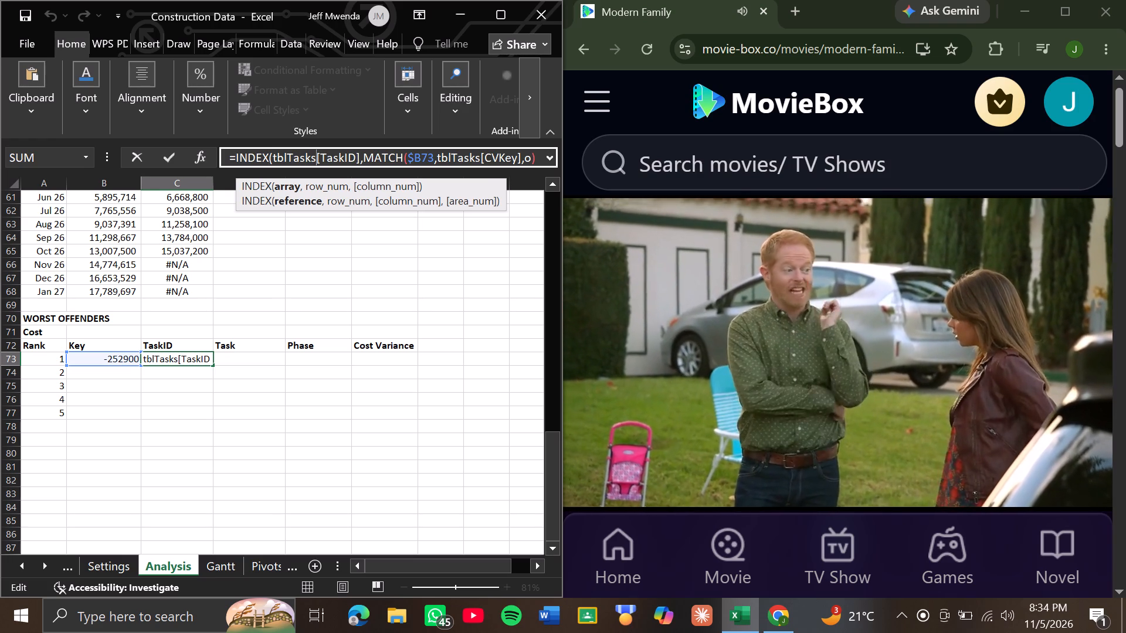
{"action": "key", "text": "Right"}
{"action": "key", "text": "Right"}
{"action": "key", "text": "Right"}
{"action": "key", "text": "Right"}
{"action": "key", "text": "Right"}
{"action": "key", "text": "Right"}
{"action": "key", "text": "Right"}
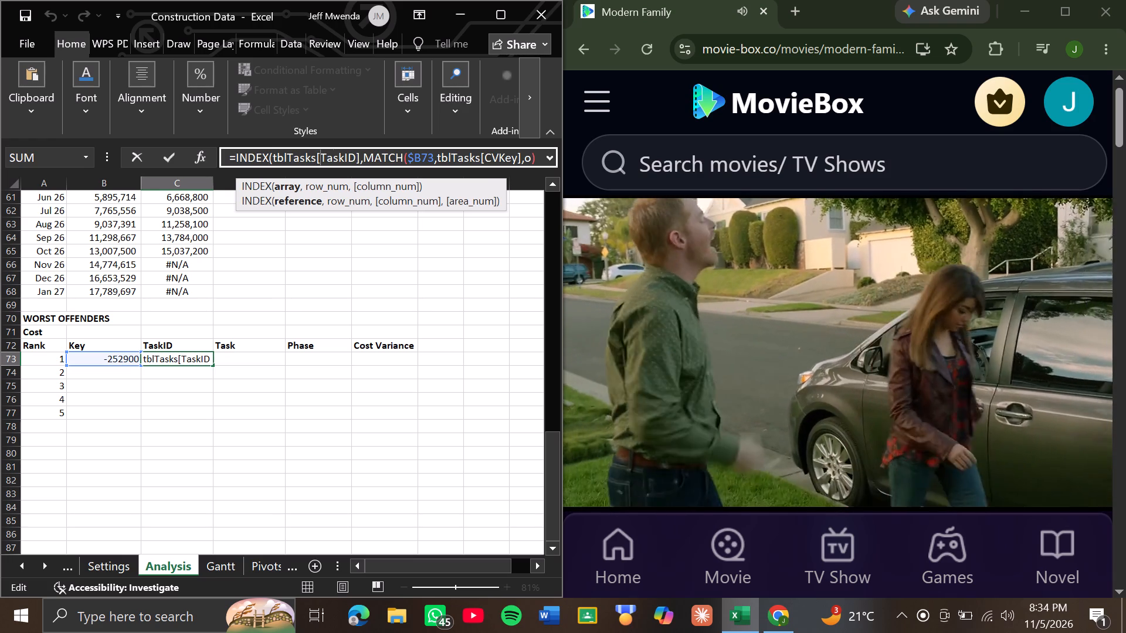
{"action": "key", "text": "Right"}
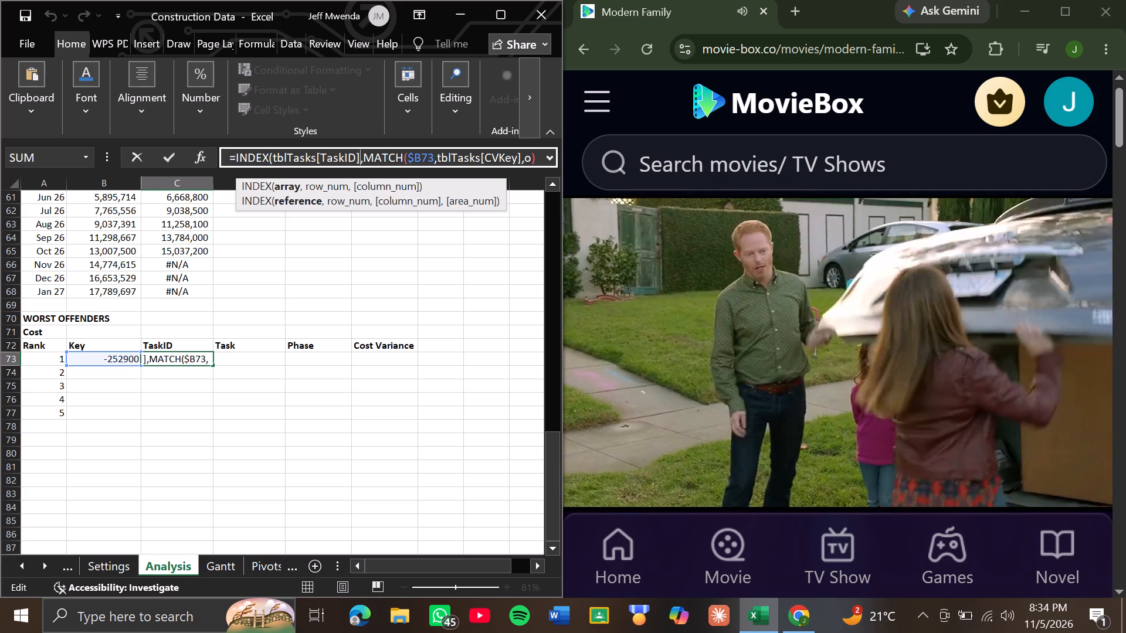
{"action": "key", "text": "Right"}
{"action": "key", "text": "Right"}
{"action": "key", "text": "Right"}
{"action": "key", "text": "Right"}
{"action": "key", "text": "Right"}
{"action": "key", "text": "Right"}
{"action": "key", "text": "Right"}
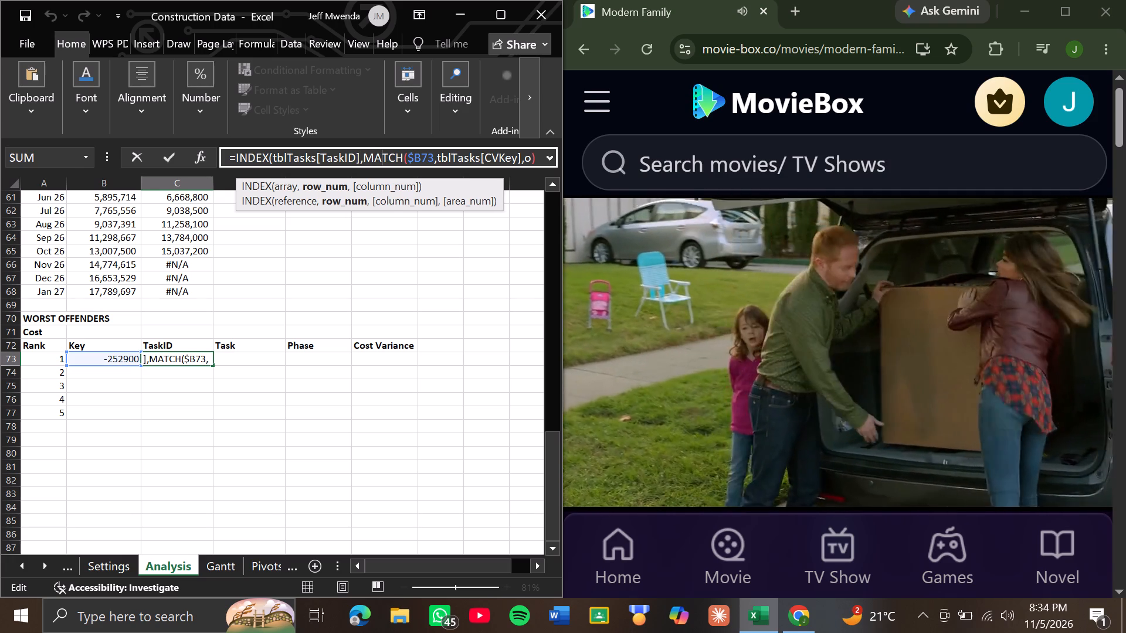
{"action": "key", "text": "Right"}
{"action": "key", "text": "Right"}
{"action": "key", "text": "Right"}
{"action": "key", "text": "Right"}
{"action": "key", "text": "Right"}
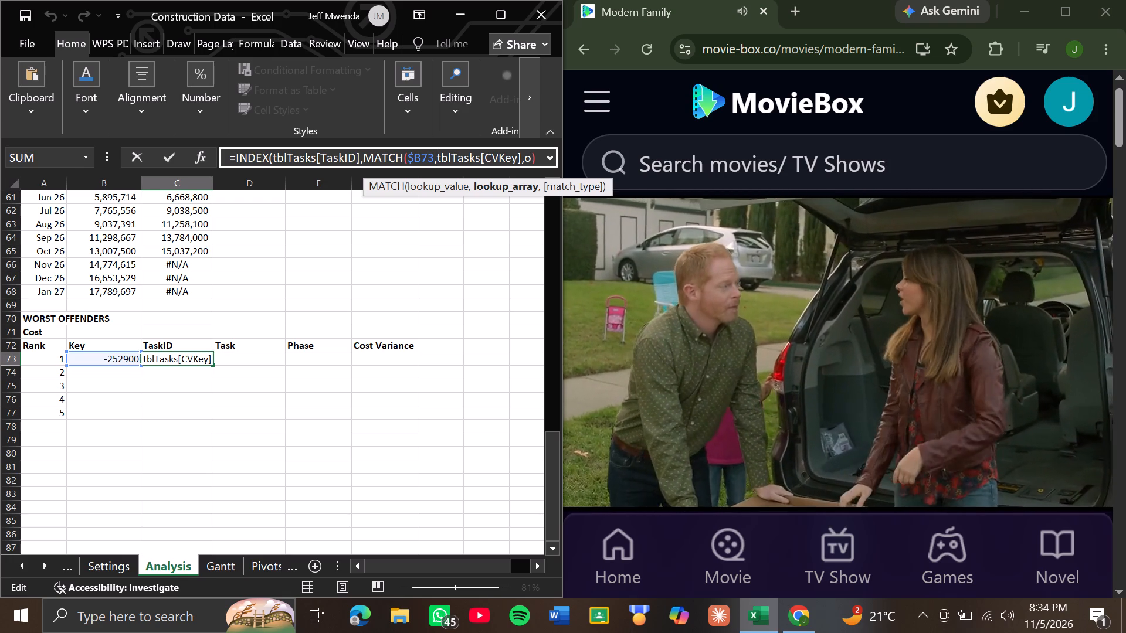
{"action": "key", "text": "Right"}
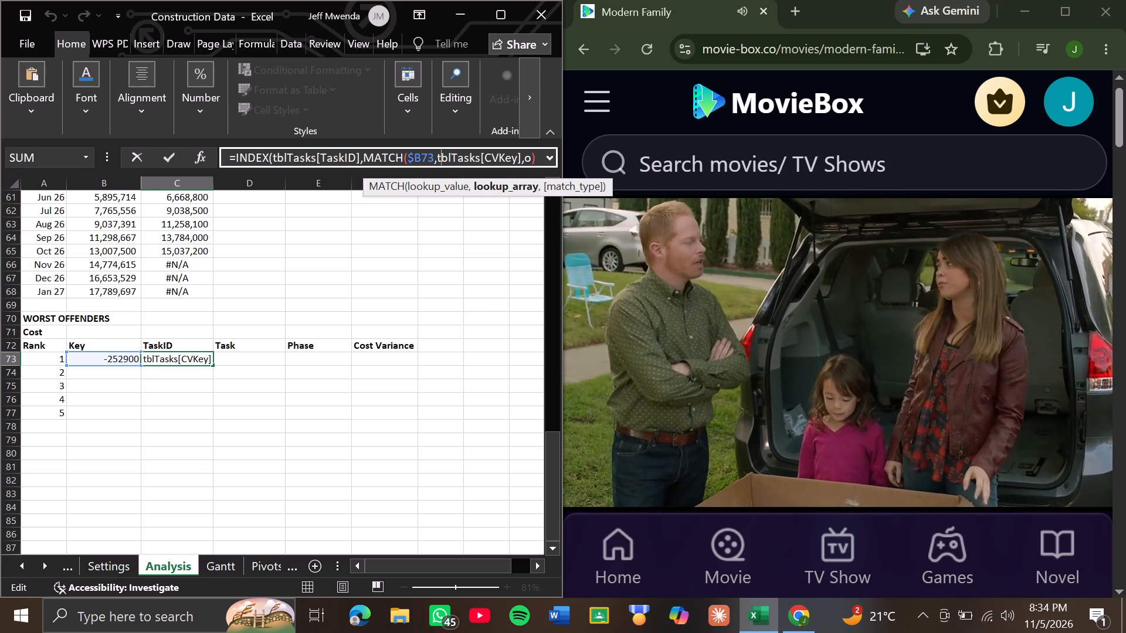
{"action": "key", "text": "Right"}
{"action": "key", "text": "Right"}
{"action": "key", "text": "Right"}
{"action": "key", "text": "Right"}
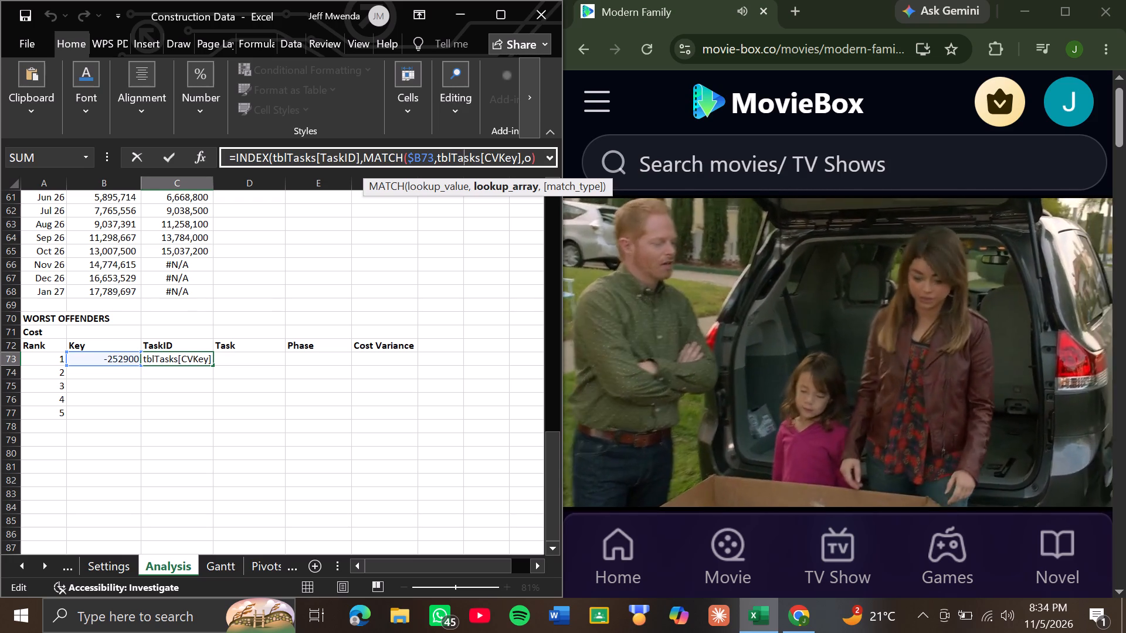
{"action": "key", "text": "Right"}
{"action": "key", "text": "Right"}
{"action": "key", "text": "Right"}
{"action": "key", "text": "Right"}
{"action": "key", "text": "Right"}
{"action": "key", "text": "Right"}
{"action": "key", "text": "Right"}
{"action": "key", "text": "Right"}
{"action": "key", "text": "Right"}
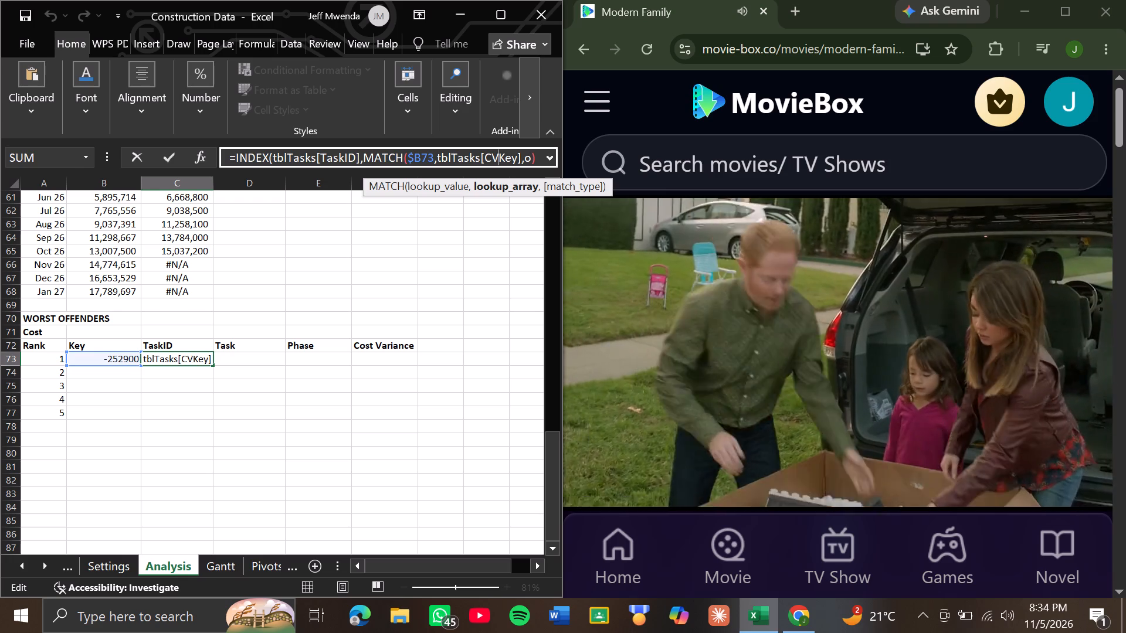
{"action": "key", "text": "Right"}
{"action": "key", "text": "Right"}
{"action": "key", "text": "Right"}
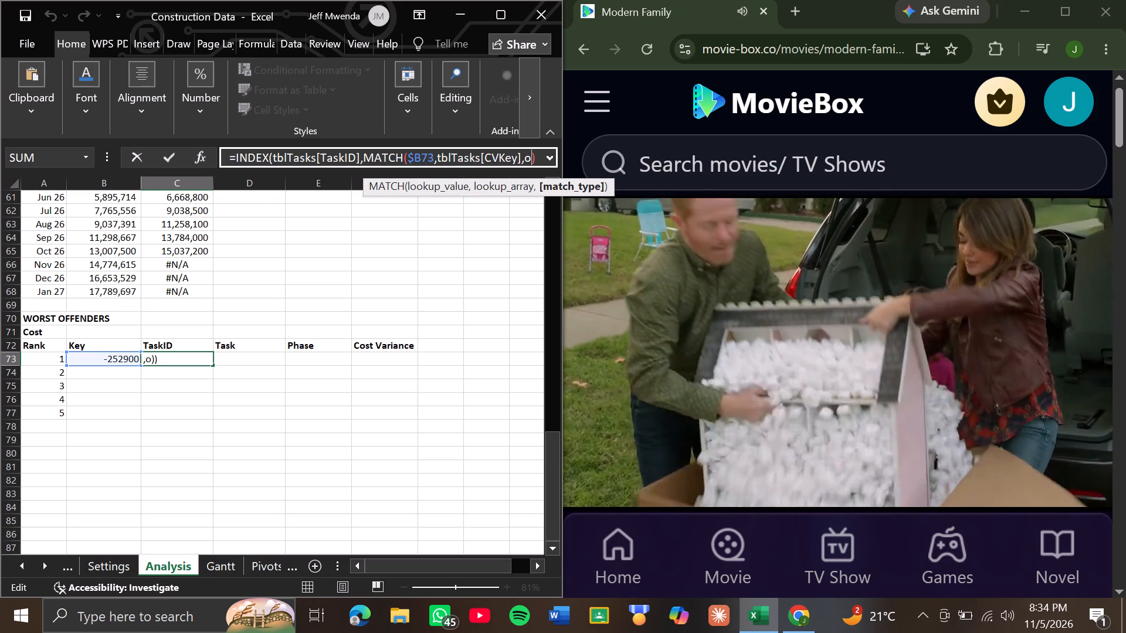
{"action": "key", "text": "Right"}
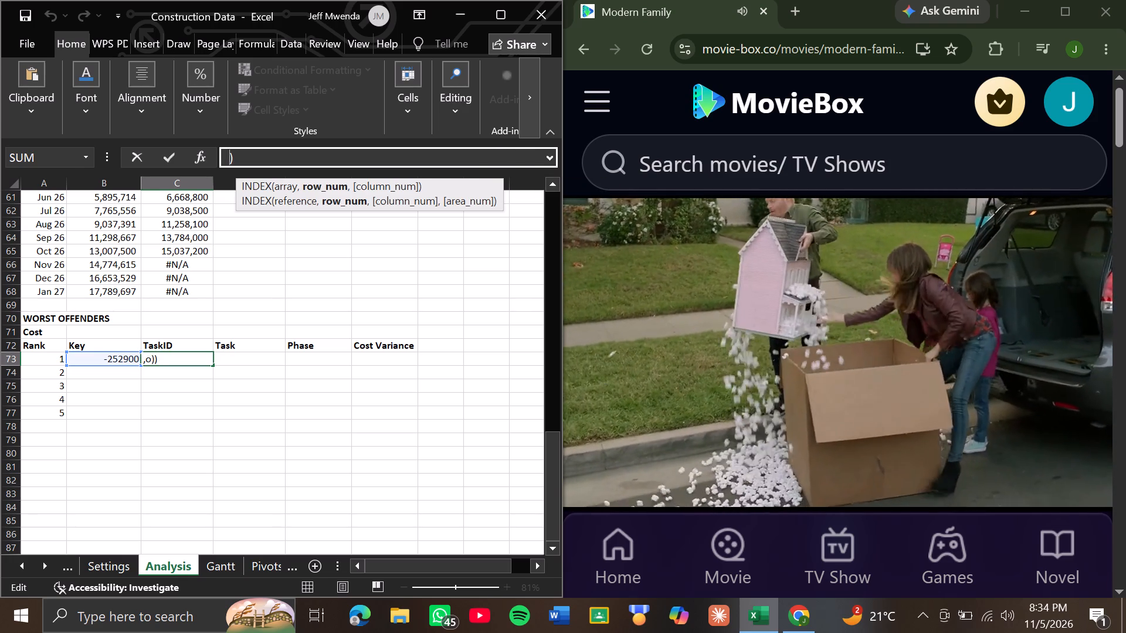
{"action": "key", "text": "Left"}
{"action": "key", "text": "BackSpace"}
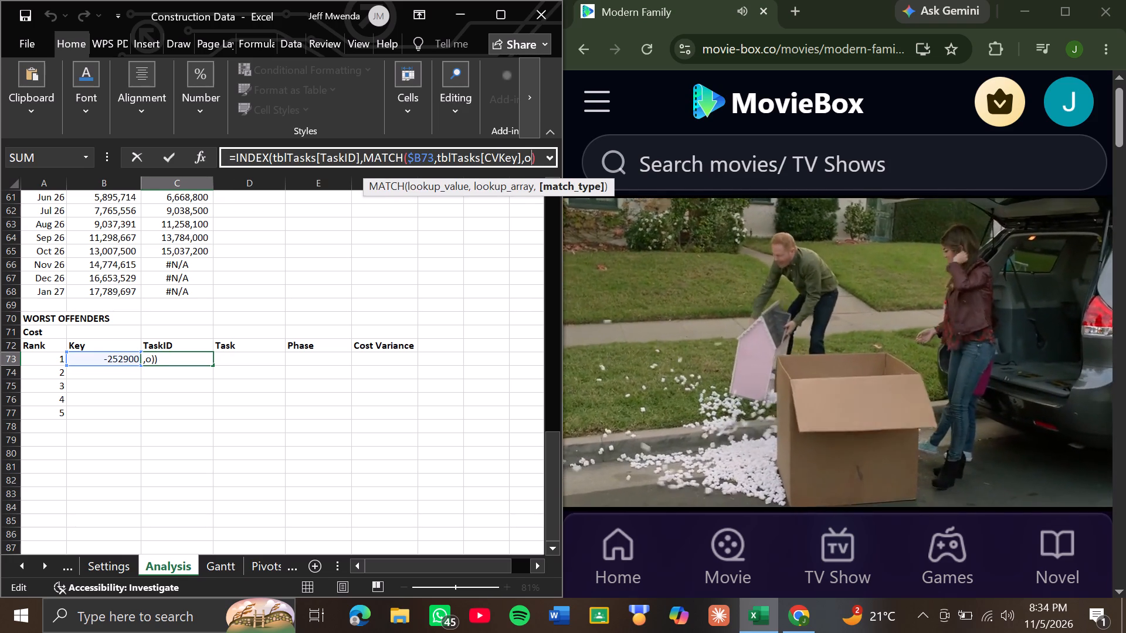
{"action": "key", "text": "Down"}
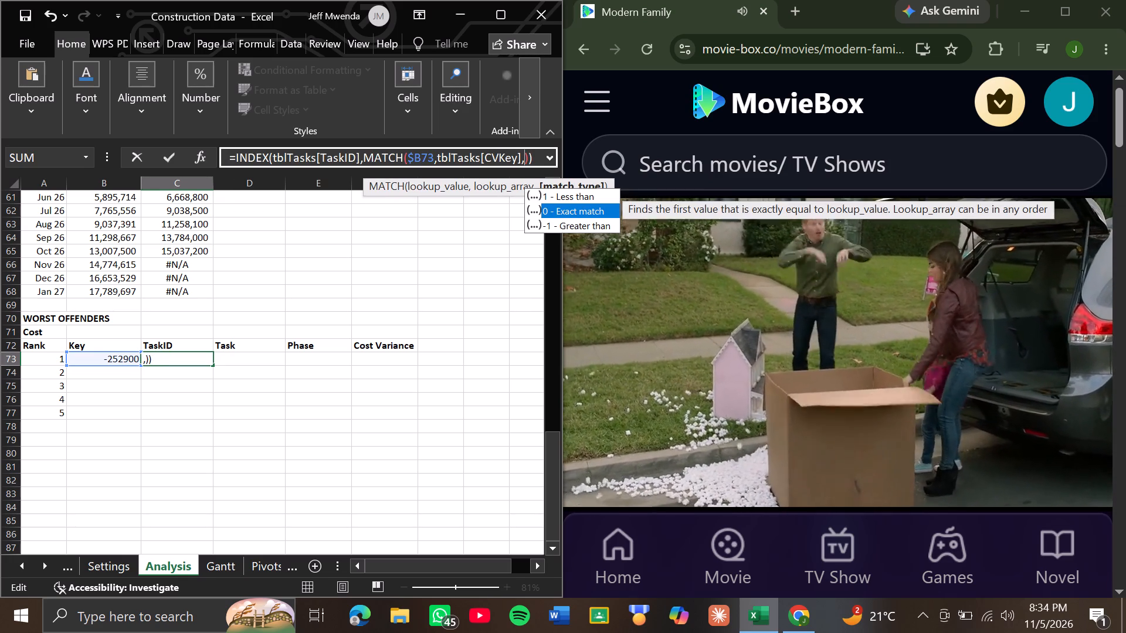
{"action": "key", "text": "Tab"}
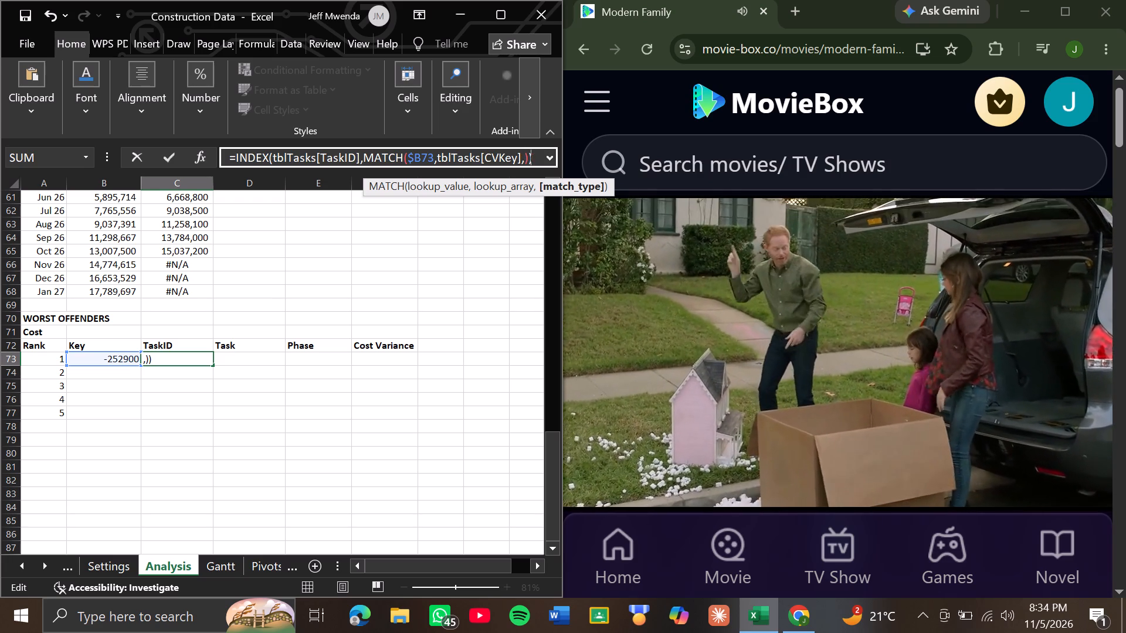
{"action": "key", "text": "Return"}
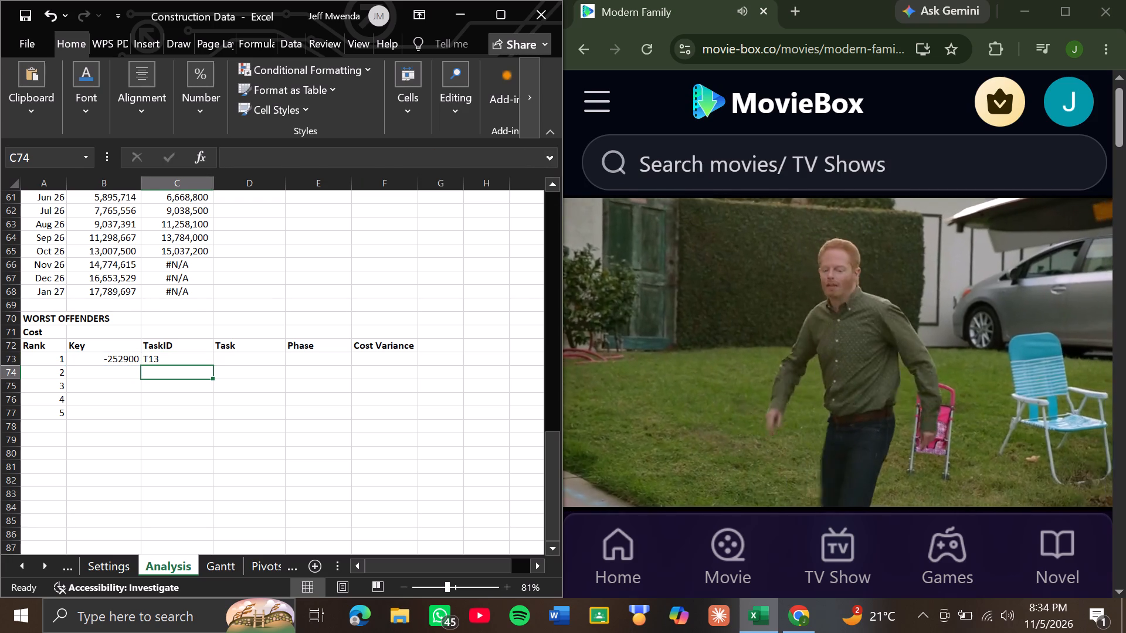
Copy the full INDEX/MATCH formula text from the rank 1 TaskID cell, C73.
{"action": "left_click", "coordinate": [190, 356]}
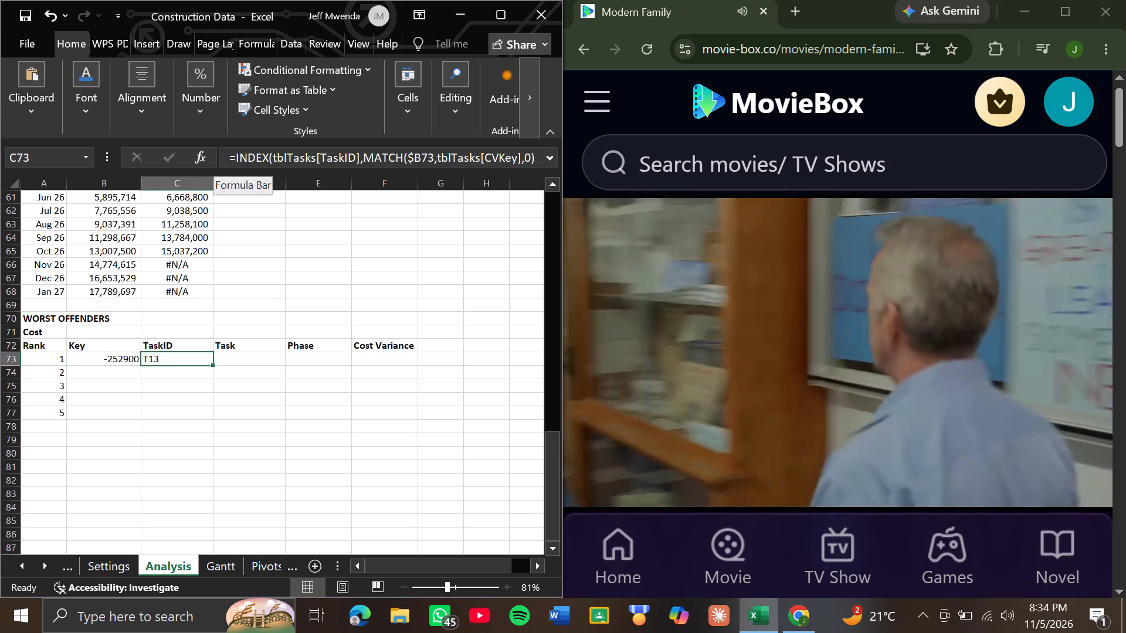
{"action": "left_click", "coordinate": [223, 158]}
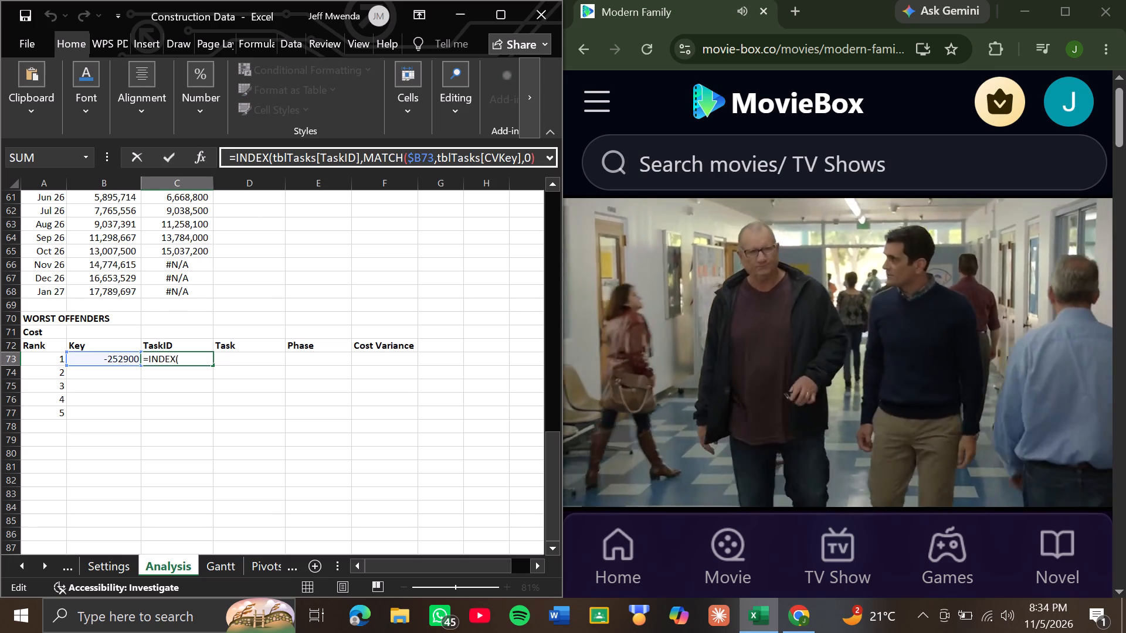
{"action": "left_click_drag", "start_coordinate": [228, 164], "coordinate": [298, 159]}
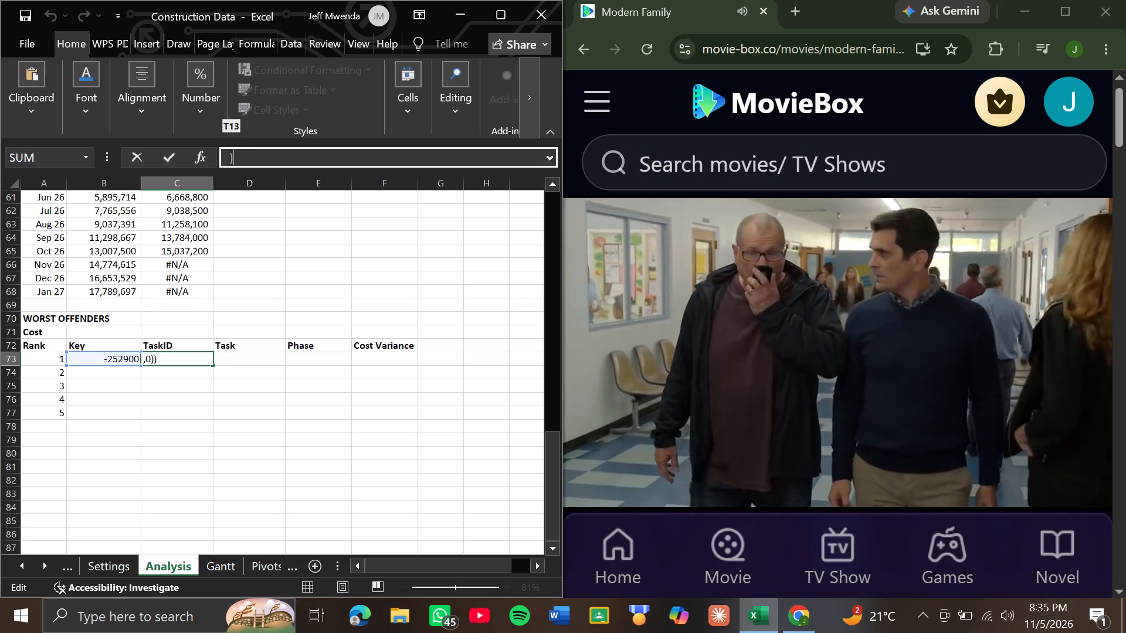
{"action": "left_click", "coordinate": [287, 159]}
{"action": "left_click_drag", "start_coordinate": [287, 159], "coordinate": [216, 158]}
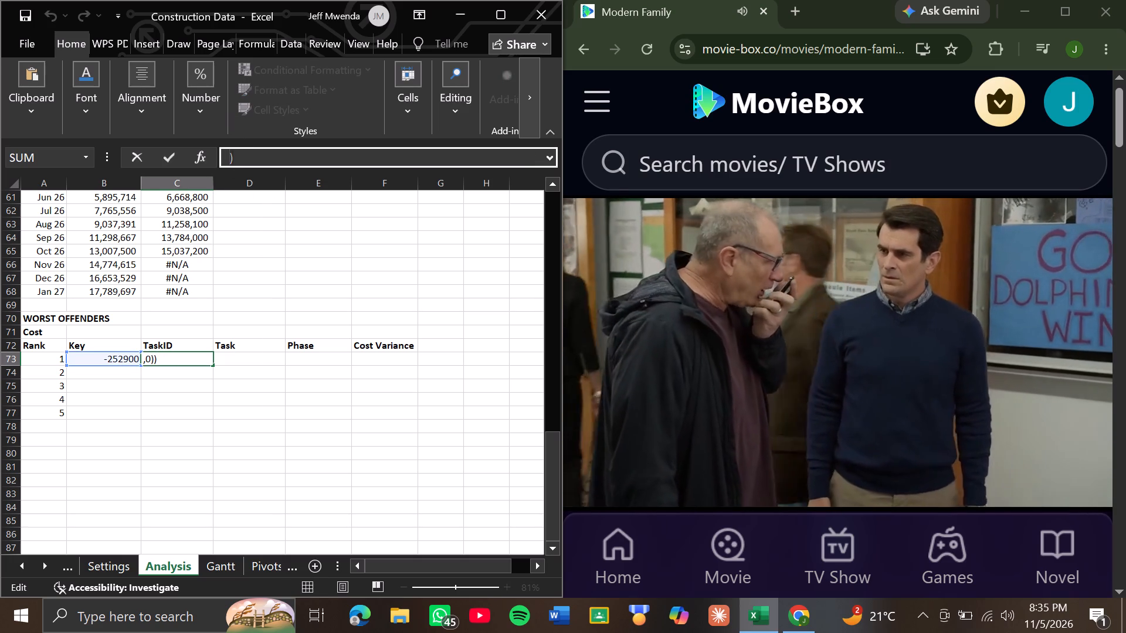
{"action": "left_click_drag", "start_coordinate": [216, 158], "coordinate": [228, 156]}
{"action": "left_click", "coordinate": [239, 156]}
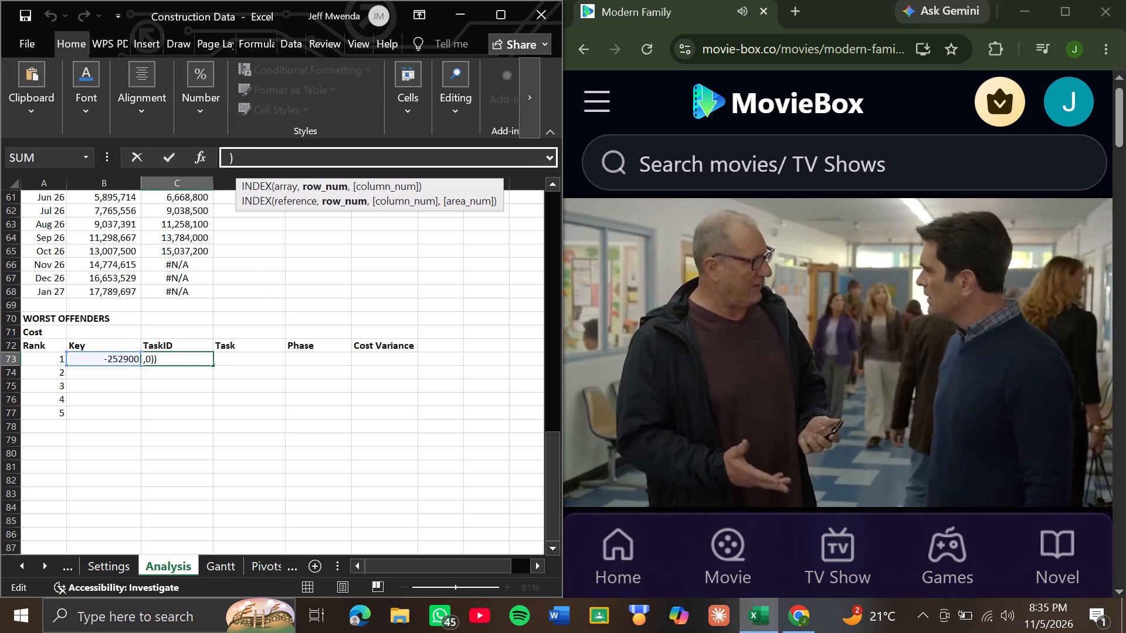
{"action": "key", "text": "Left"}
{"action": "key", "text": "Left"}
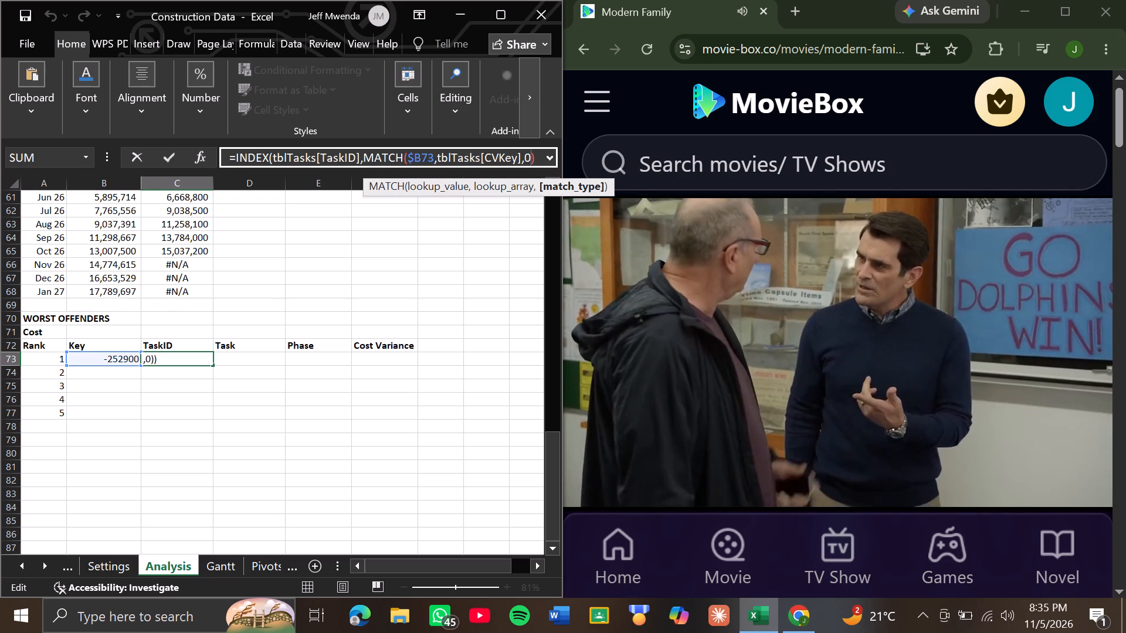
{"action": "left_click_drag", "start_coordinate": [227, 156], "coordinate": [245, 156]}
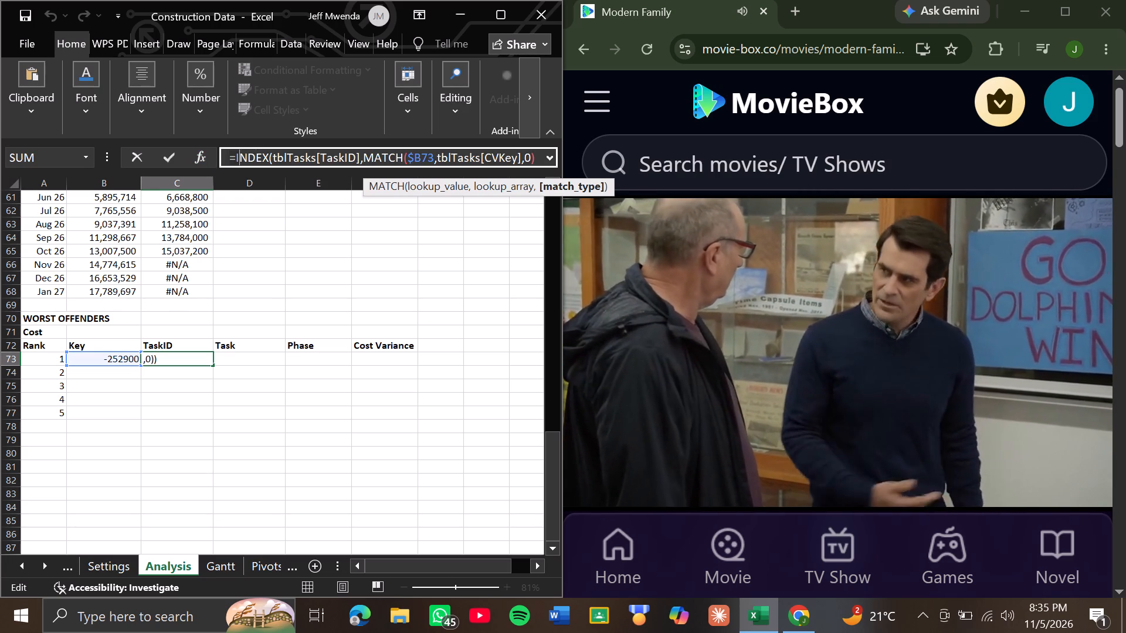
{"action": "left_click_drag", "start_coordinate": [245, 156], "coordinate": [394, 154]}
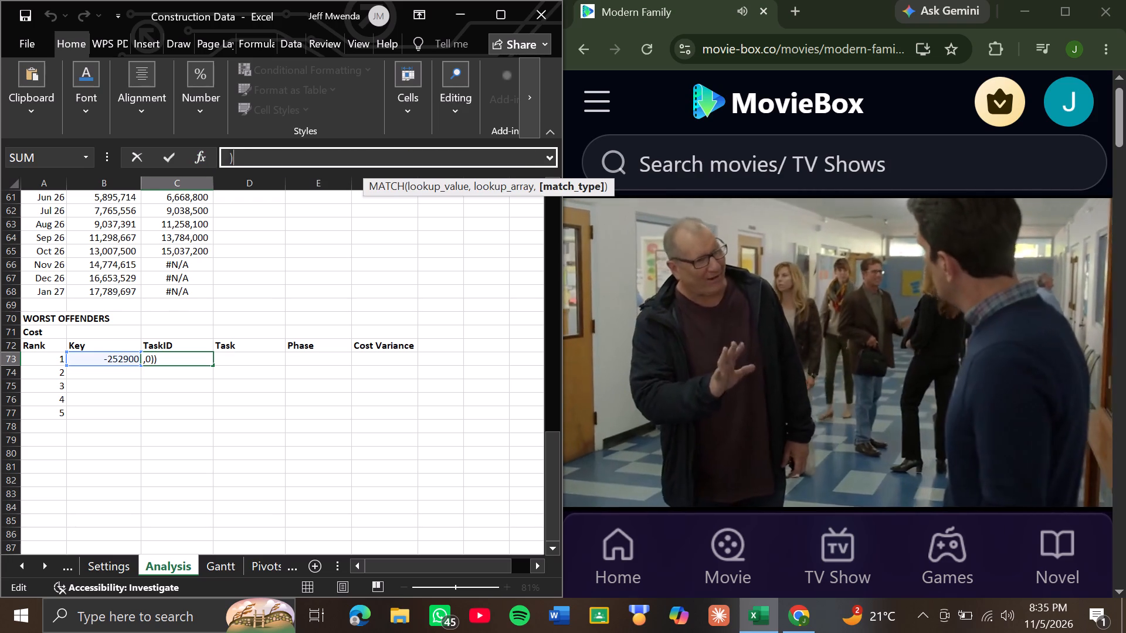
{"action": "left_click_drag", "start_coordinate": [394, 154], "coordinate": [266, 154]}
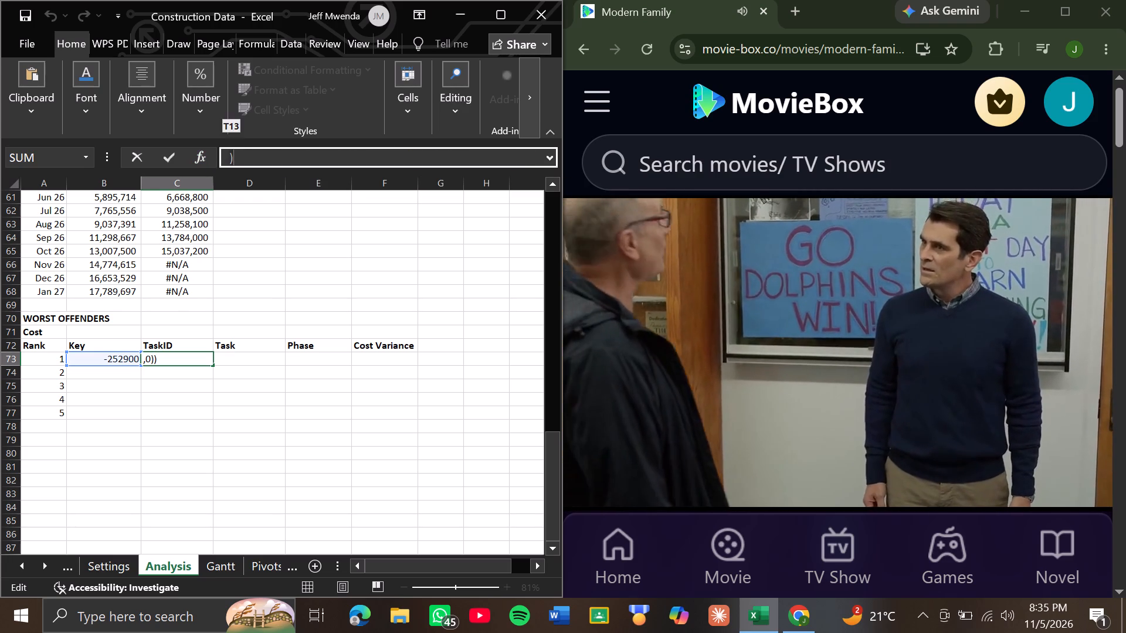
{"action": "key", "text": "ctrl+c"}
{"action": "left_click", "coordinate": [266, 154]}
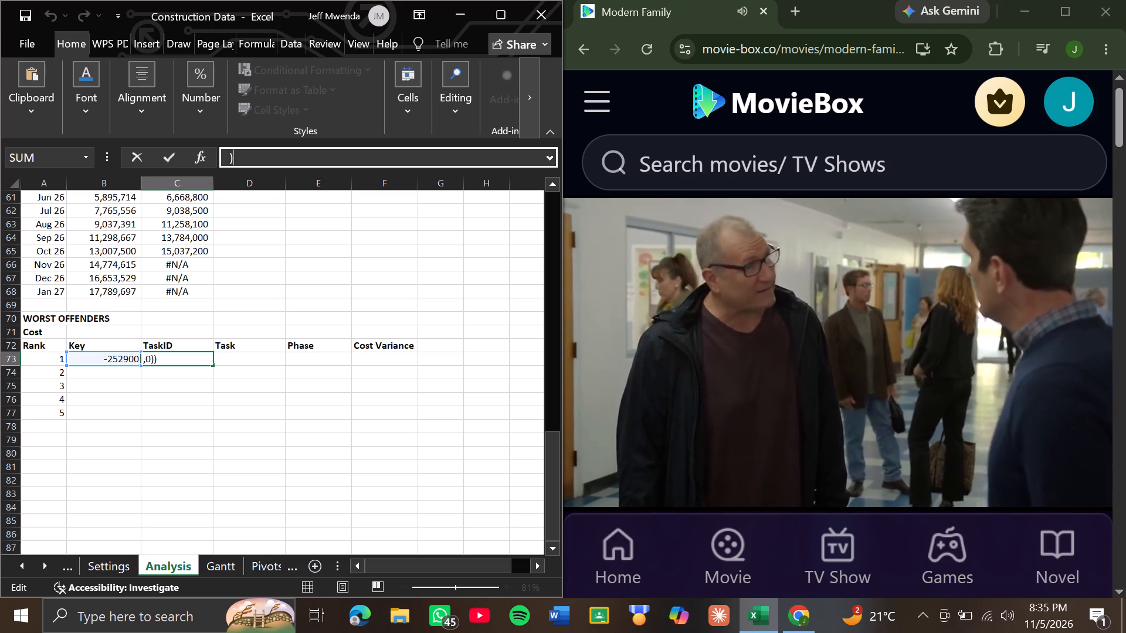
Paste the copied formula into Task cell D73 and change the returned column to Task, giving =INDEX(tblTasks[Task],MATCH($B73,tblTasks[CVKey],0)).
{"action": "left_click", "coordinate": [236, 356]}
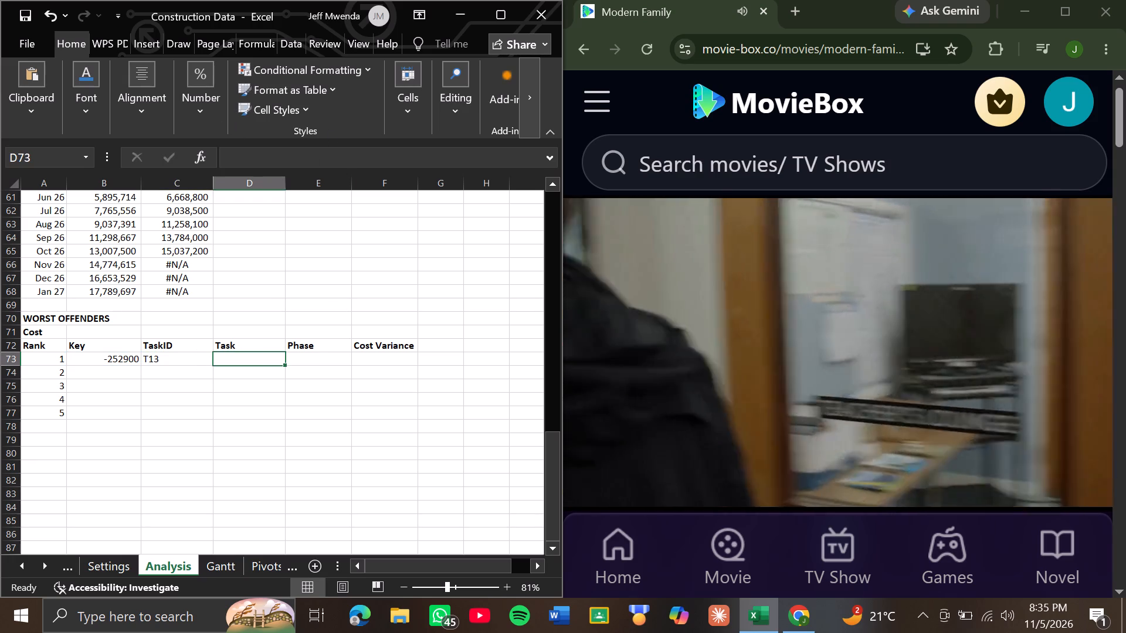
{"action": "left_click", "coordinate": [296, 158]}
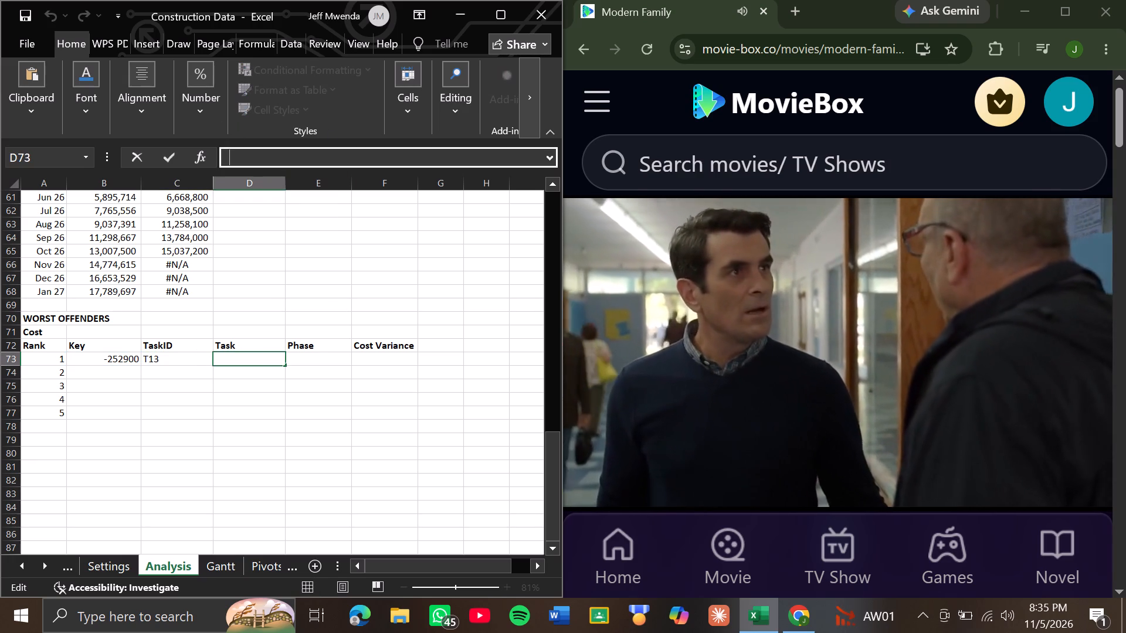
{"action": "key", "text": "ctrl+v"}
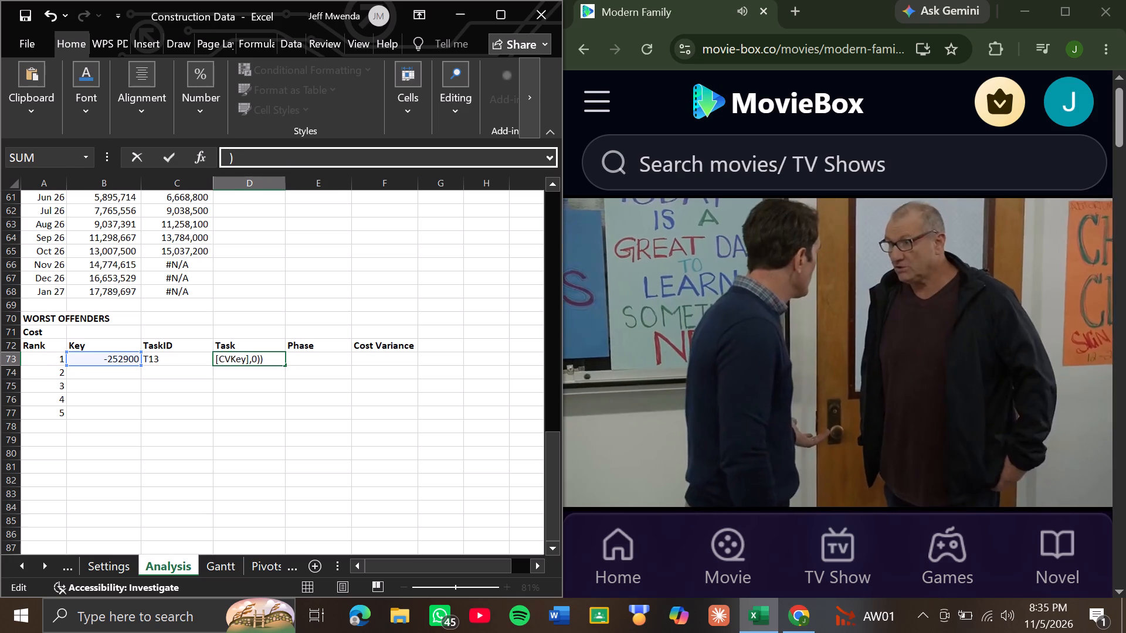
{"action": "key", "text": "Left"}
{"action": "key", "text": "Left"}
{"action": "key", "text": "Left"}
{"action": "key", "text": "Left"}
{"action": "key", "text": "Left"}
{"action": "key", "text": "Left"}
{"action": "key", "text": "Left"}
{"action": "key", "text": "Left"}
{"action": "key", "text": "Left"}
{"action": "key", "text": "Left"}
{"action": "key", "text": "Left"}
{"action": "key", "text": "Left"}
{"action": "key", "text": "Left"}
{"action": "key", "text": "Left"}
{"action": "key", "text": "Left"}
{"action": "key", "text": "Left"}
{"action": "key", "text": "Left"}
{"action": "key", "text": "Left"}
{"action": "key", "text": "Left"}
{"action": "key", "text": "Left"}
{"action": "key", "text": "Left"}
{"action": "key", "text": "Left"}
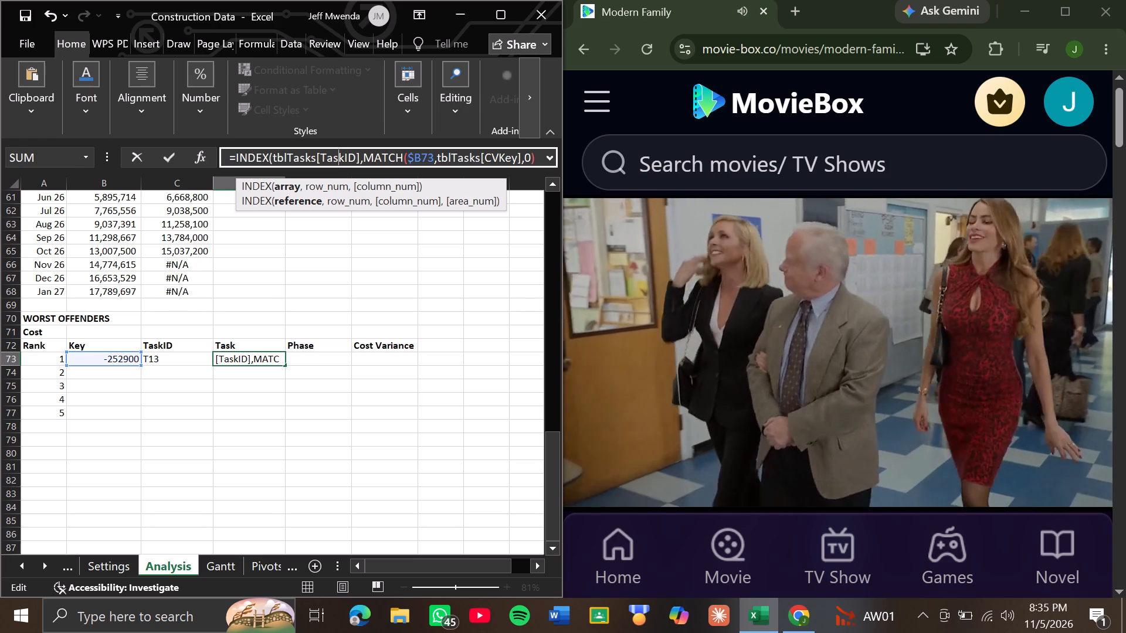
{"action": "key", "text": "Right"}
{"action": "key", "text": "Right"}
{"action": "key", "text": "Right"}
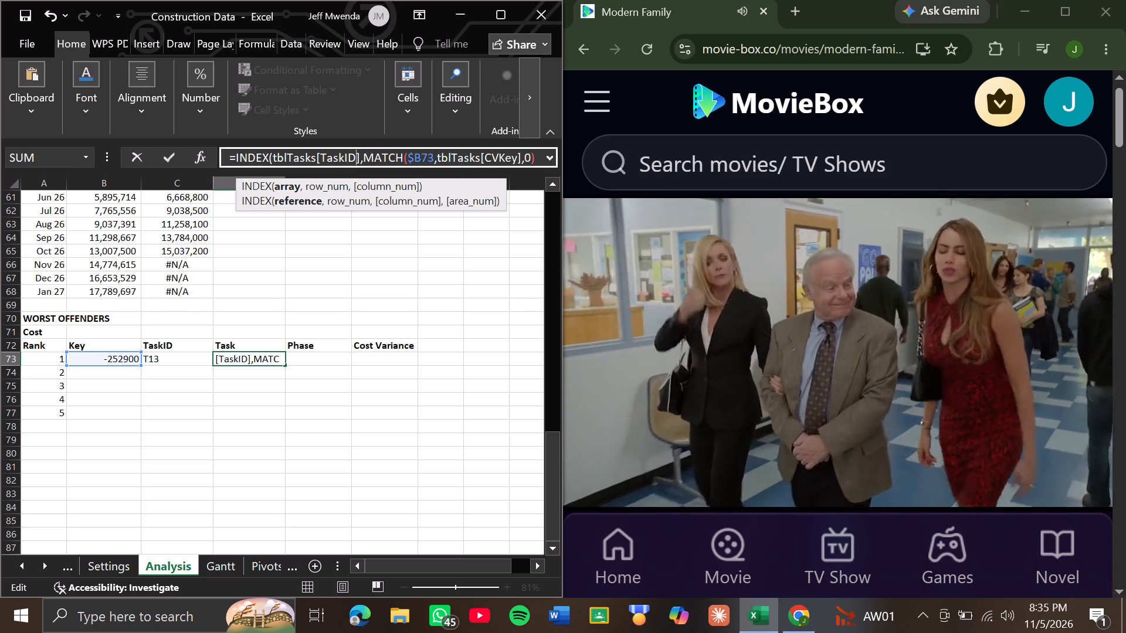
{"action": "key", "text": "BackSpace"}
{"action": "key", "text": "BackSpace"}
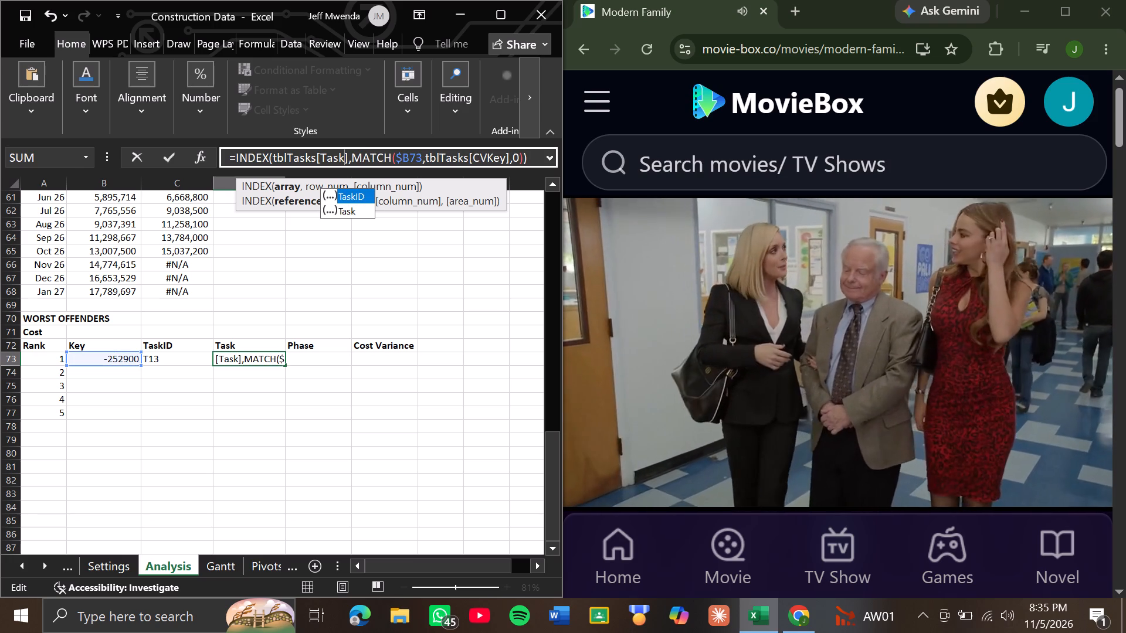
{"action": "key", "text": "Down"}
{"action": "key", "text": "Tab"}
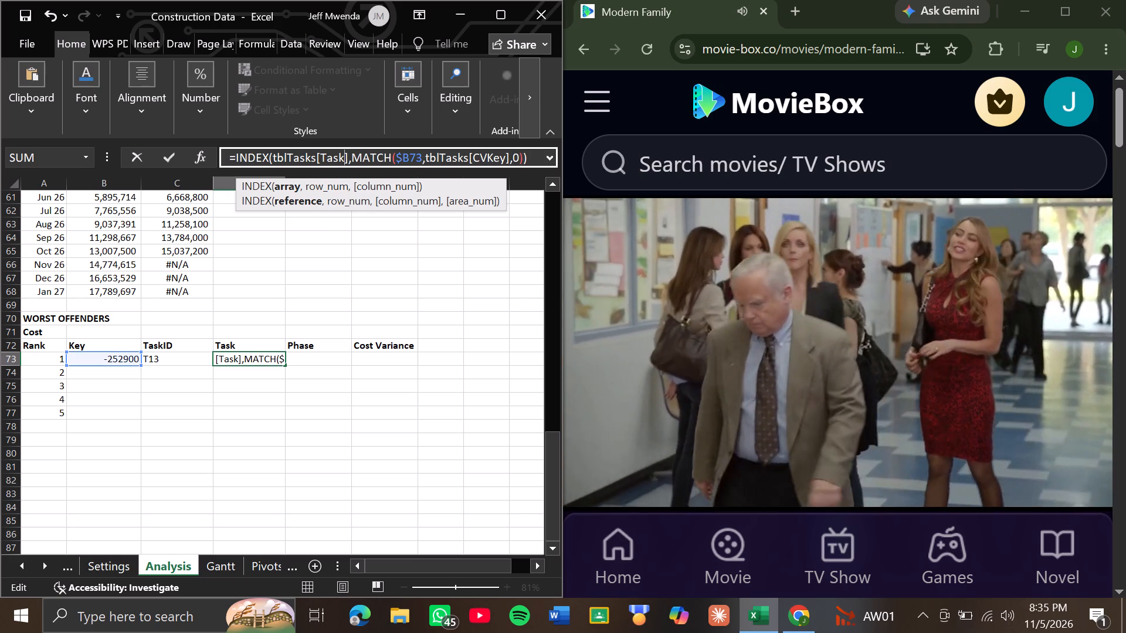
{"action": "key", "text": "Right"}
{"action": "key", "text": "Right"}
{"action": "key", "text": "Right"}
{"action": "key", "text": "Right"}
{"action": "key", "text": "Right"}
{"action": "key", "text": "Right"}
{"action": "key", "text": "Right"}
{"action": "key", "text": "Right"}
{"action": "key", "text": "Right"}
{"action": "key", "text": "Right"}
{"action": "key", "text": "Right"}
{"action": "key", "text": "Right"}
{"action": "key", "text": "Right"}
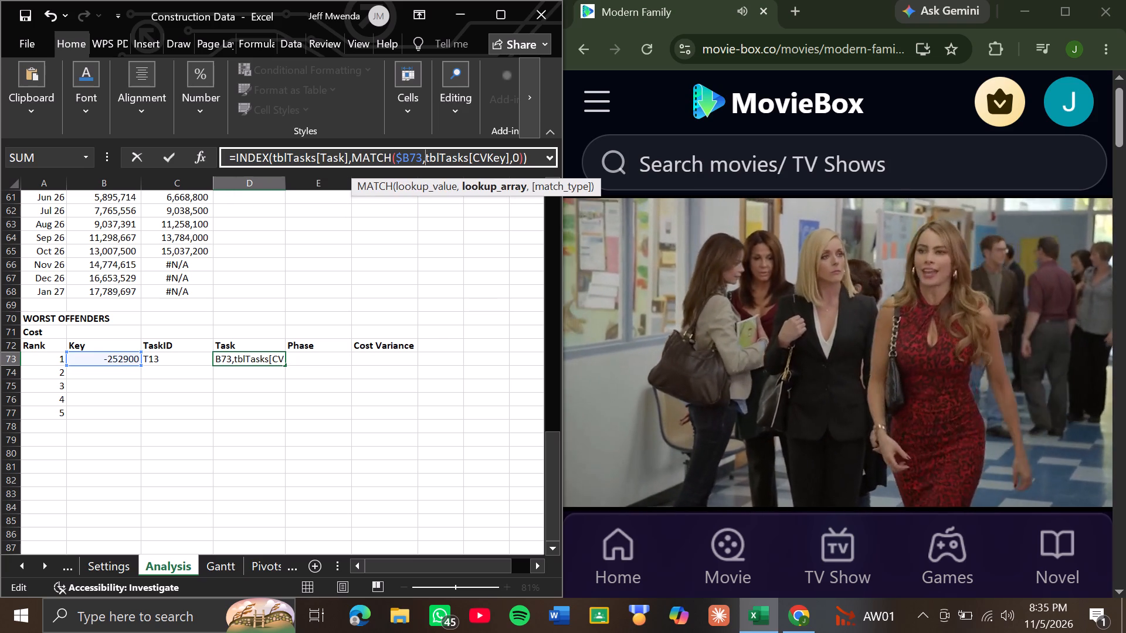
{"action": "key", "text": "Return"}
{"action": "key", "text": "Up"}
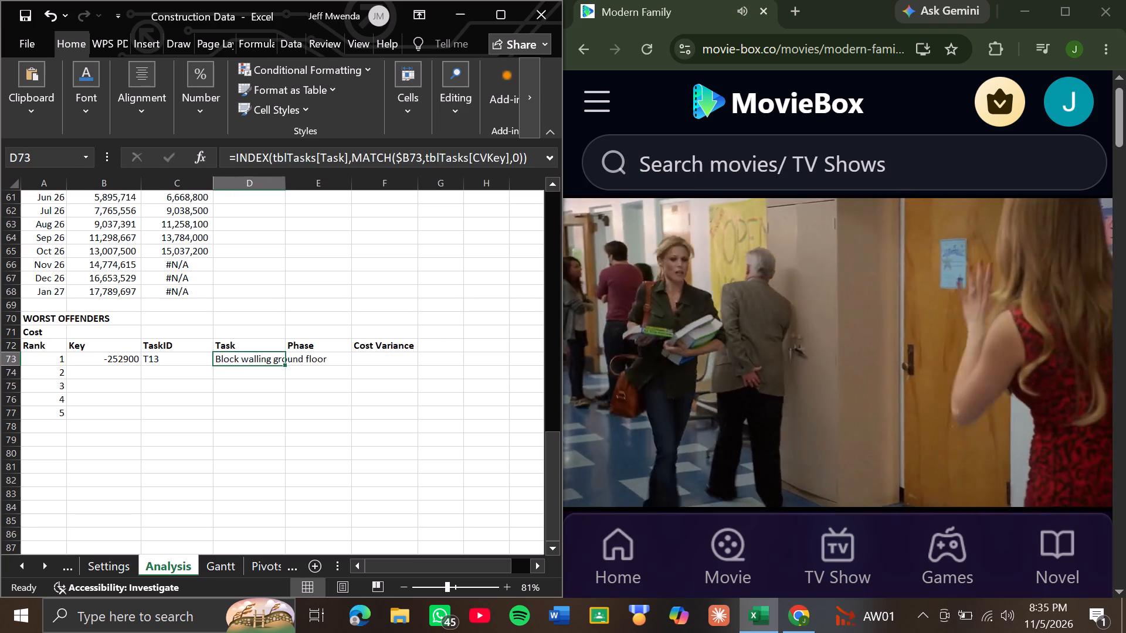
Paste the copied lookup formula into Phase cell E73 and change the returned column to Phase, giving =INDEX(tblTasks[Phase],MATCH($B73,tblTasks[CVKey],0)).
{"action": "key", "text": "Right"}
{"action": "left_click", "coordinate": [296, 158]}
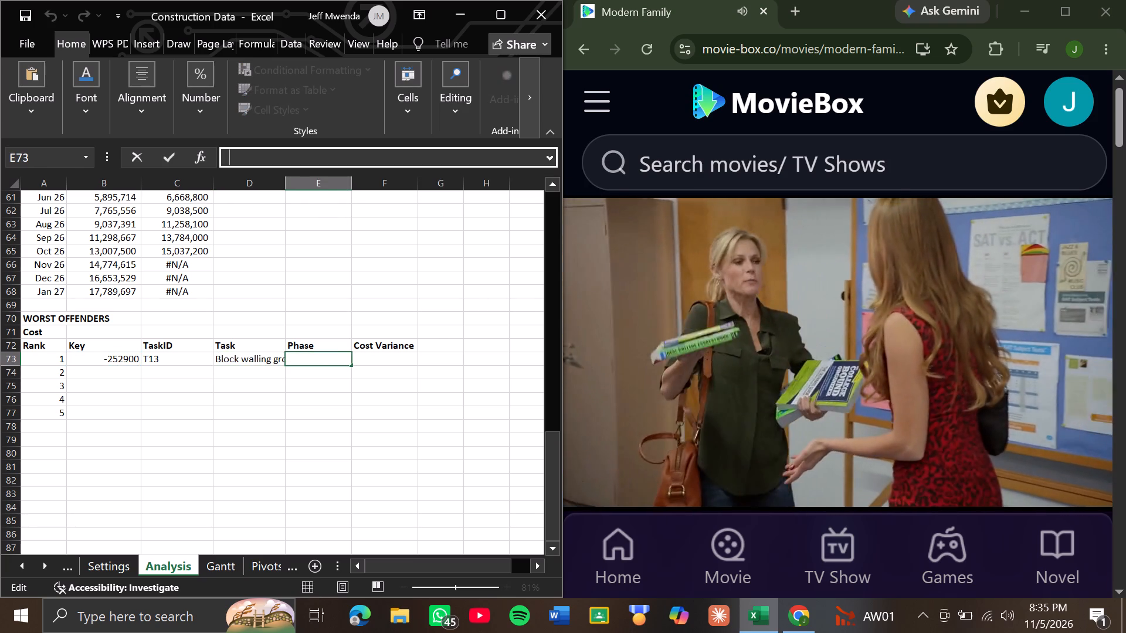
{"action": "key", "text": "ctrl+v"}
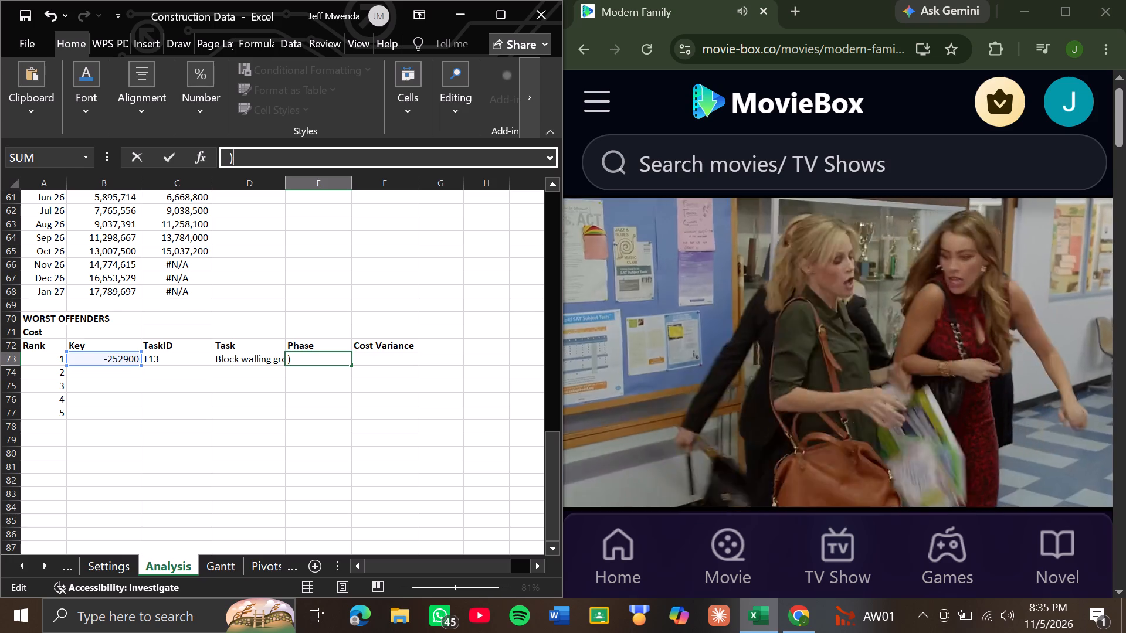
{"action": "key", "text": "Left"}
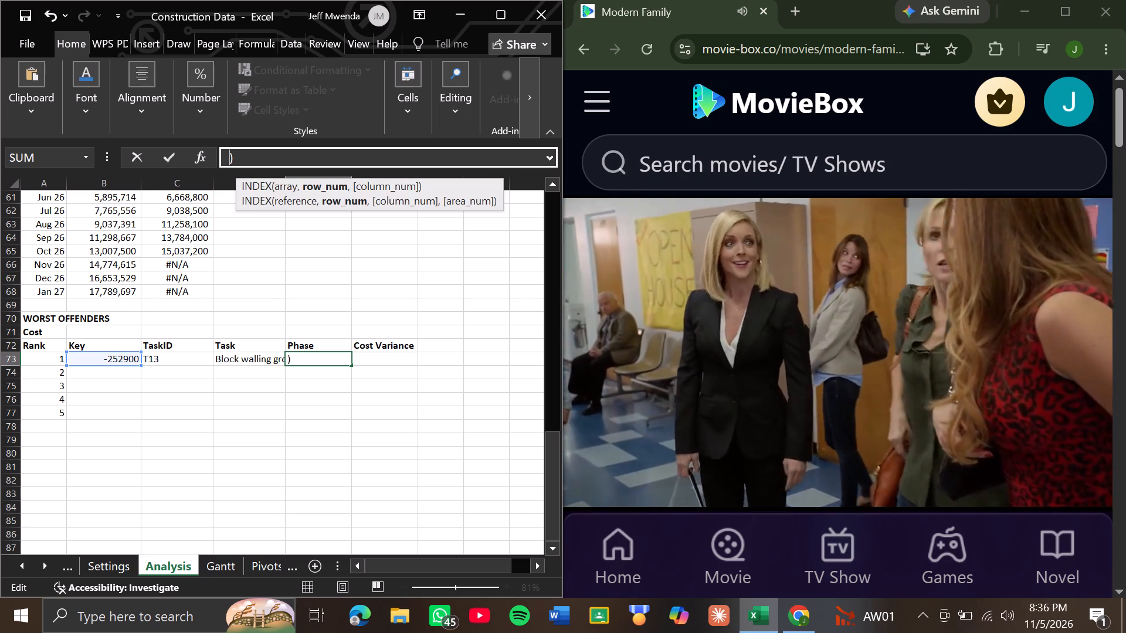
{"action": "key", "text": "Left"}
{"action": "key", "text": "Left"}
{"action": "key", "text": "Left"}
{"action": "key", "text": "Left"}
{"action": "key", "text": "Left"}
{"action": "key", "text": "Left"}
{"action": "key", "text": "Left"}
{"action": "key", "text": "Left"}
{"action": "key", "text": "Left"}
{"action": "key", "text": "Left"}
{"action": "key", "text": "Left"}
{"action": "key", "text": "Left"}
{"action": "key", "text": "Left"}
{"action": "key", "text": "Left"}
{"action": "key", "text": "Left"}
{"action": "key", "text": "Left"}
{"action": "key", "text": "Left"}
{"action": "key", "text": "Left"}
{"action": "key", "text": "Left"}
{"action": "key", "text": "Left"}
{"action": "key", "text": "Left"}
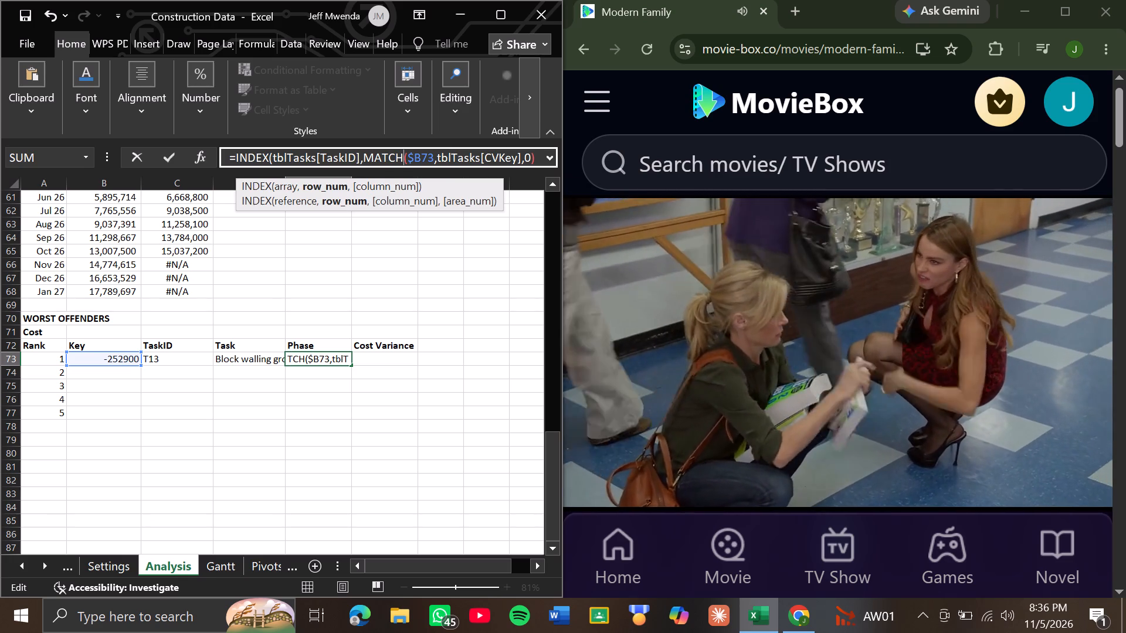
{"action": "key", "text": "Right"}
{"action": "key", "text": "Right"}
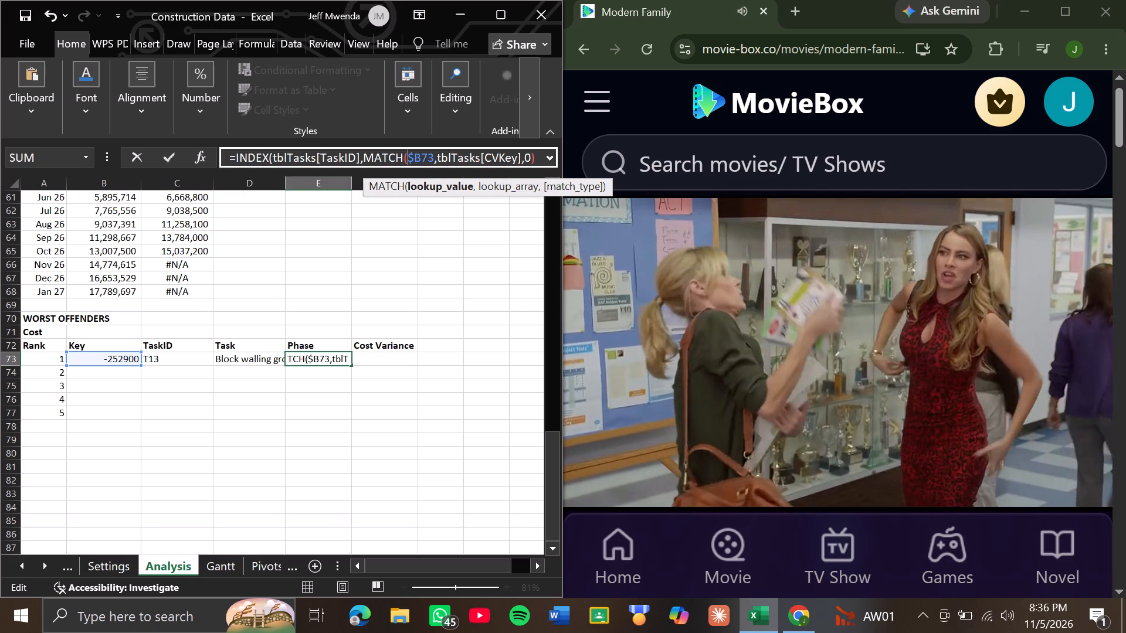
{"action": "key", "text": "Left"}
{"action": "key", "text": "Left"}
{"action": "key", "text": "Left"}
{"action": "key", "text": "Left"}
{"action": "key", "text": "Left"}
{"action": "key", "text": "Left"}
{"action": "key", "text": "Left"}
{"action": "key", "text": "Left"}
{"action": "key", "text": "Left"}
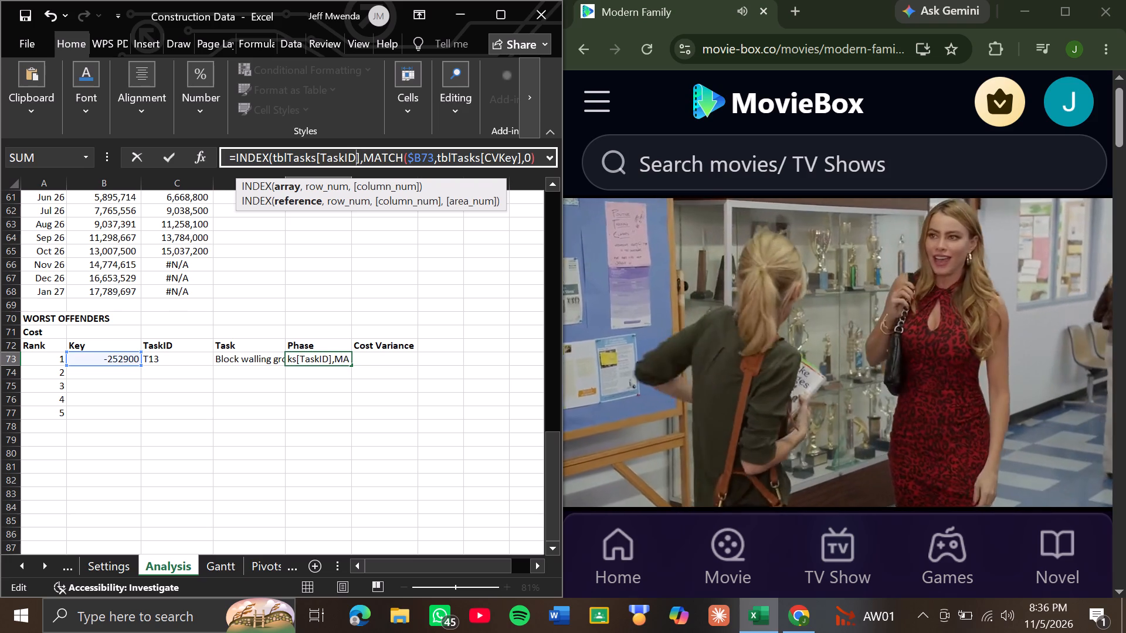
{"action": "key", "text": "BackSpace"}
{"action": "key", "text": "BackSpace"}
{"action": "key", "text": "BackSpace"}
{"action": "key", "text": "BackSpace"}
{"action": "key", "text": "BackSpace"}
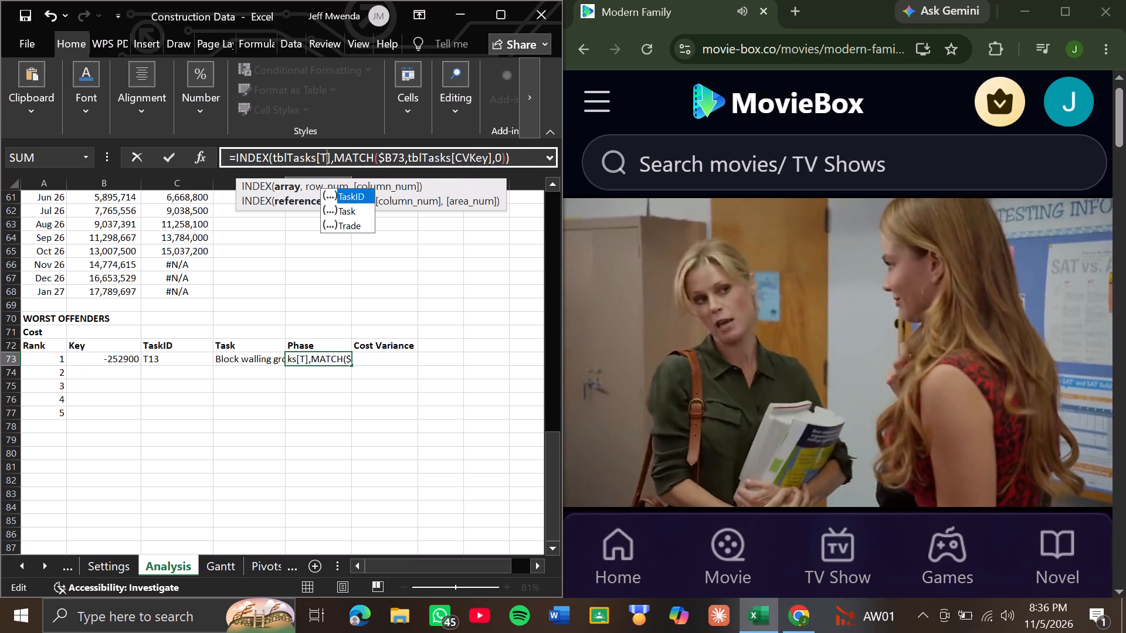
{"action": "key", "text": "BackSpace"}
{"action": "type", "text": "ph"}
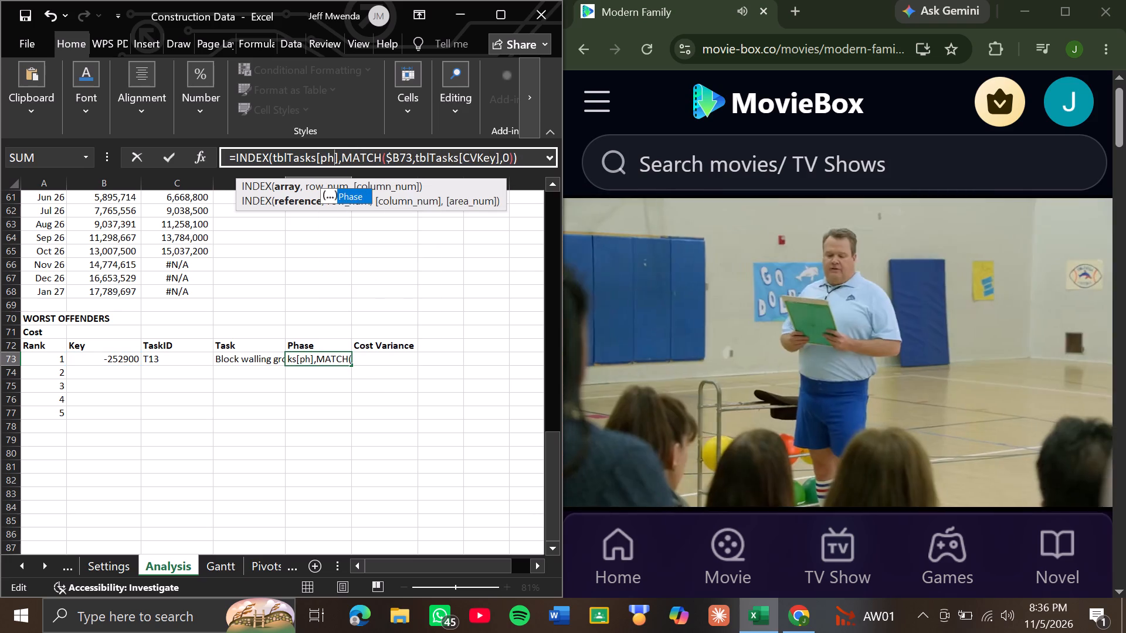
{"action": "key", "text": "Tab"}
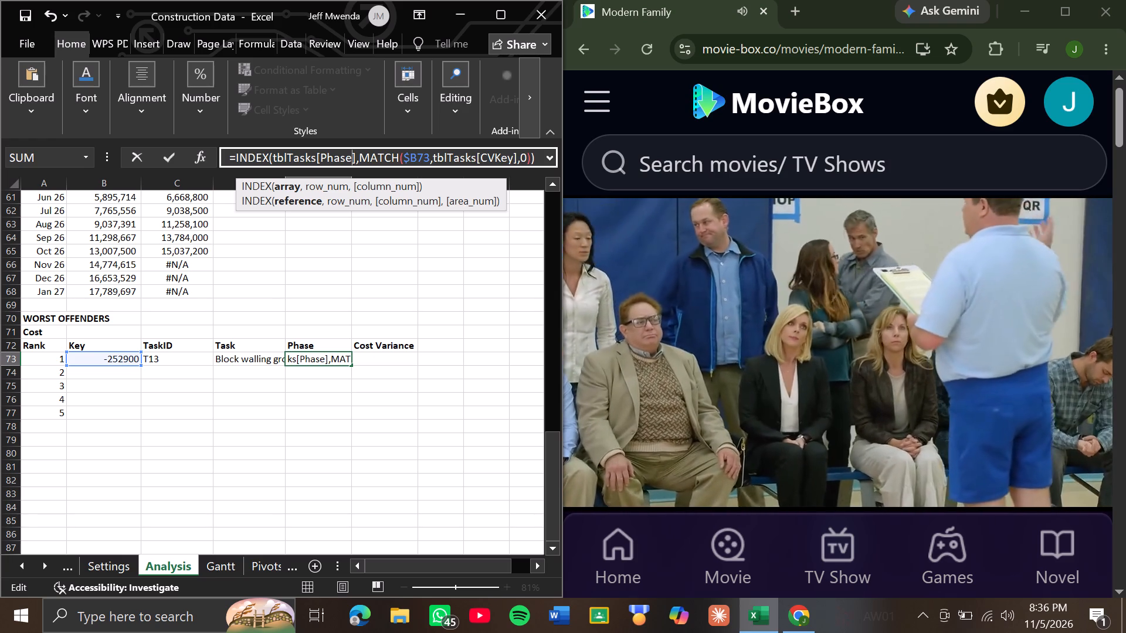
{"action": "key", "text": "Return"}
Paste the copied lookup formula into Cost Variance cell F73 and change the returned column to CostVar, keeping the MATCH on $B73.
{"action": "key", "text": "Up"}
{"action": "key", "text": "Right"}
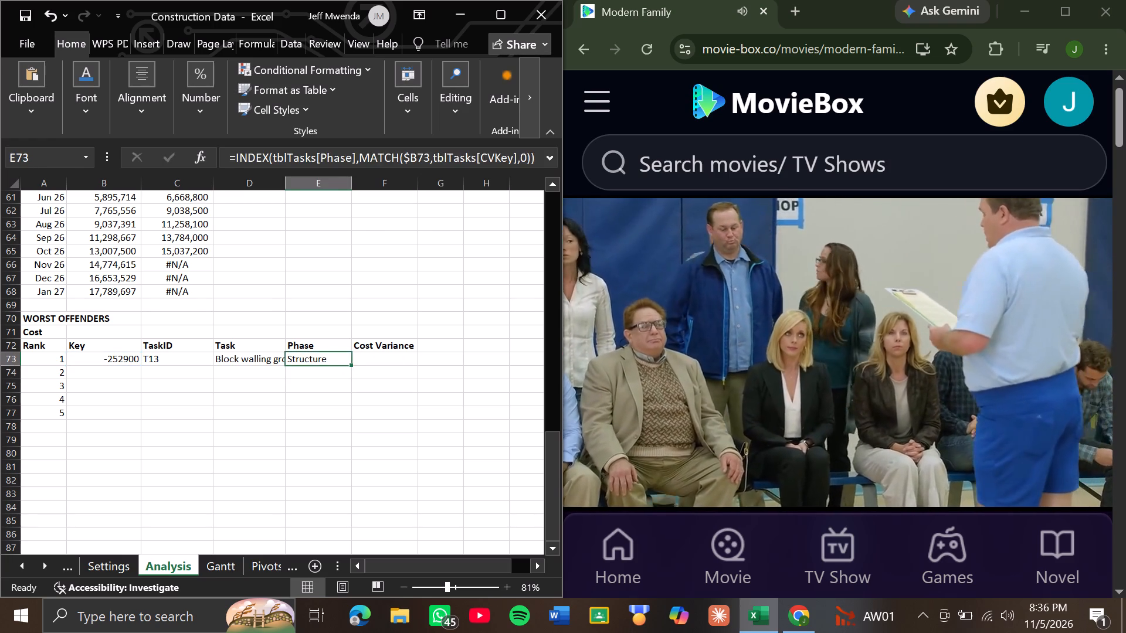
{"action": "left_click", "coordinate": [296, 158]}
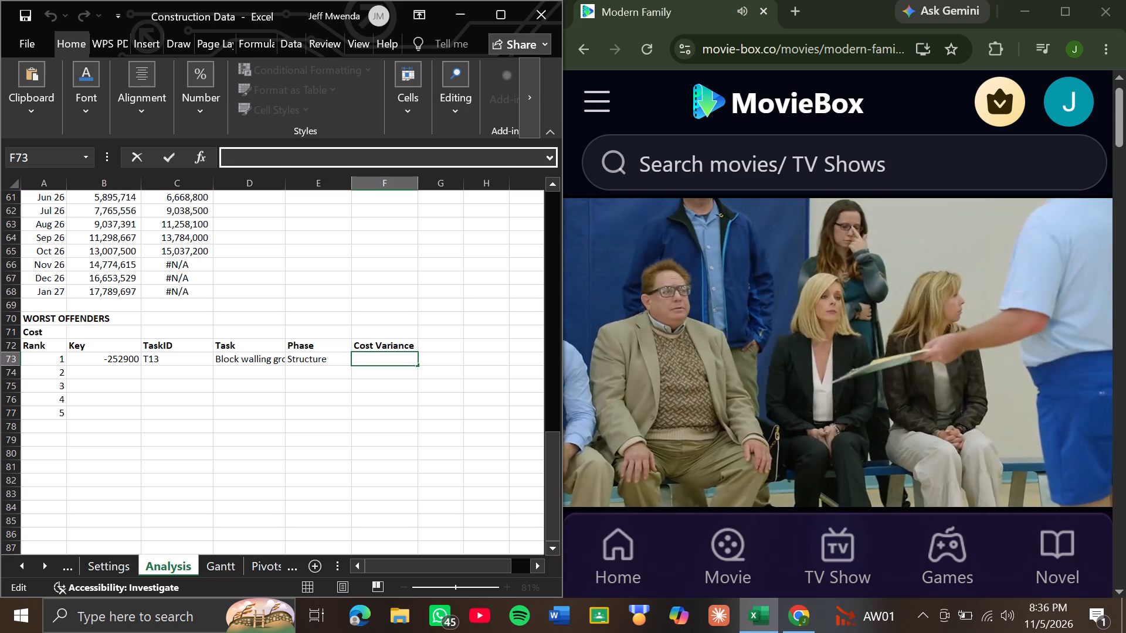
{"action": "key", "text": "ctrl+v"}
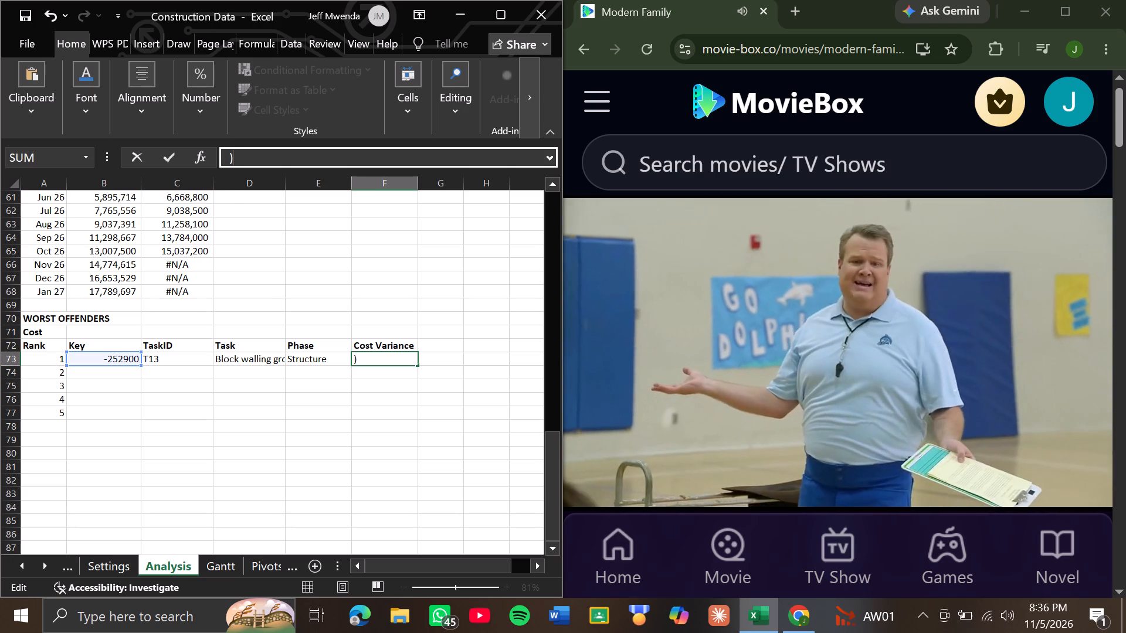
{"action": "key", "text": "Left"}
{"action": "key", "text": "Left"}
{"action": "key", "text": "Left"}
{"action": "key", "text": "Left"}
{"action": "key", "text": "Left"}
{"action": "key", "text": "Left"}
{"action": "key", "text": "Left"}
{"action": "key", "text": "Left"}
{"action": "key", "text": "Left"}
{"action": "key", "text": "Left"}
{"action": "key", "text": "Left"}
{"action": "key", "text": "Left"}
{"action": "key", "text": "Left"}
{"action": "key", "text": "Left"}
{"action": "key", "text": "Left"}
{"action": "key", "text": "Left"}
{"action": "key", "text": "Left"}
{"action": "key", "text": "Left"}
{"action": "key", "text": "Left"}
{"action": "key", "text": "Left"}
{"action": "key", "text": "Left"}
{"action": "key", "text": "Left"}
{"action": "key", "text": "Left"}
{"action": "key", "text": "Left"}
{"action": "key", "text": "Left"}
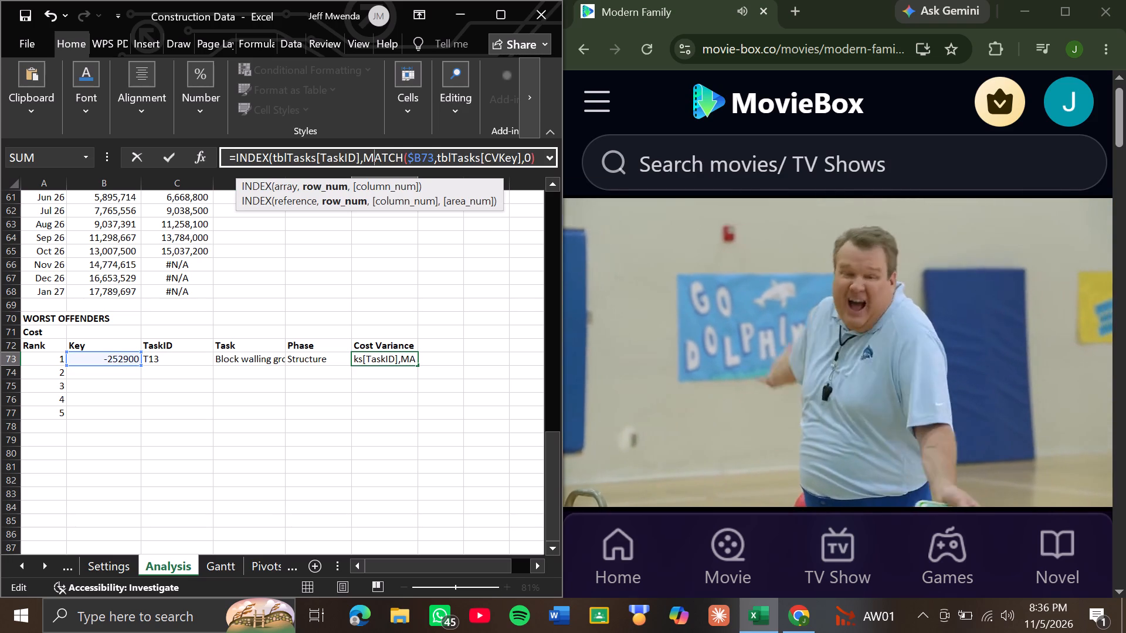
{"action": "key", "text": "Right"}
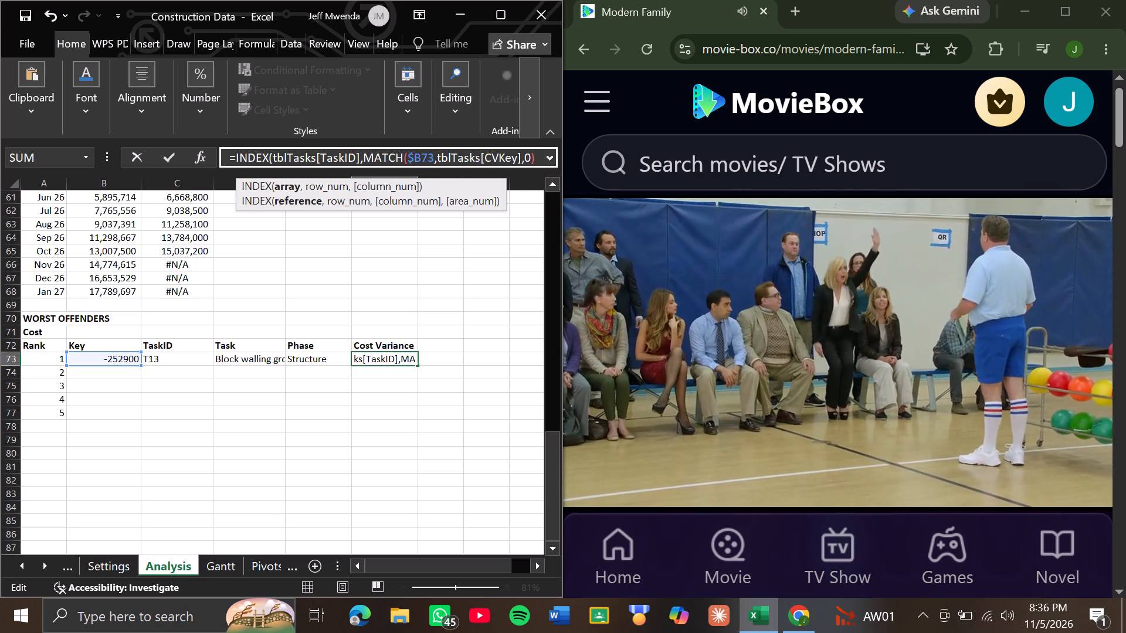
{"action": "key", "text": "BackSpace"}
{"action": "key", "text": "BackSpace"}
{"action": "key", "text": "BackSpace"}
{"action": "key", "text": "BackSpace"}
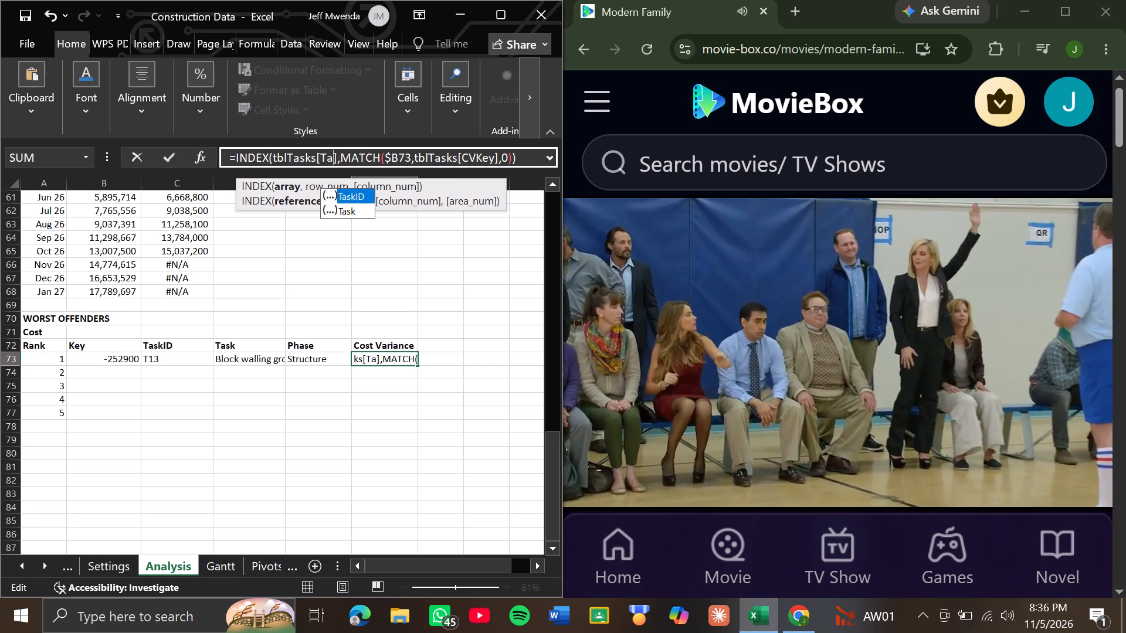
{"action": "key", "text": "BackSpace"}
{"action": "key", "text": "BackSpace"}
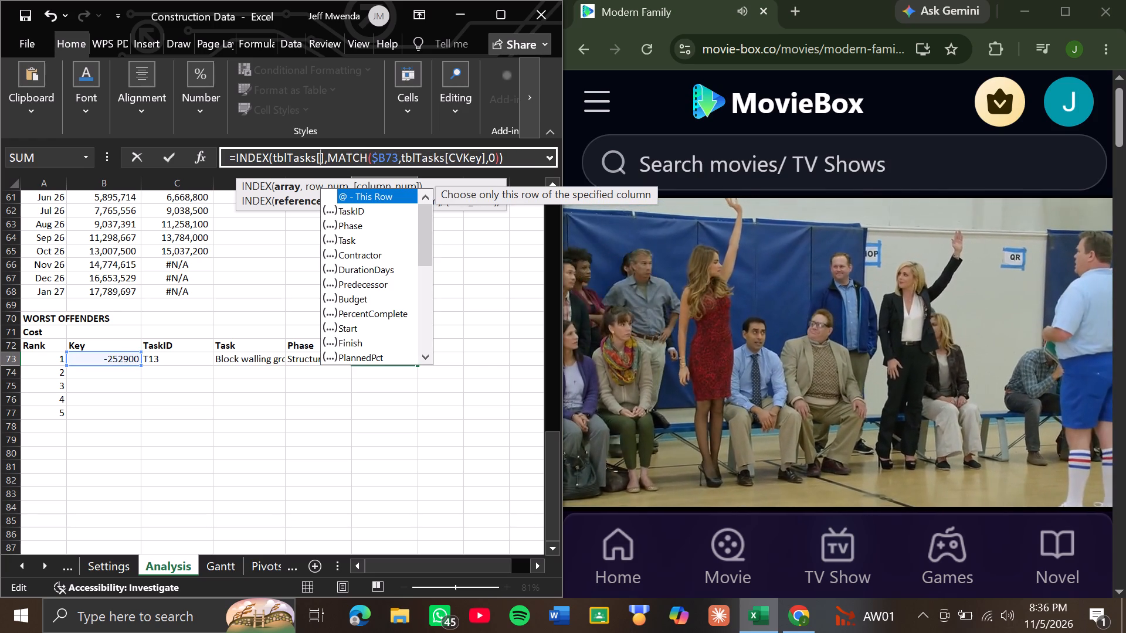
{"action": "type", "text": "cost"}
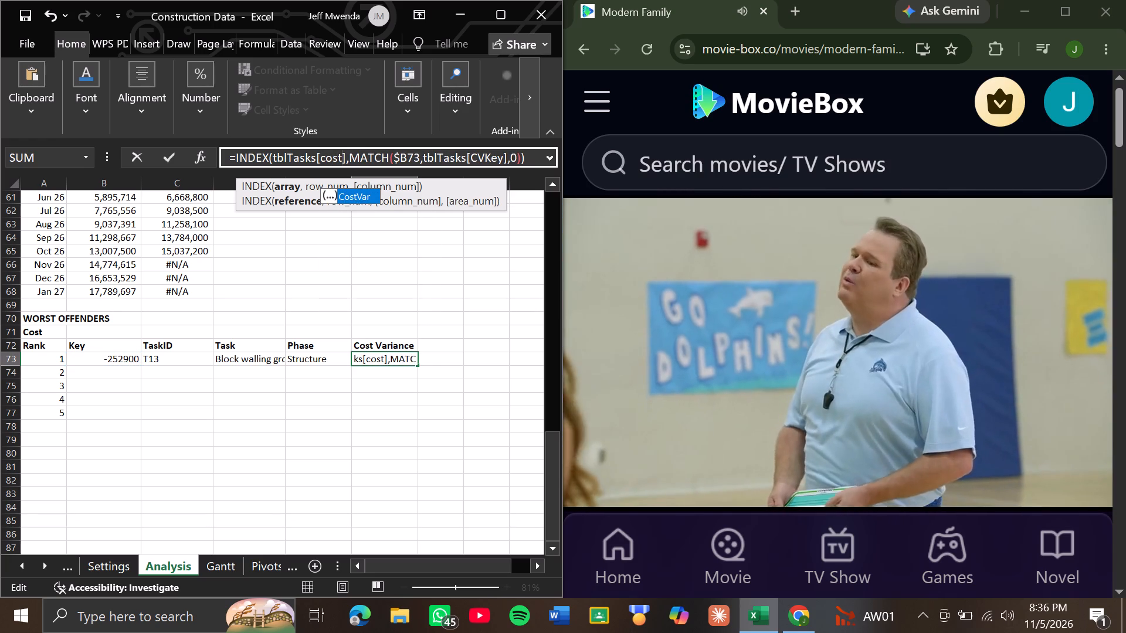
{"action": "key", "text": "Tab"}
{"action": "key", "text": "Return"}
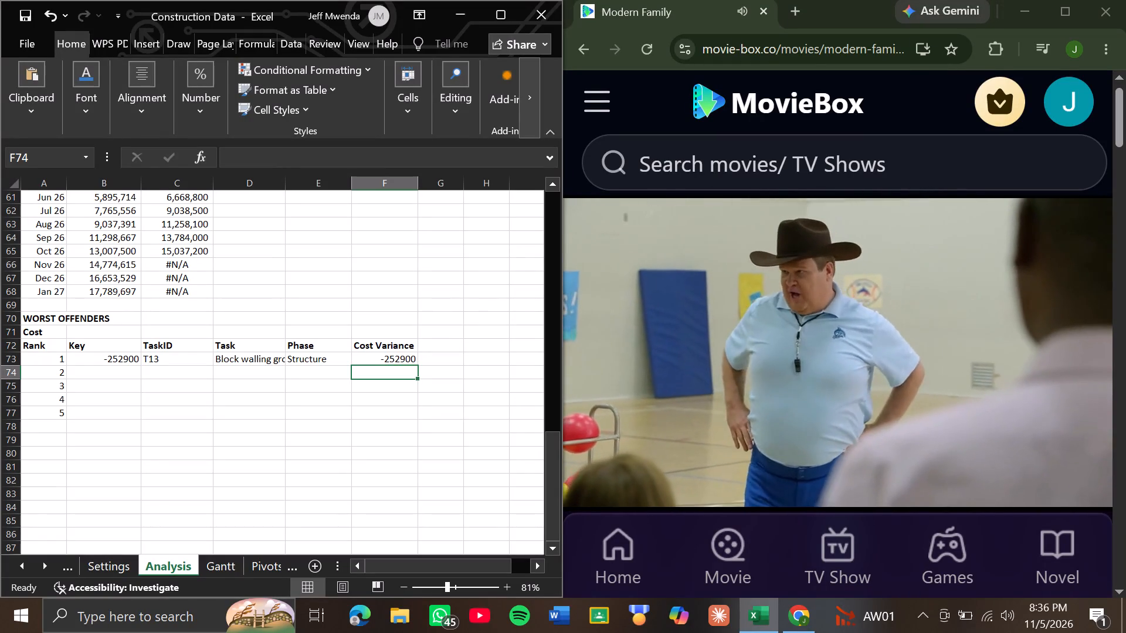
Fill the rank 1 formulas in B73:F73 down through row 77 to cover ranks 2 to 5.
{"action": "left_click", "coordinate": [114, 358]}
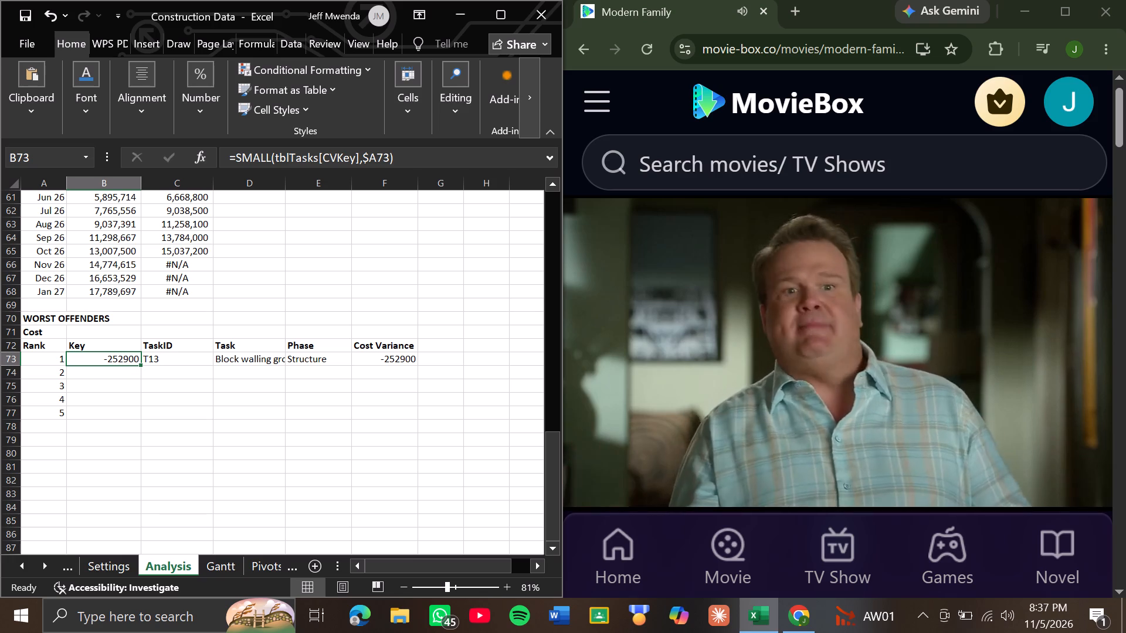
{"action": "left_click_drag", "start_coordinate": [94, 362], "coordinate": [392, 365]}
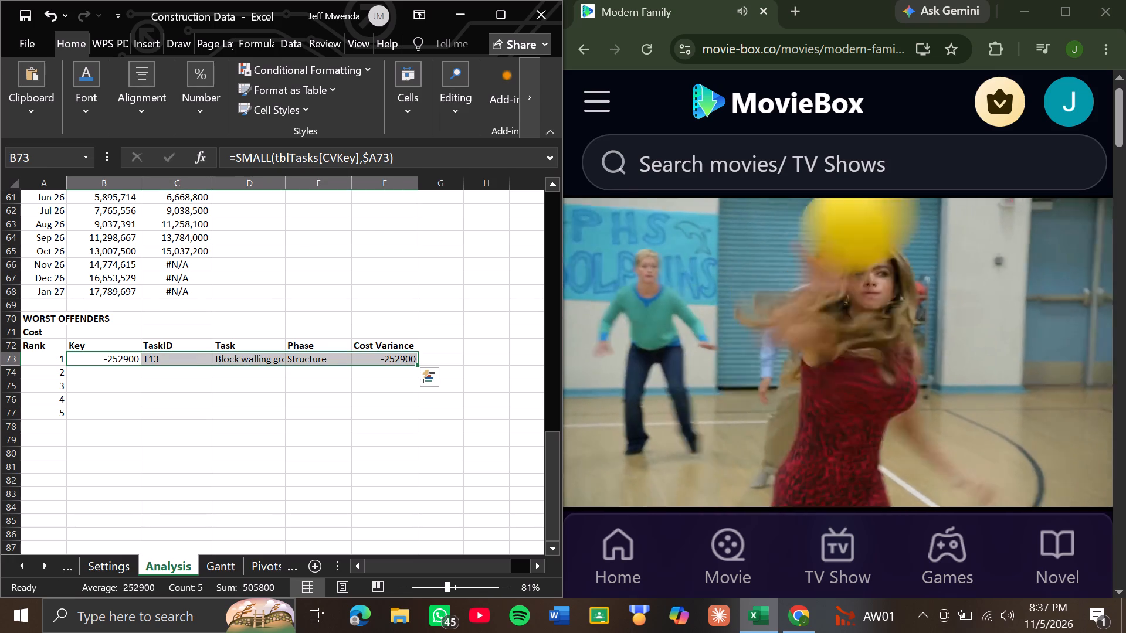
{"action": "left_click_drag", "start_coordinate": [419, 365], "coordinate": [414, 400]}
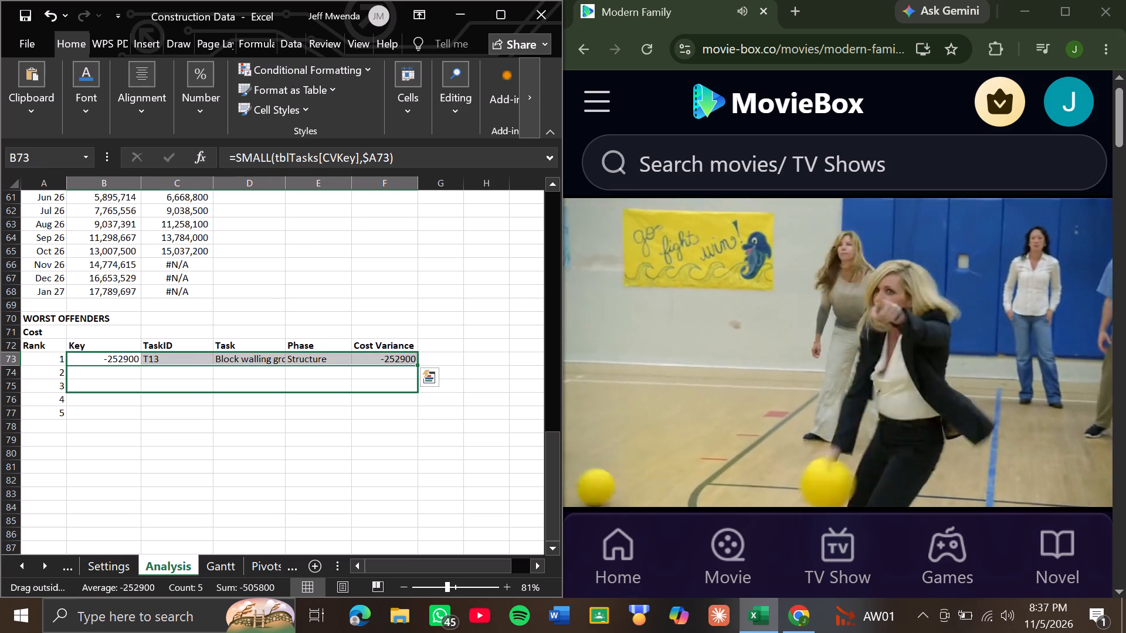
{"action": "left_click_drag", "start_coordinate": [414, 400], "coordinate": [416, 421]}
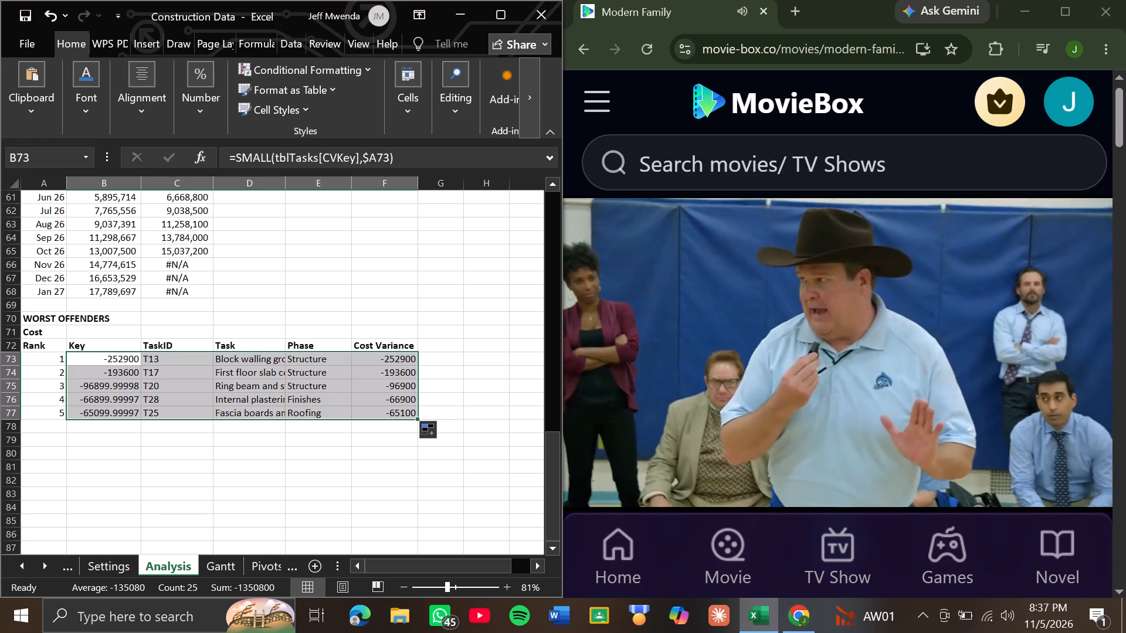
{"action": "left_click", "coordinate": [331, 402]}
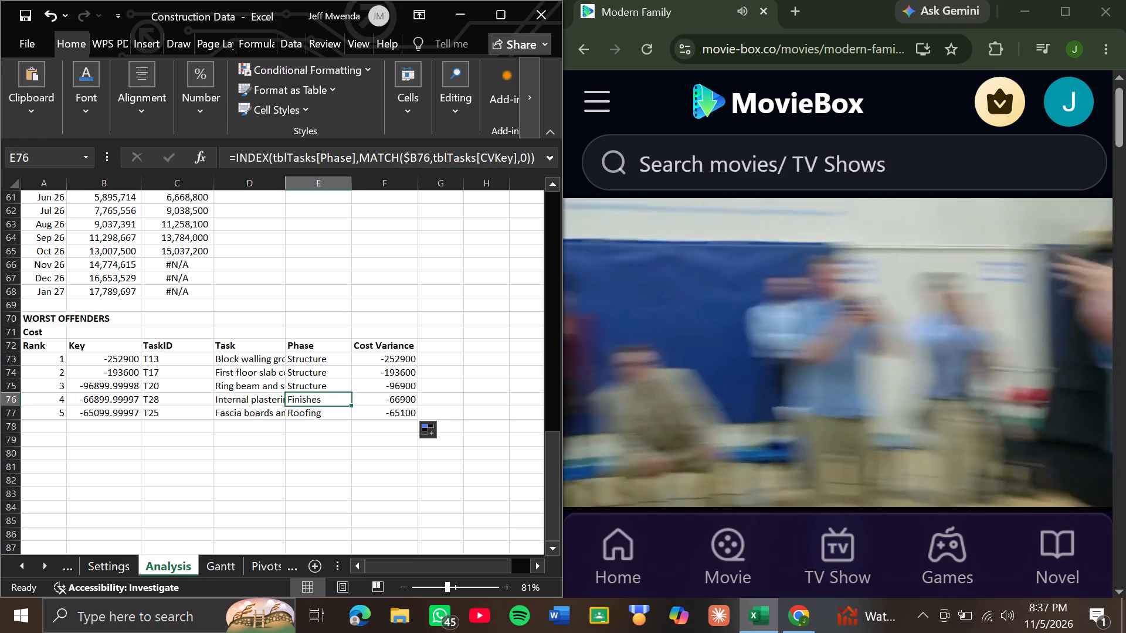
Enter the bold heading SCHEDULE in A79, below the cost table.
{"action": "left_click", "coordinate": [56, 445]}
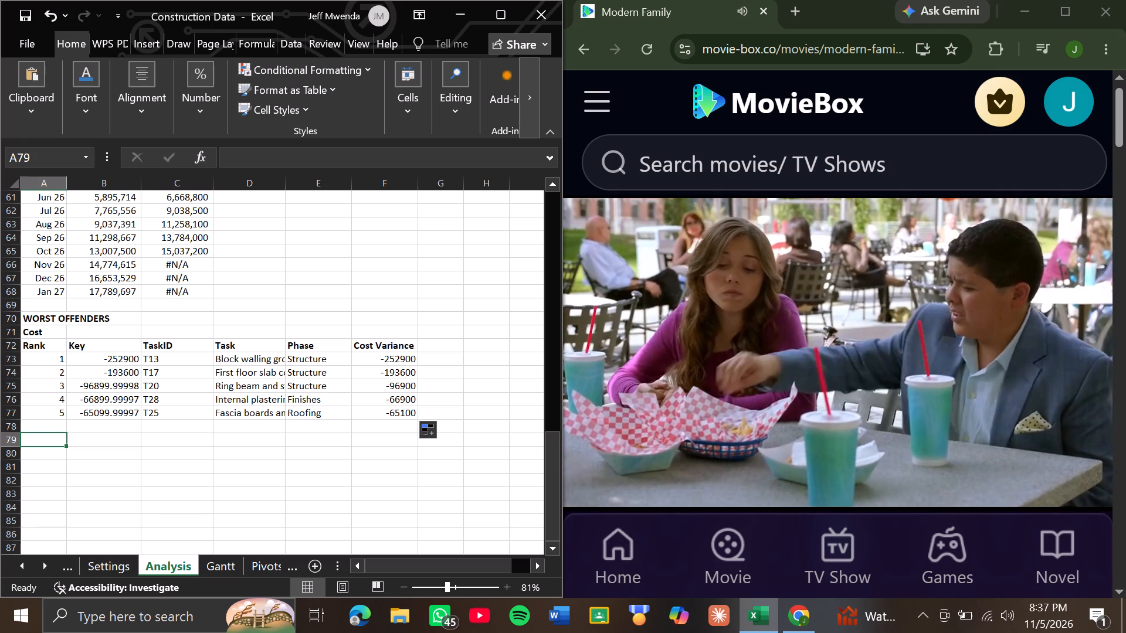
{"action": "key", "text": "ctrl+b"}
{"action": "type", "text": "SCHEDULE"}
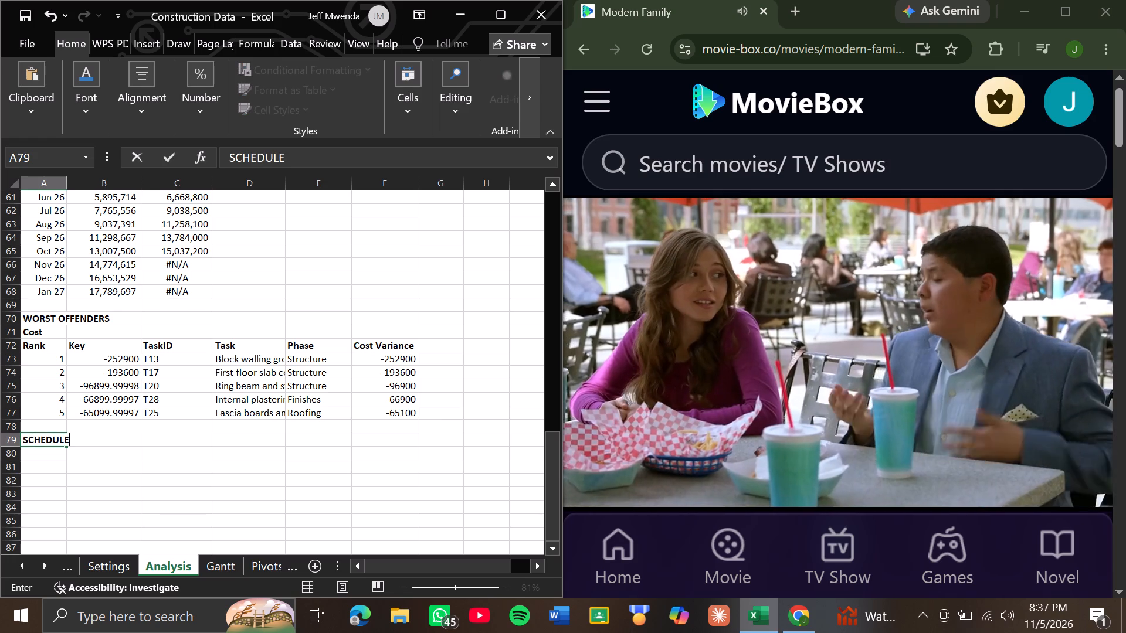
{"action": "key", "text": "Down"}
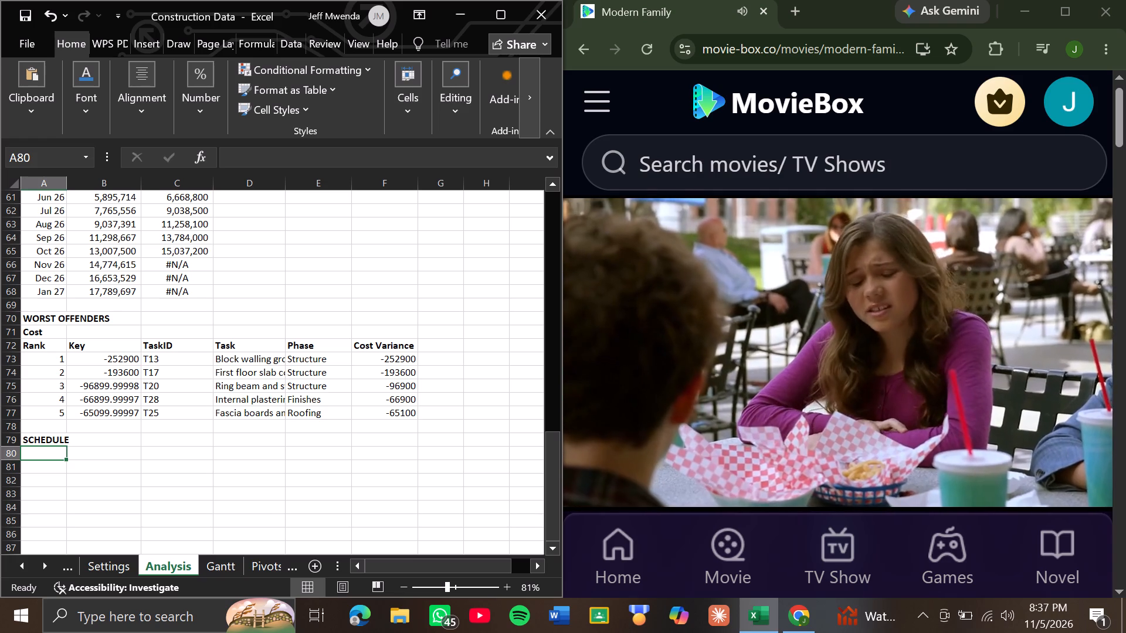
Enter the column headers Rank, Key, TaskID, Task, Phase and Schedule Variance across A80:F80, under the SCHEDULE heading.
{"action": "key", "text": "r"}
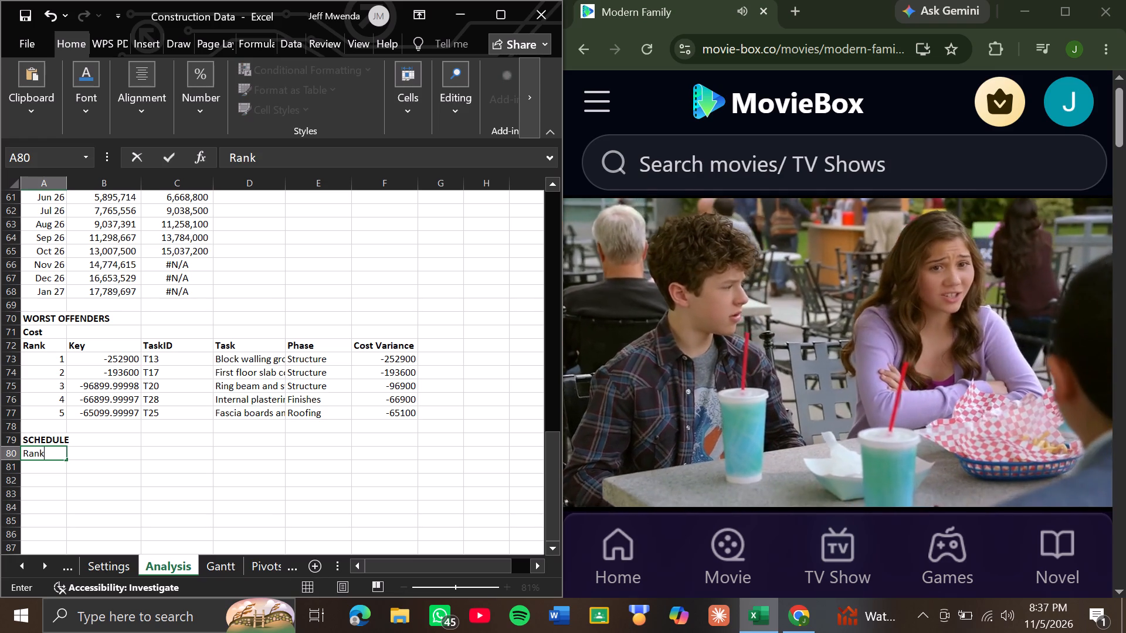
{"action": "key", "text": "Right"}
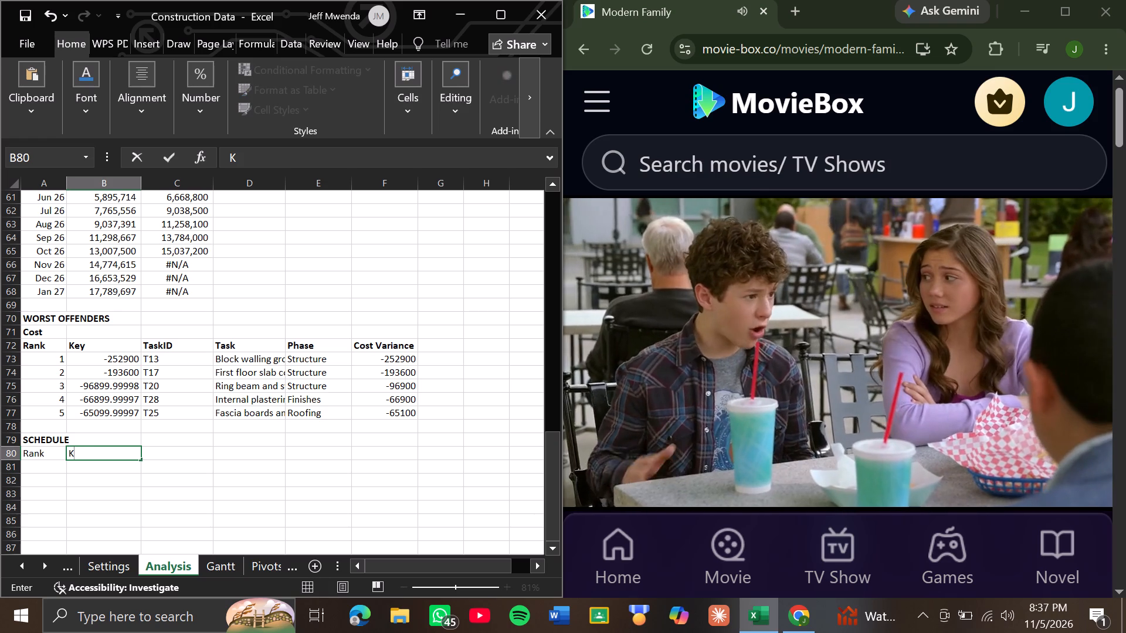
{"action": "type", "text": "ey"}
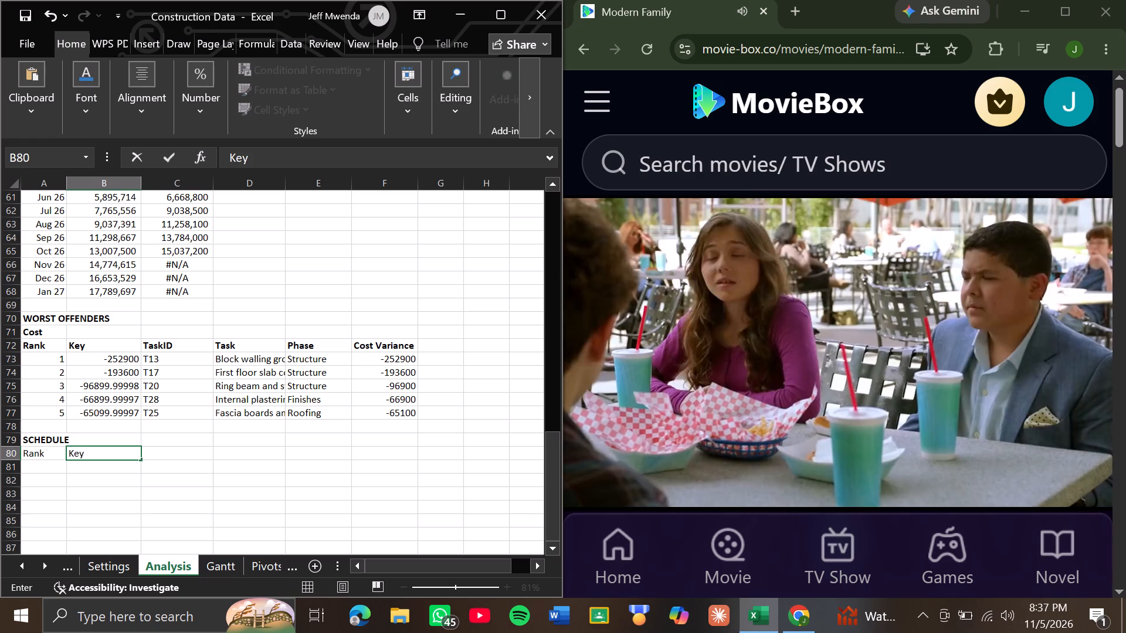
{"action": "key", "text": "Right"}
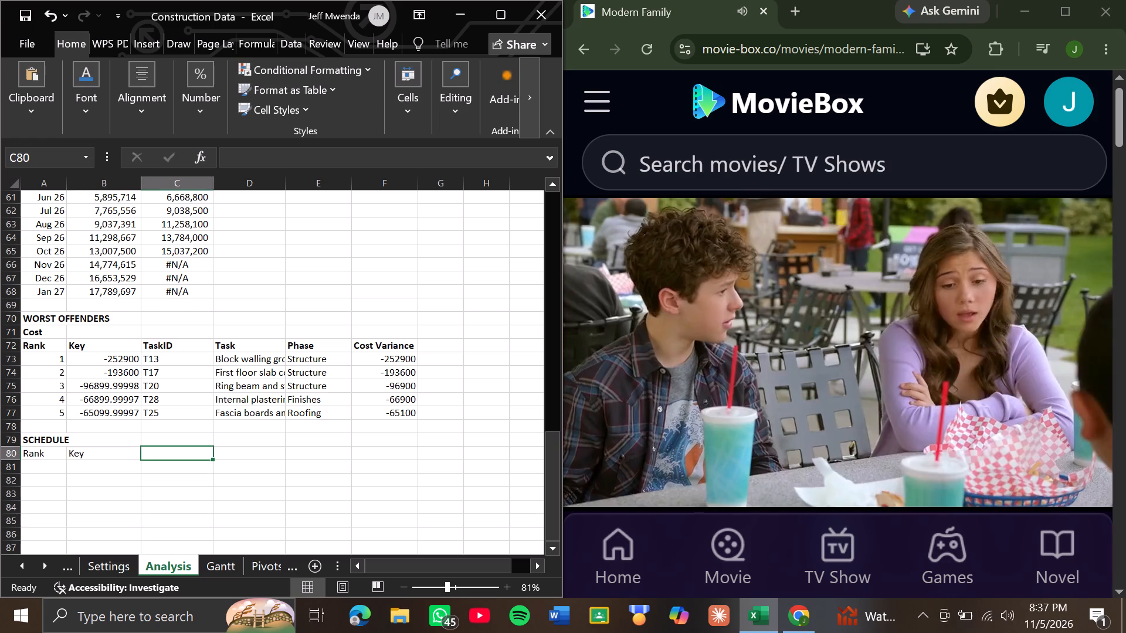
{"action": "type", "text": "TA"}
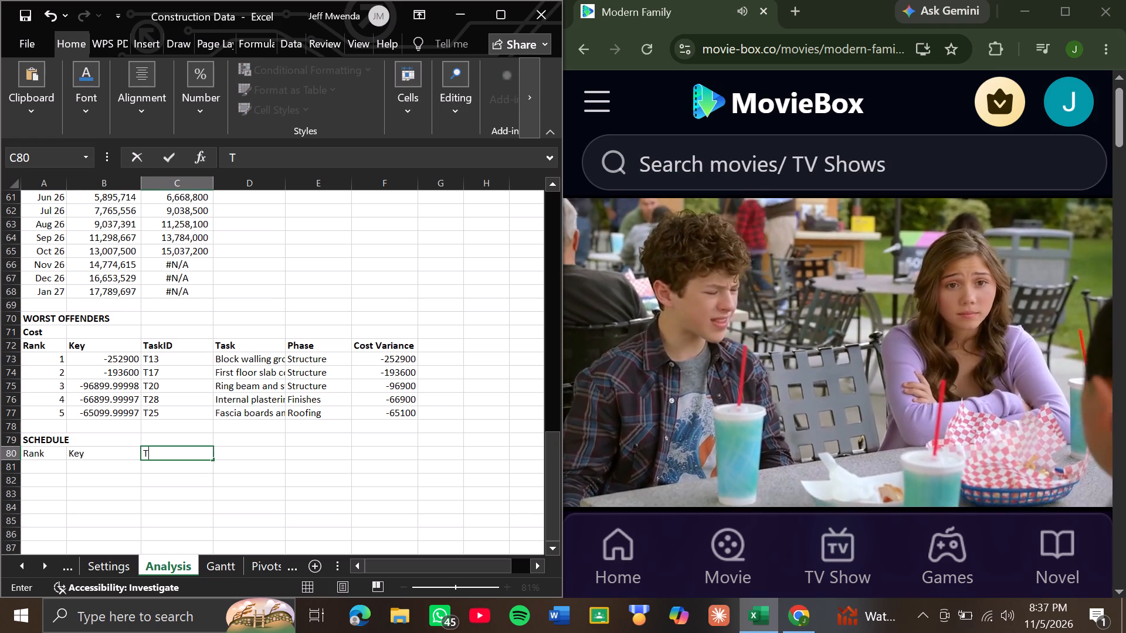
{"action": "type", "text": "as"}
{"action": "key", "text": "k"}
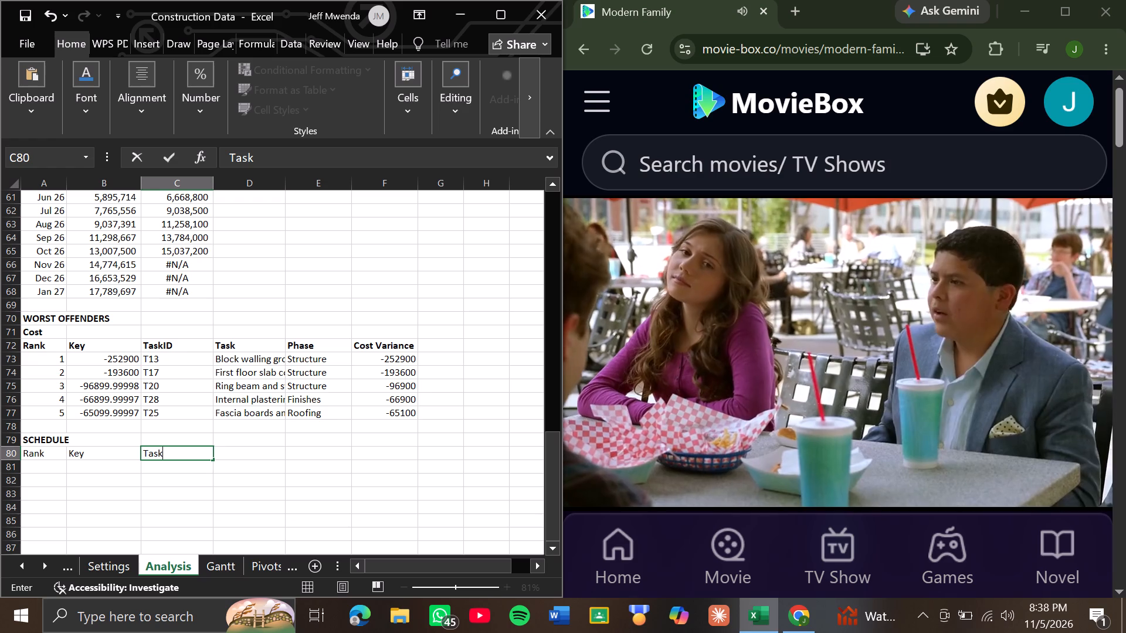
{"action": "type", "text": "ID"}
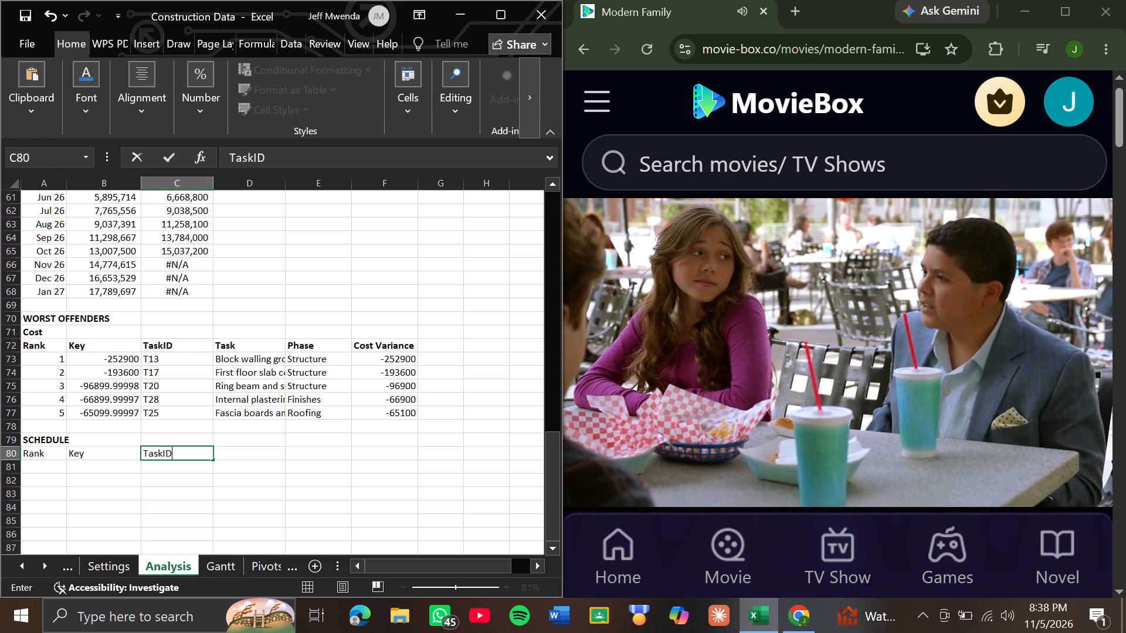
{"action": "key", "text": "Right"}
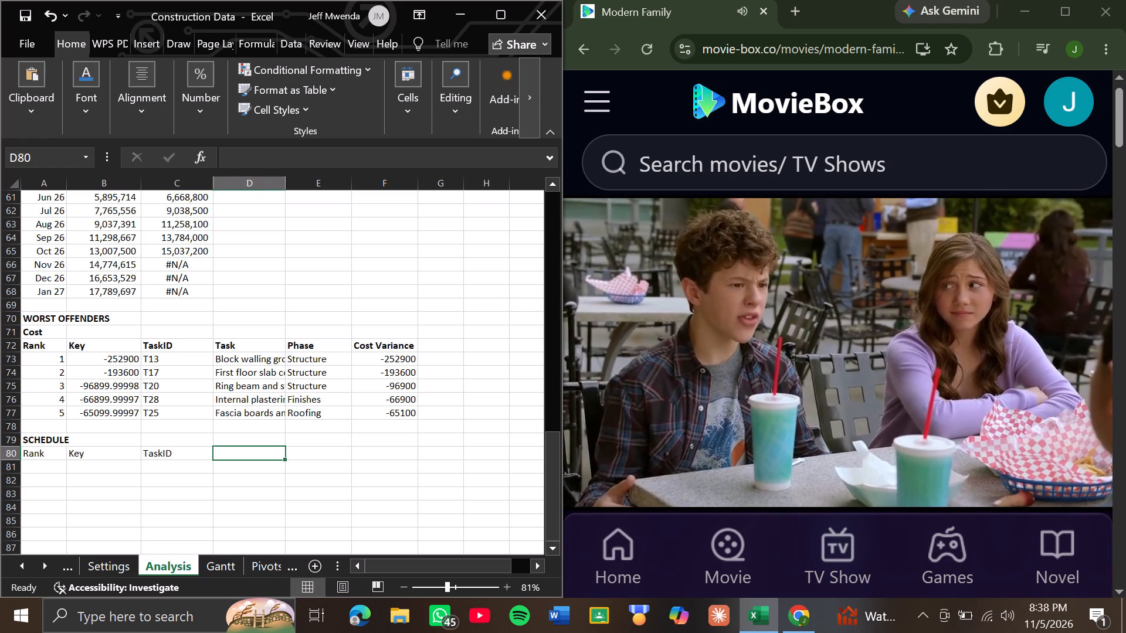
{"action": "key", "text": "t"}
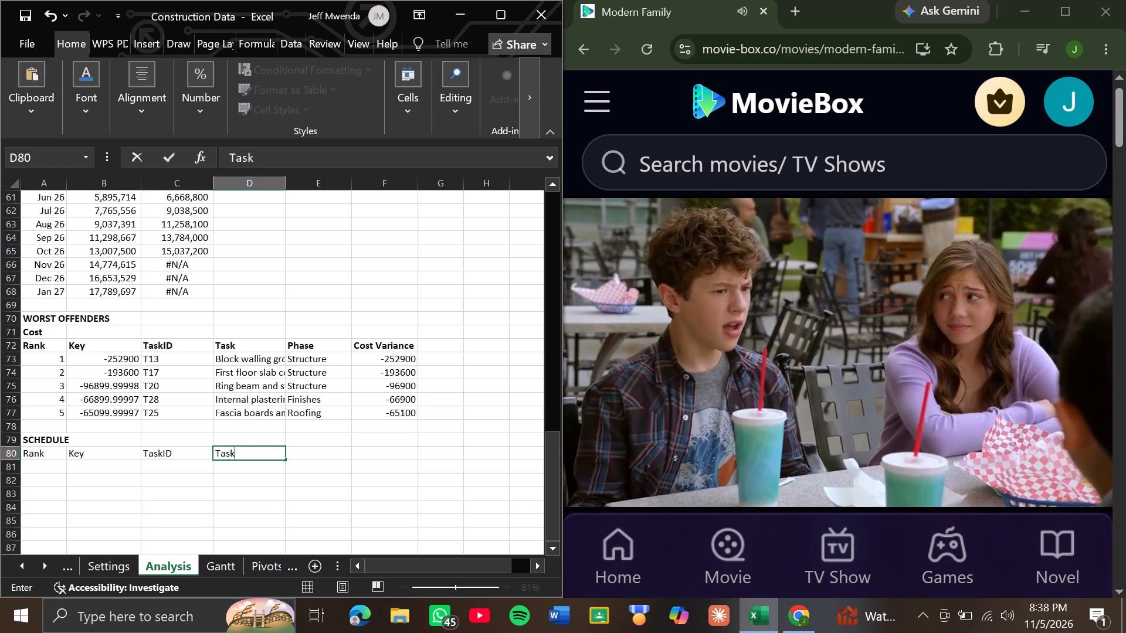
{"action": "key", "text": "Right"}
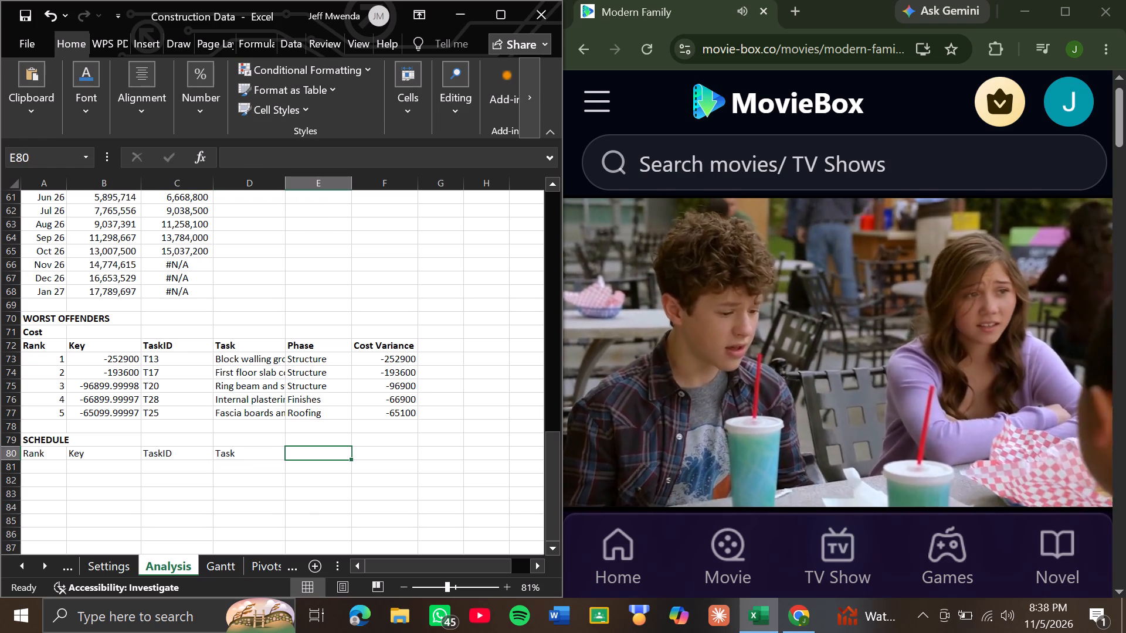
{"action": "type", "text": "hase"}
{"action": "key", "text": "Right"}
{"action": "key", "text": "s"}
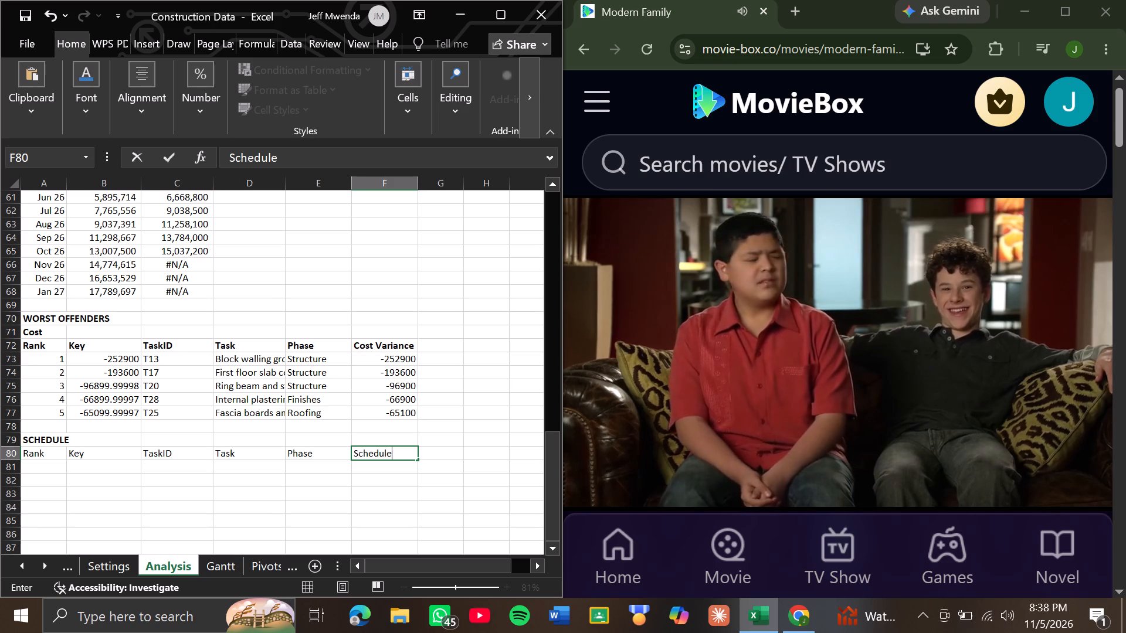
{"action": "key", "text": "space"}
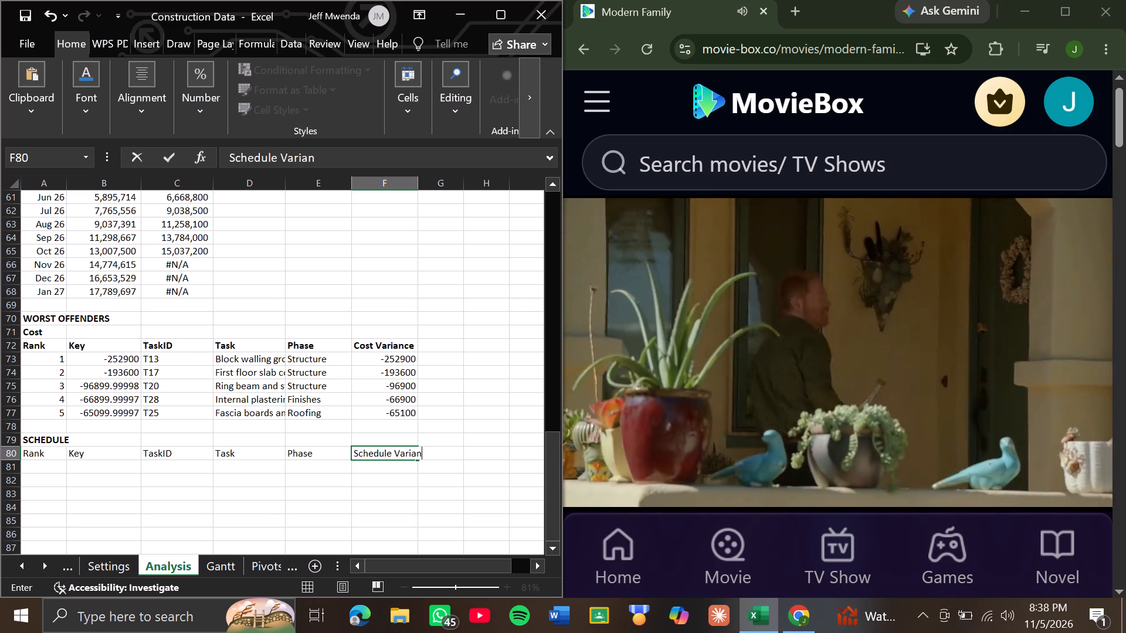
{"action": "key", "text": "Down"}
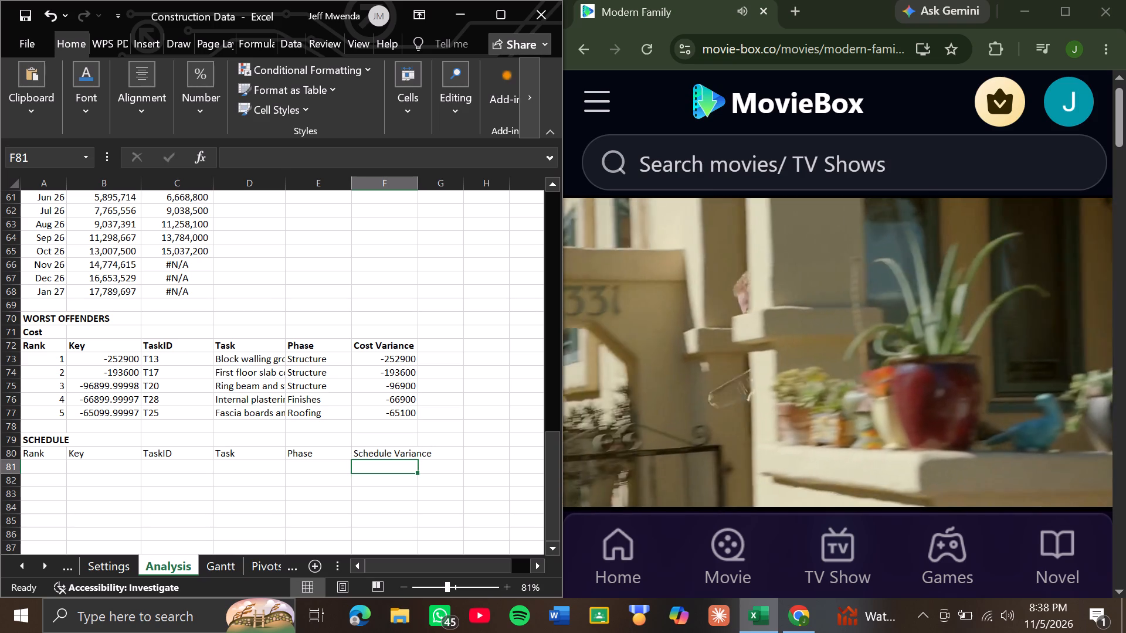
Make the Schedule table's header row A80:F80 bold.
{"action": "left_click_drag", "start_coordinate": [43, 454], "coordinate": [107, 452]}
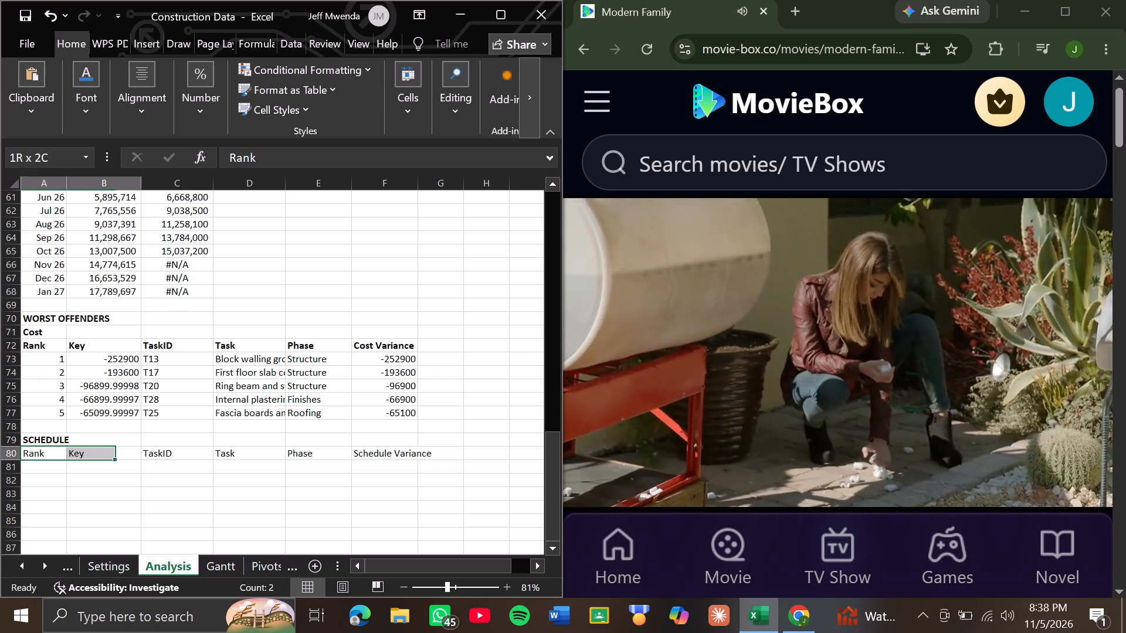
{"action": "left_click_drag", "start_coordinate": [107, 452], "coordinate": [379, 448]}
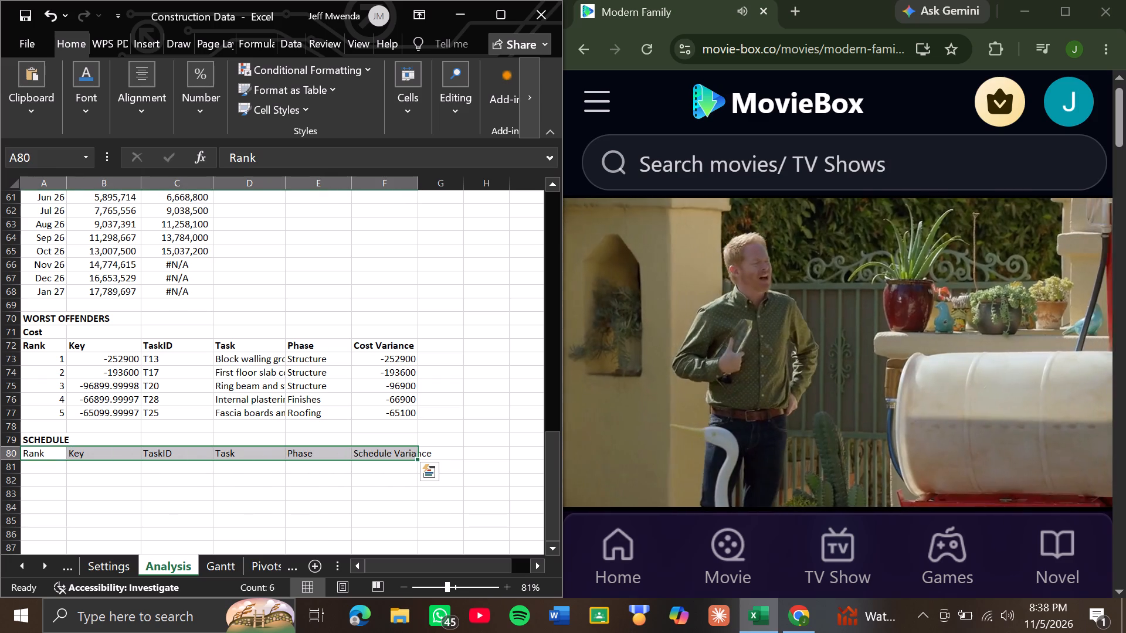
{"action": "key", "text": "ctrl+b"}
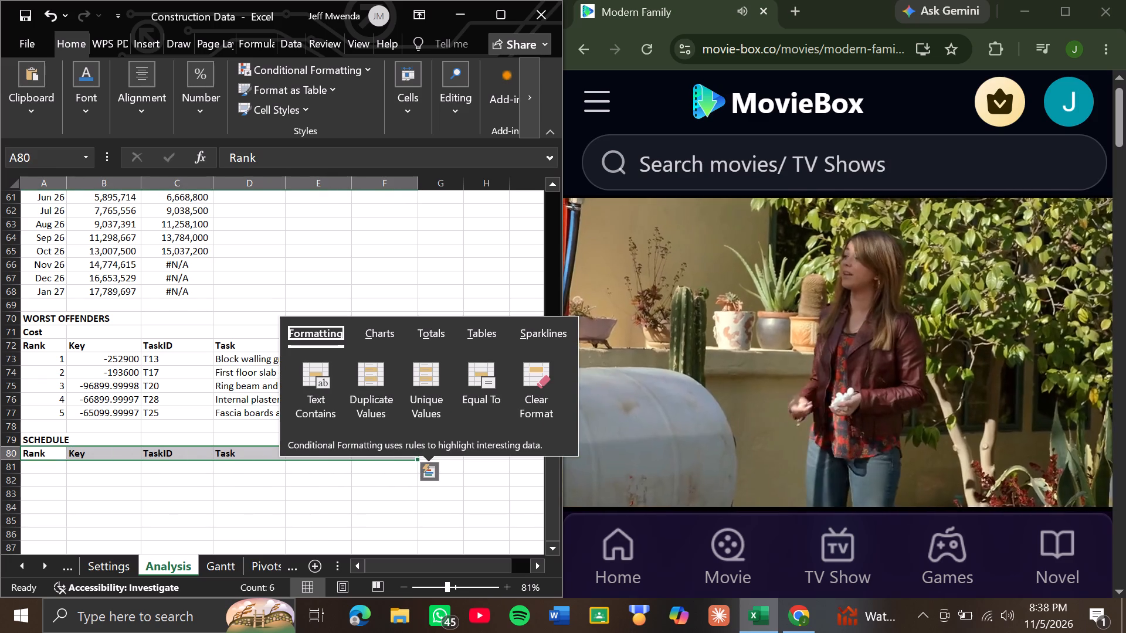
Enter the ranks 1, 2 and 3 down the Schedule table's Rank column in A81:A83.
{"action": "left_click", "coordinate": [52, 468]}
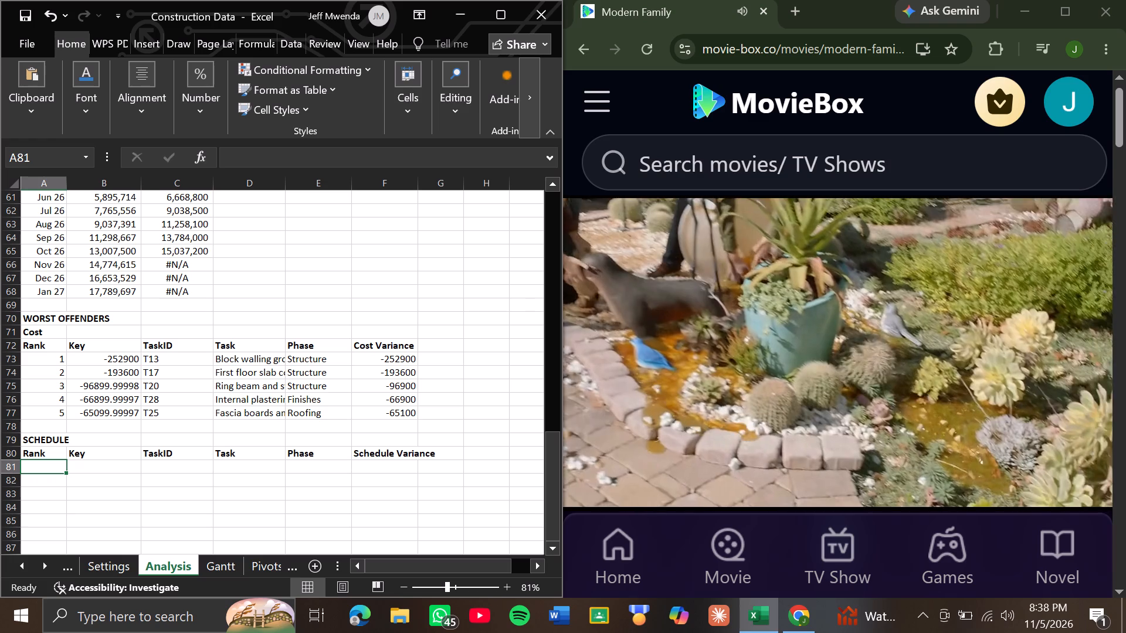
{"action": "key", "text": "1"}
{"action": "key", "text": "Down"}
{"action": "key", "text": "2"}
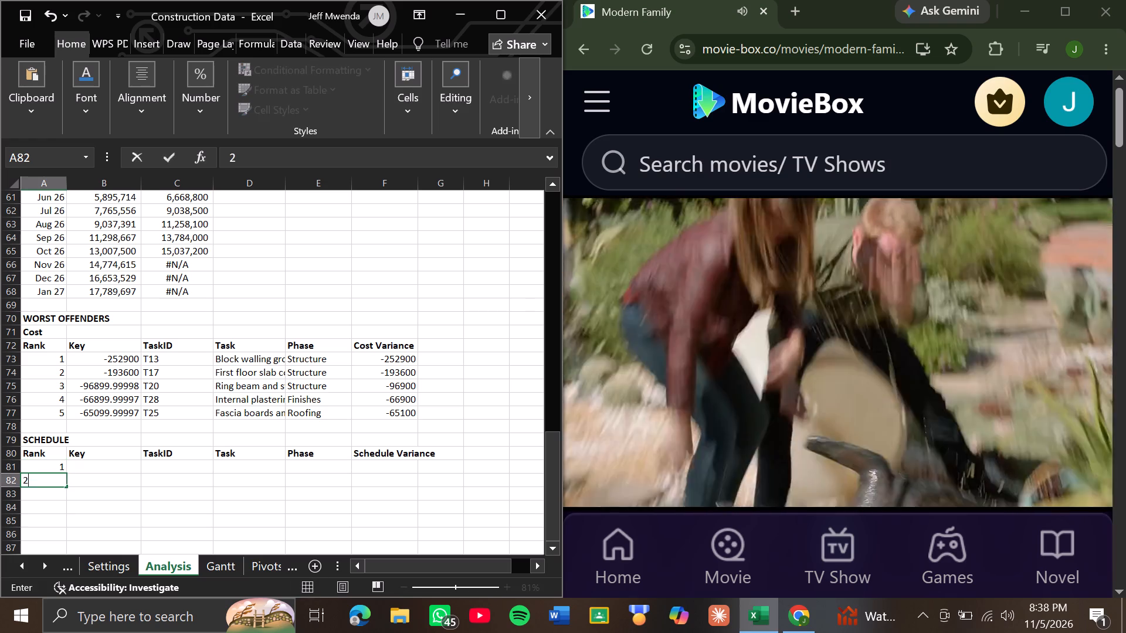
{"action": "key", "text": "Down"}
{"action": "key", "text": "3"}
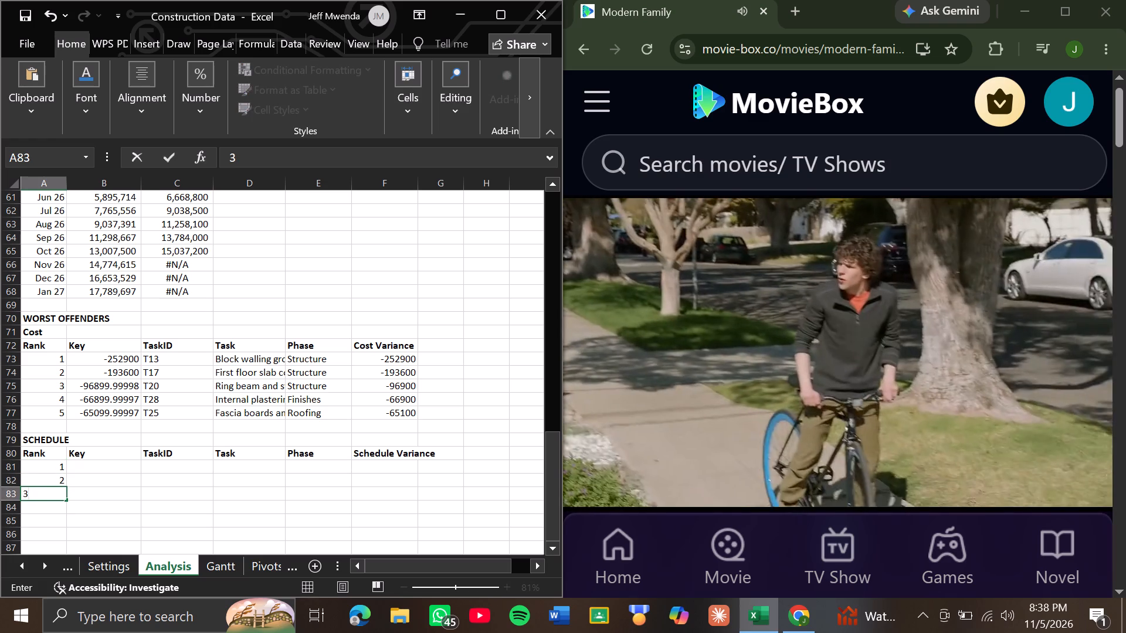
{"action": "key", "text": "Down"}
{"action": "key", "text": "Right"}
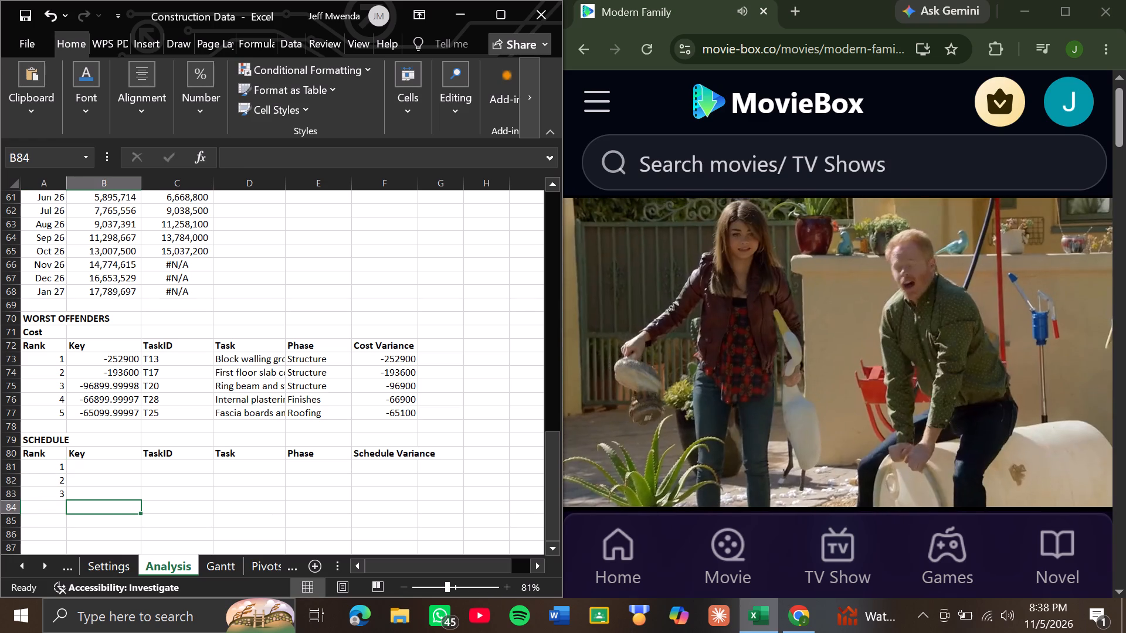
Make the rank numbers bold in both tables, A81:A83 for Schedule and A73:A77 for Cost.
{"action": "left_click_drag", "start_coordinate": [55, 468], "coordinate": [57, 489]}
{"action": "key", "text": "ctrl+b"}
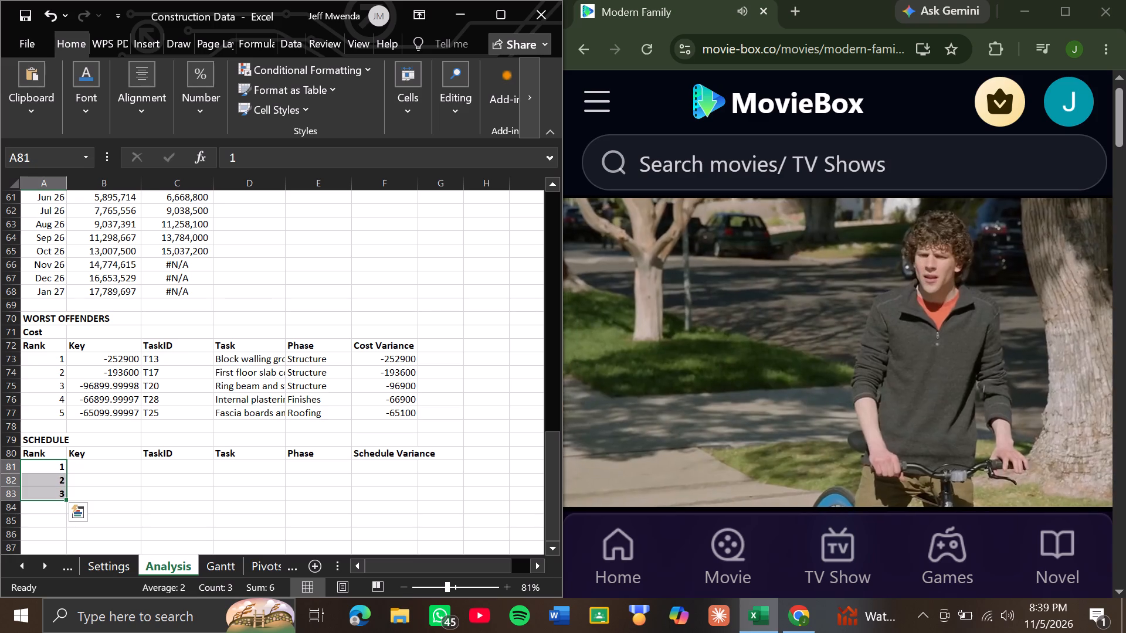
{"action": "left_click_drag", "start_coordinate": [56, 359], "coordinate": [56, 410]}
{"action": "key", "text": "ctrl+b"}
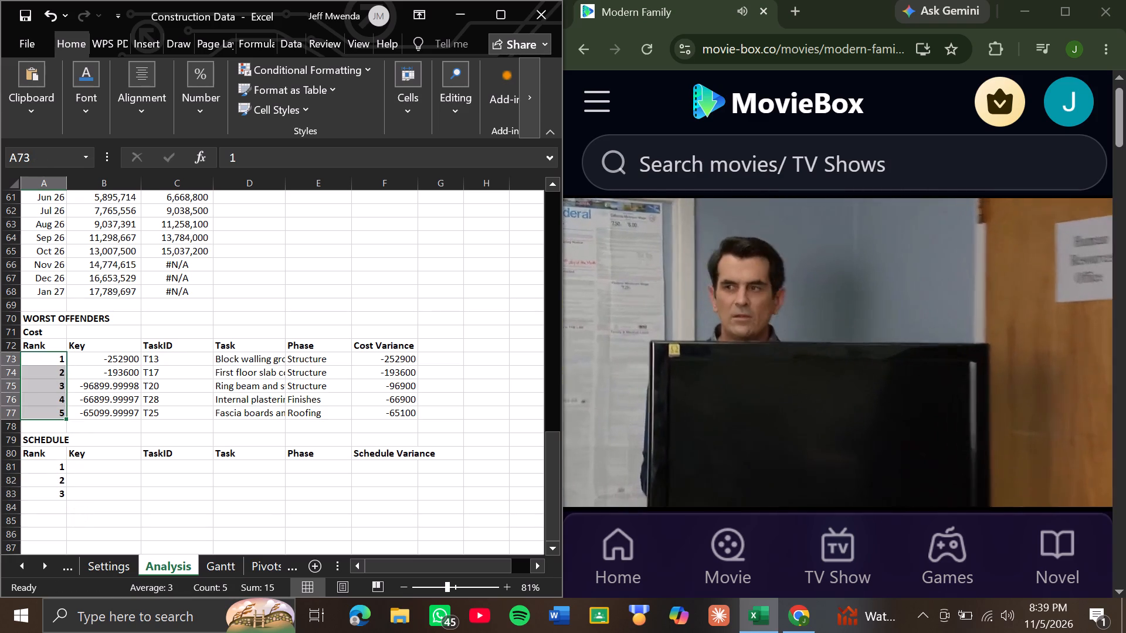
Make the month labels in A57:A68 of the S-Curve Data table bold.
{"action": "scroll", "coordinate": [100, 302], "scroll_direction": "up", "scroll_amount": 3}
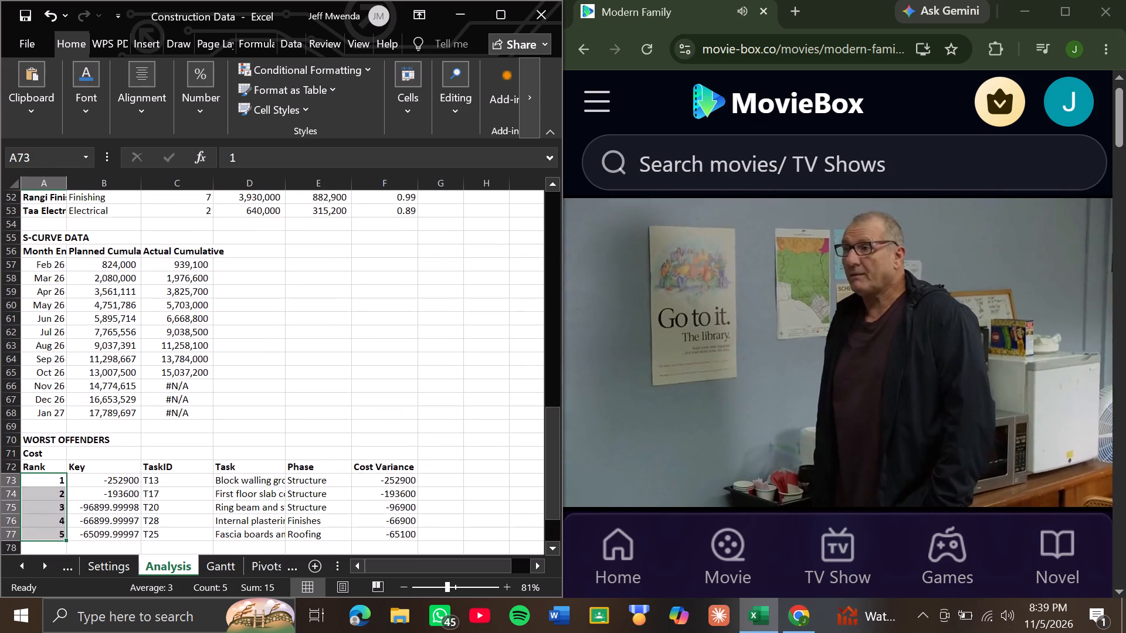
{"action": "left_click_drag", "start_coordinate": [52, 263], "coordinate": [50, 411]}
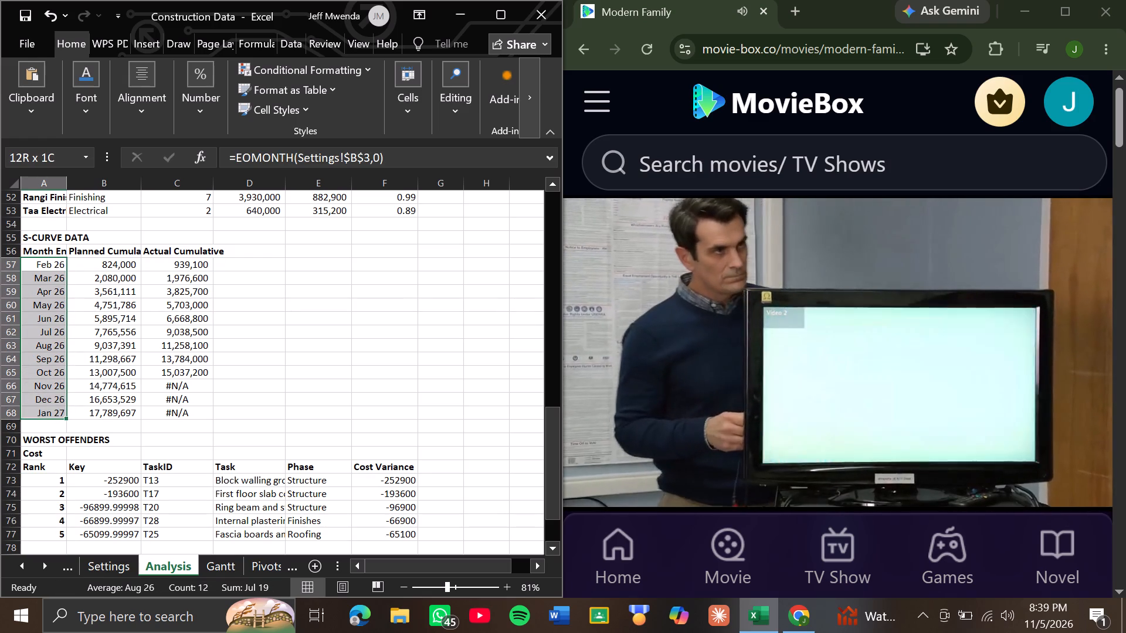
{"action": "left_click_drag", "start_coordinate": [50, 411], "coordinate": [50, 413]}
{"action": "key", "text": "ctrl+b"}
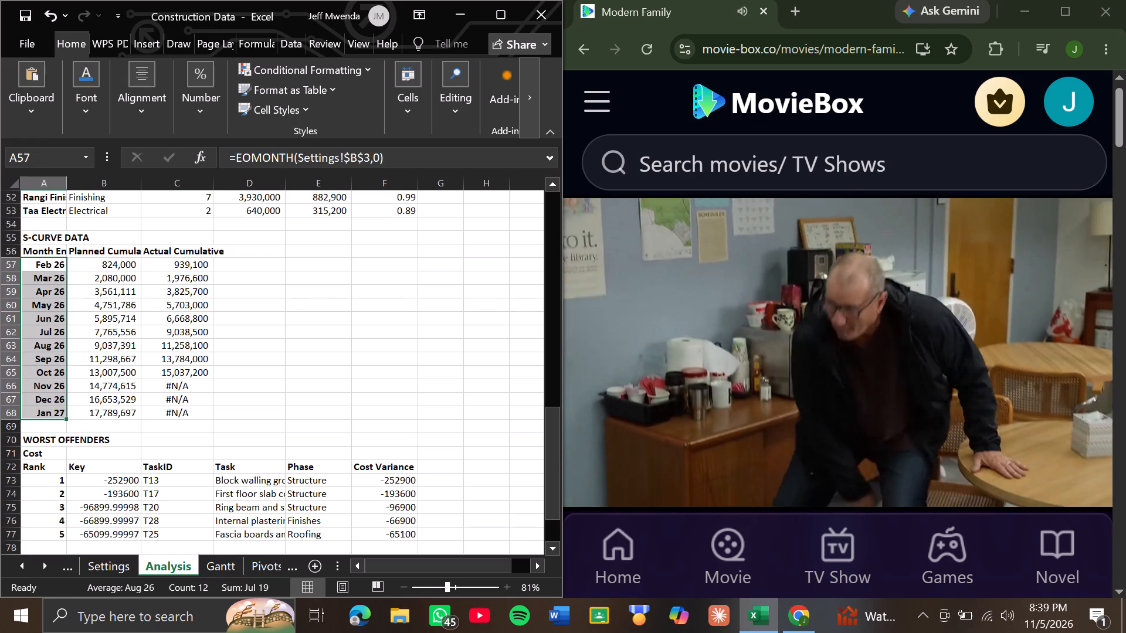
Paste the copied TaskID lookup formula into Schedule Key cell B81 and change its MATCH lookup column to tblTasks[SVKey].
{"action": "scroll", "coordinate": [299, 377], "scroll_direction": "down", "scroll_amount": 4}
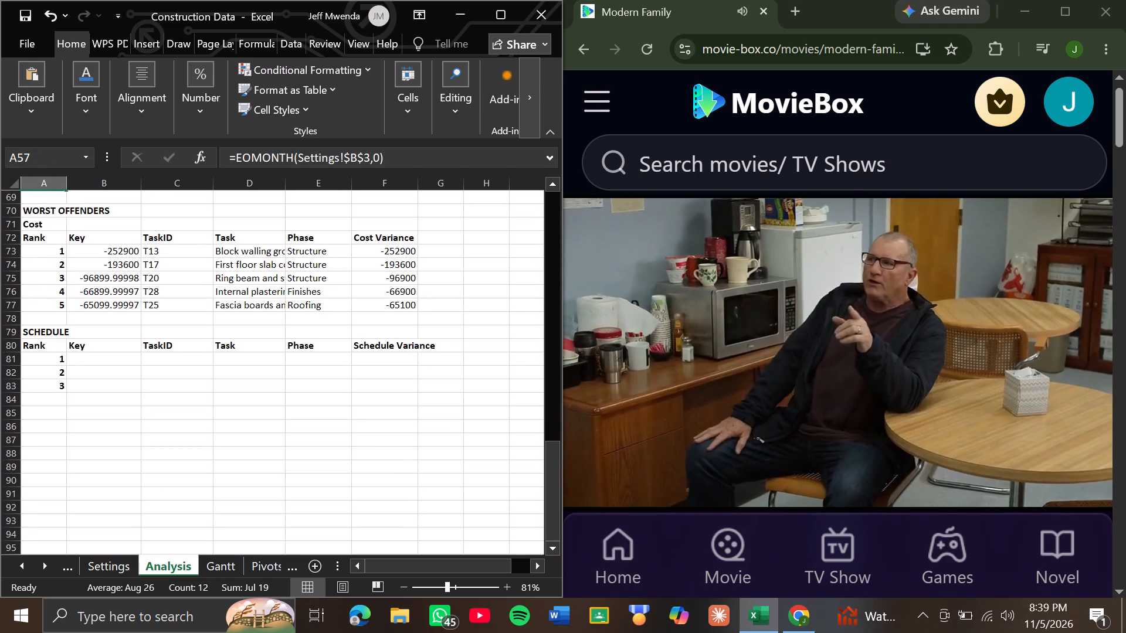
{"action": "left_click", "coordinate": [97, 356]}
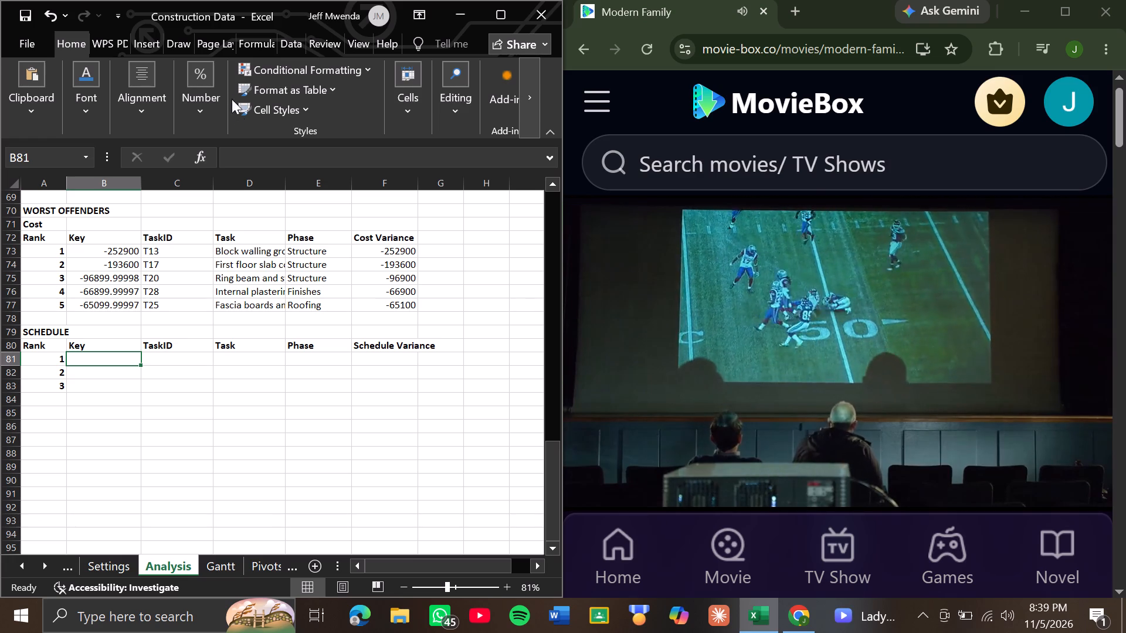
{"action": "left_click", "coordinate": [255, 164]}
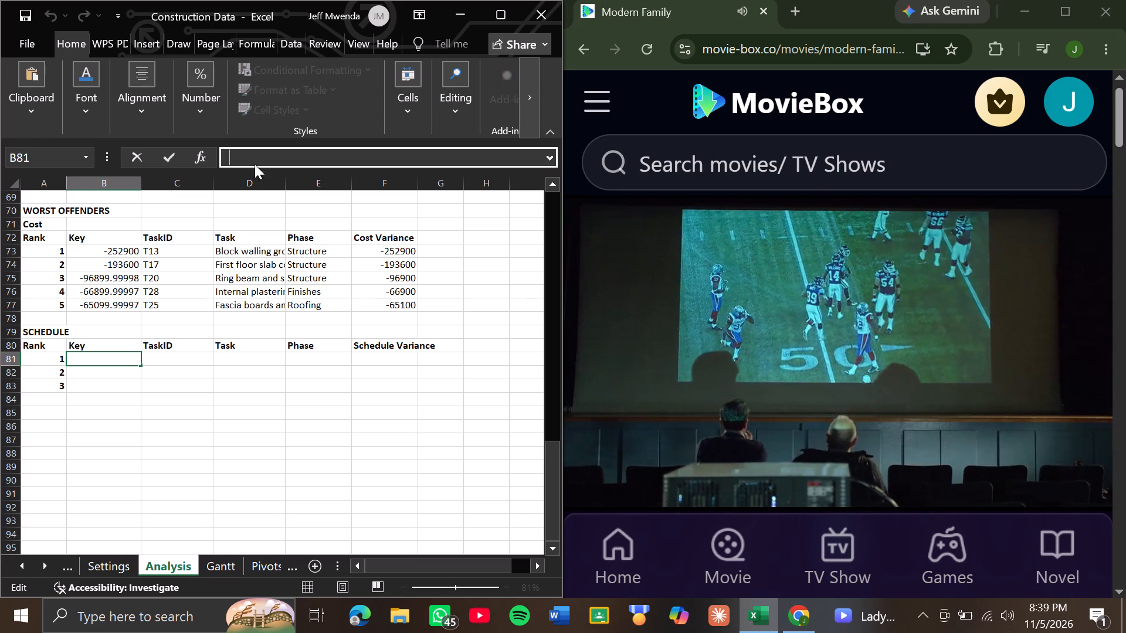
{"action": "key", "text": "ctrl+v"}
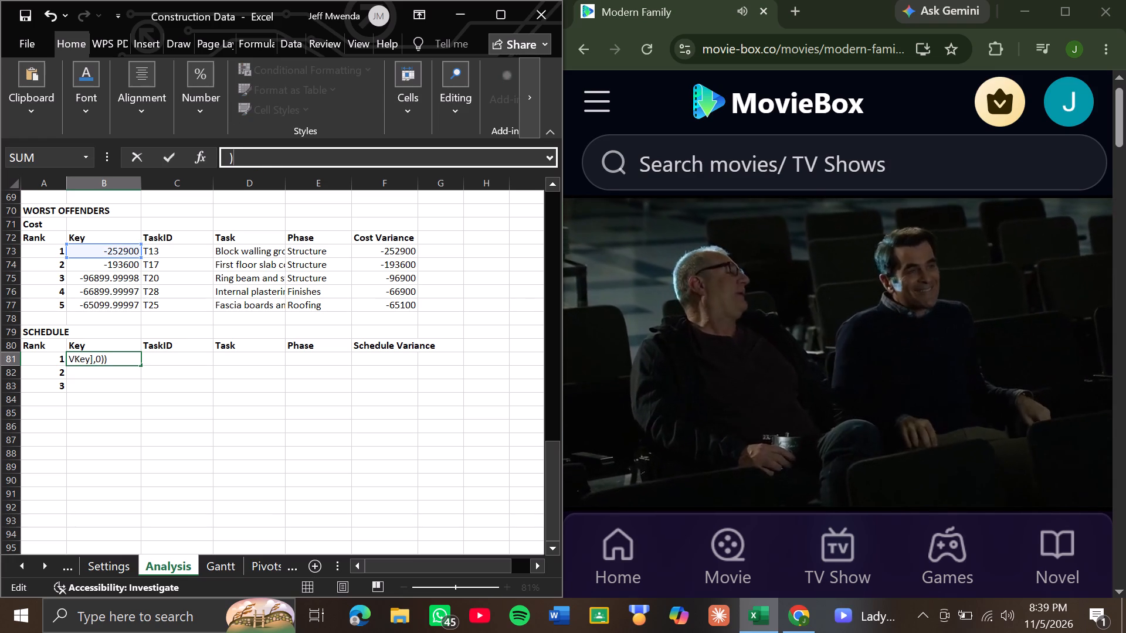
{"action": "key", "text": "Left"}
{"action": "key", "text": "Left"}
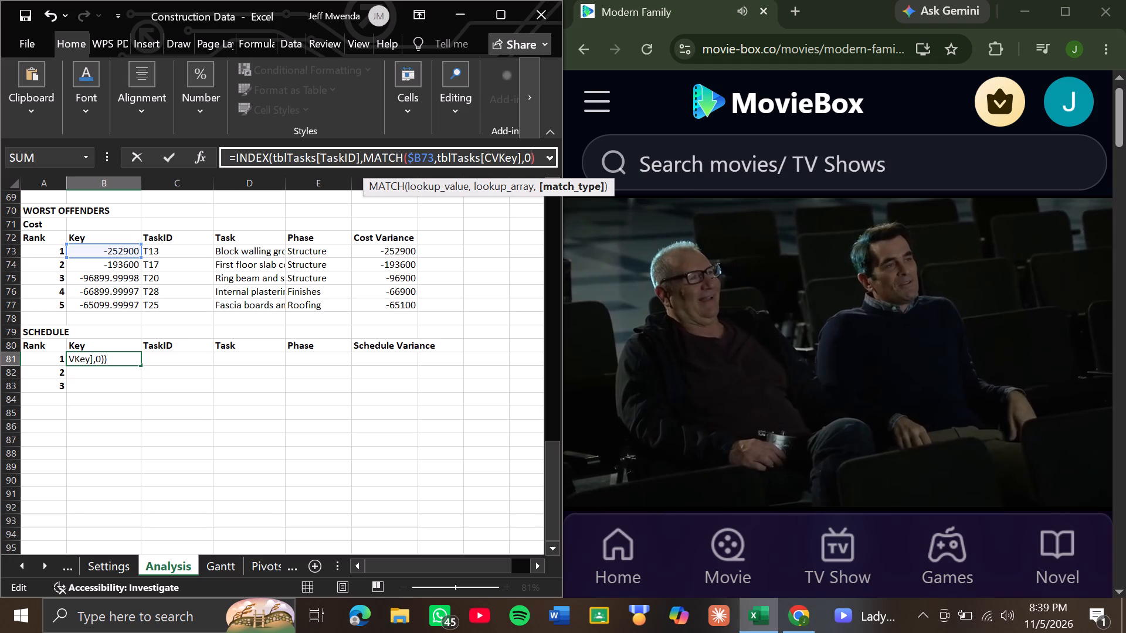
{"action": "key", "text": "Left"}
{"action": "key", "text": "Left"}
{"action": "key", "text": "Left"}
{"action": "key", "text": "Left"}
{"action": "key", "text": "Left"}
{"action": "key", "text": "Left"}
{"action": "key", "text": "Left"}
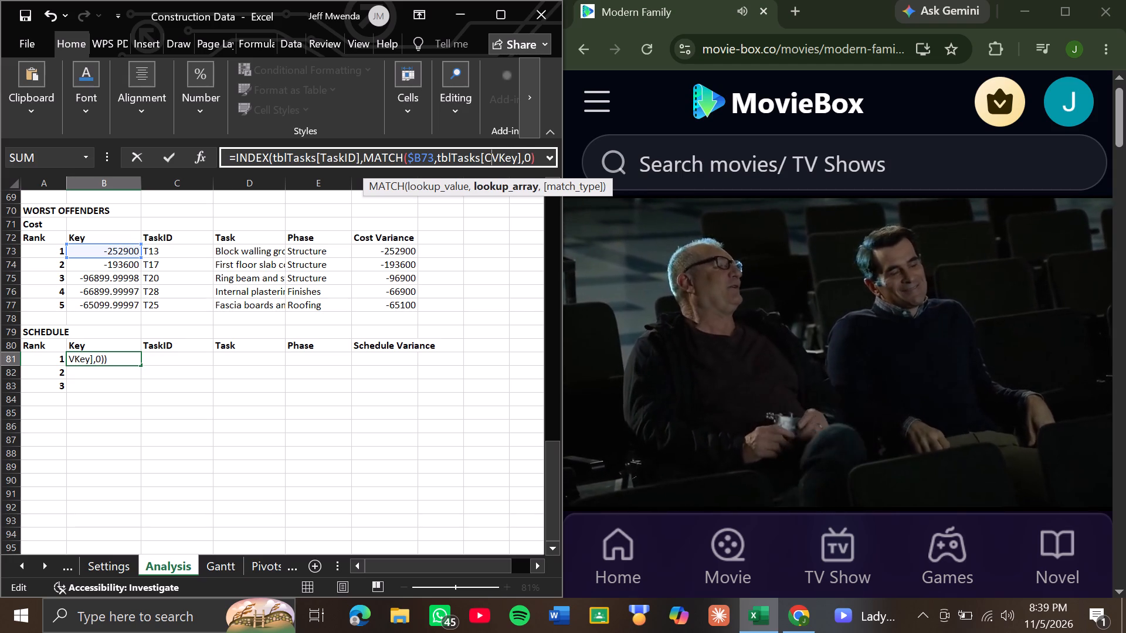
{"action": "key", "text": "BackSpace"}
{"action": "key", "text": "s"}
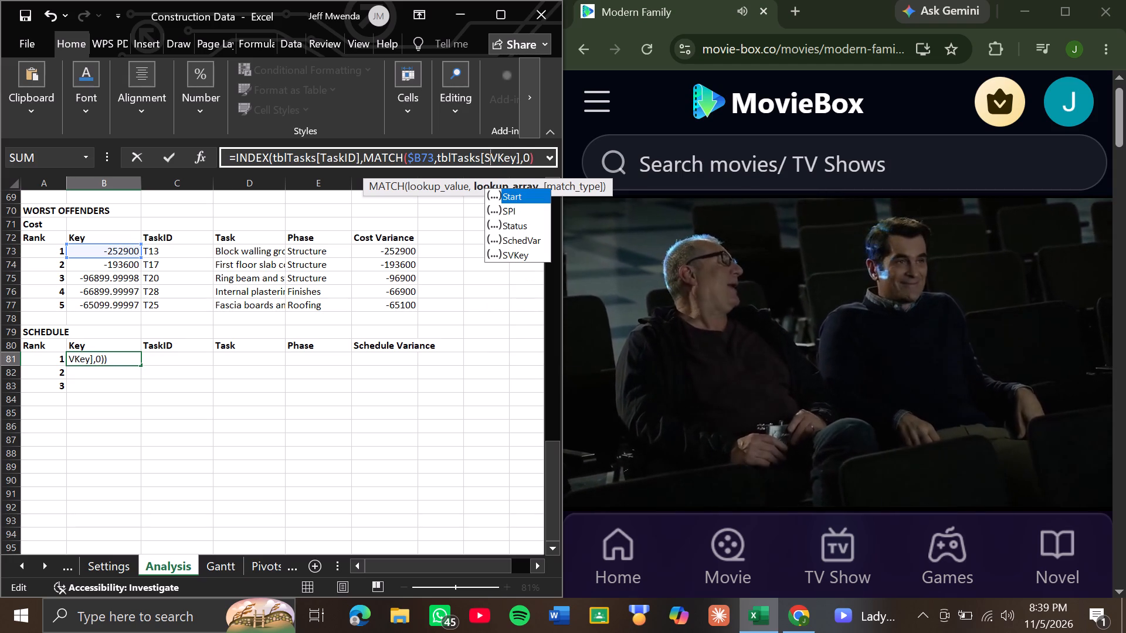
{"action": "key", "text": "Down"}
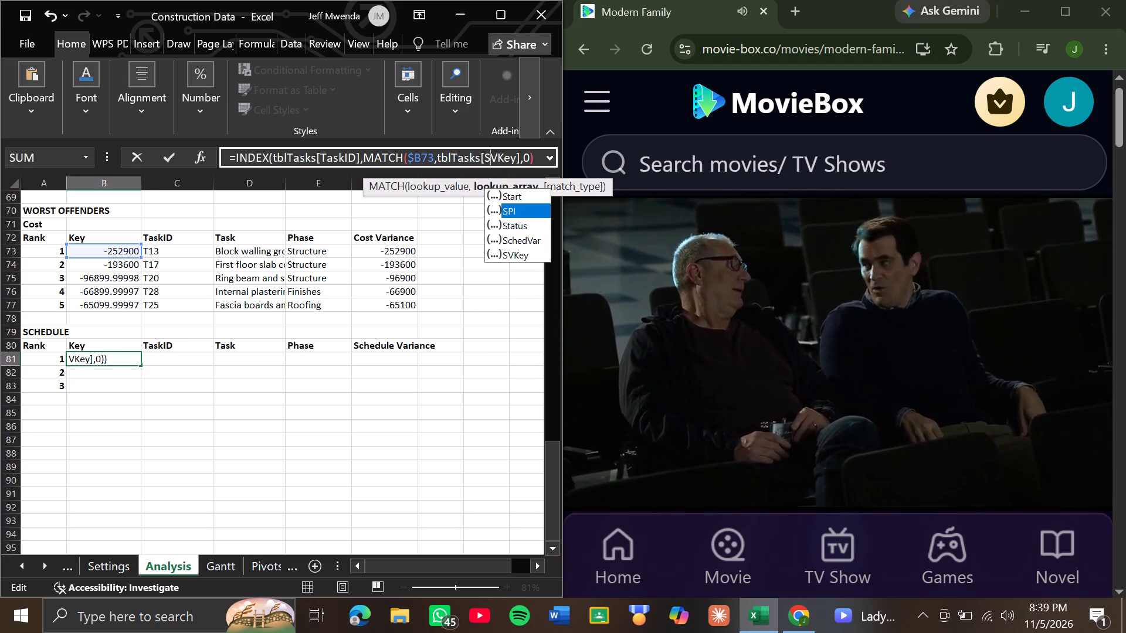
{"action": "key", "text": "Down"}
{"action": "key", "text": "Down"}
{"action": "key", "text": "Down"}
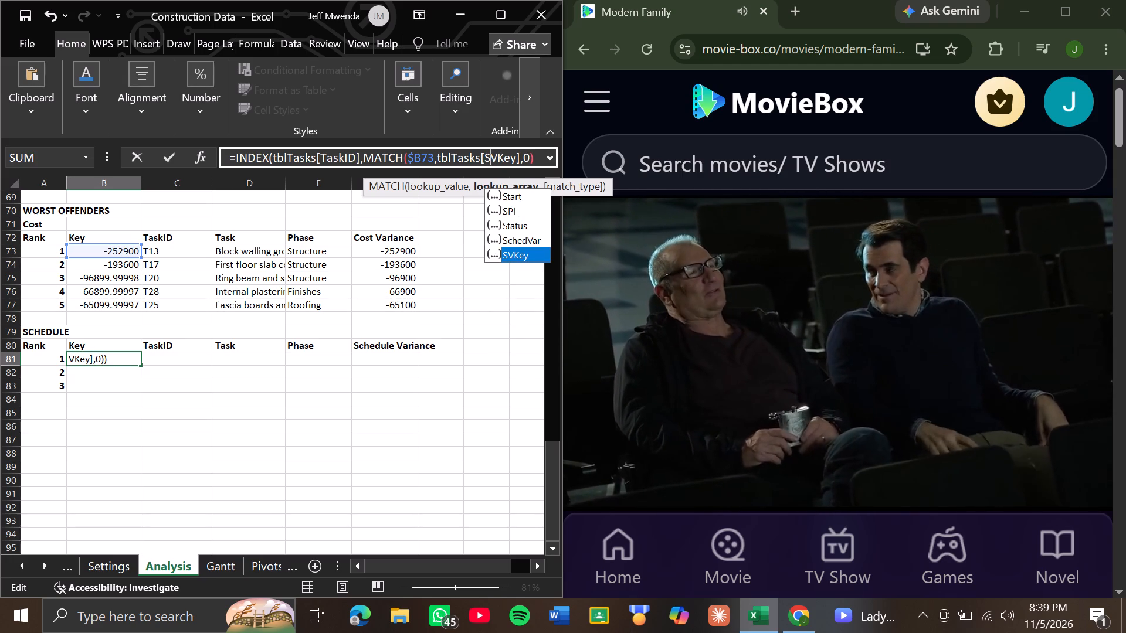
{"action": "key", "text": "Tab"}
{"action": "key", "text": "Left"}
{"action": "key", "text": "Left"}
{"action": "key", "text": "Left"}
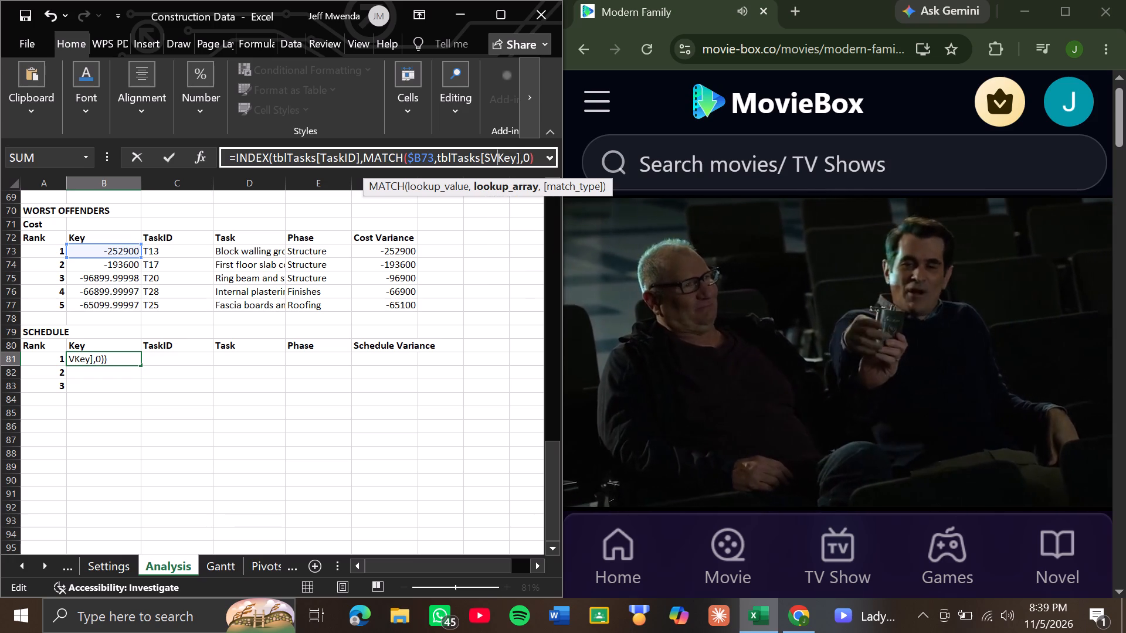
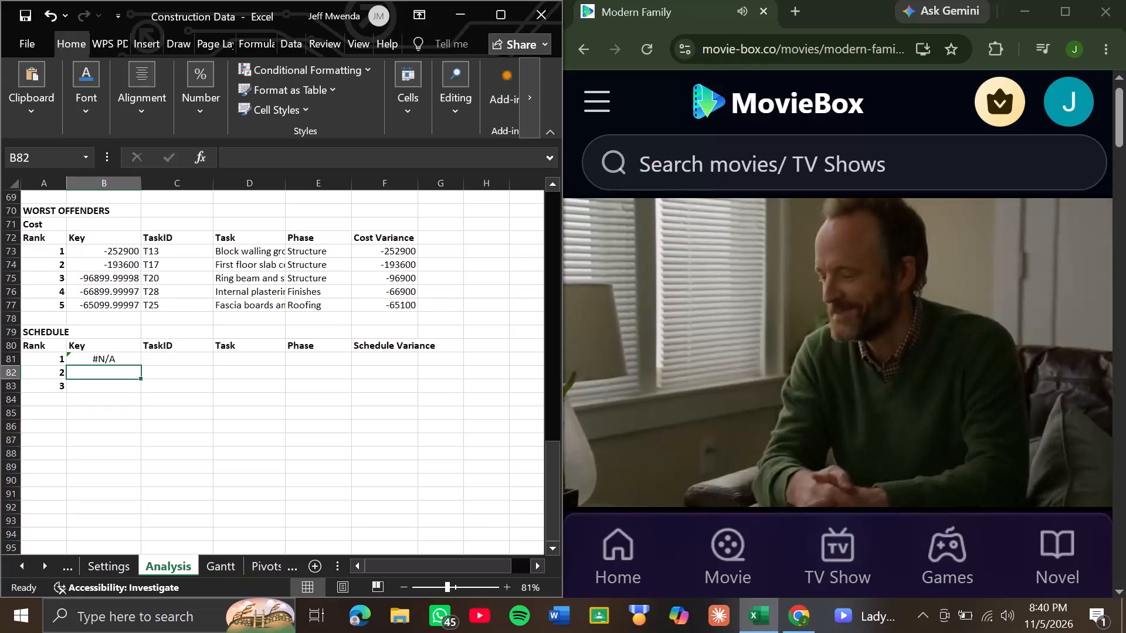
Copy the TaskID lookup formula from Schedule Key cell B81 into the Schedule table's TaskID cell C81.
{"action": "key", "text": "Up"}
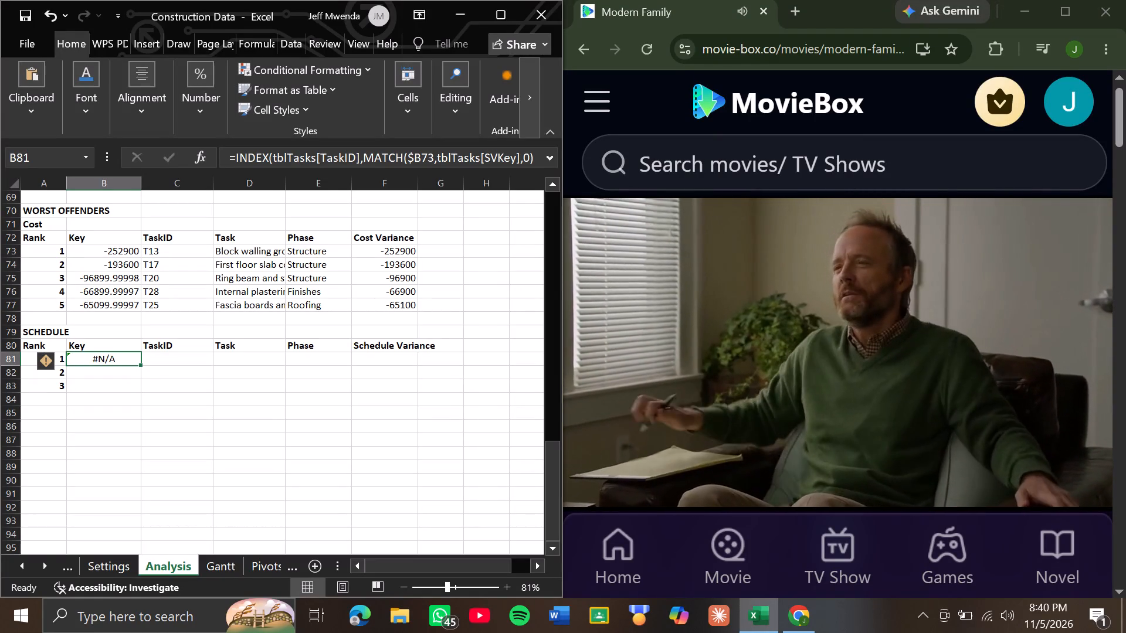
{"action": "left_click", "coordinate": [281, 159]}
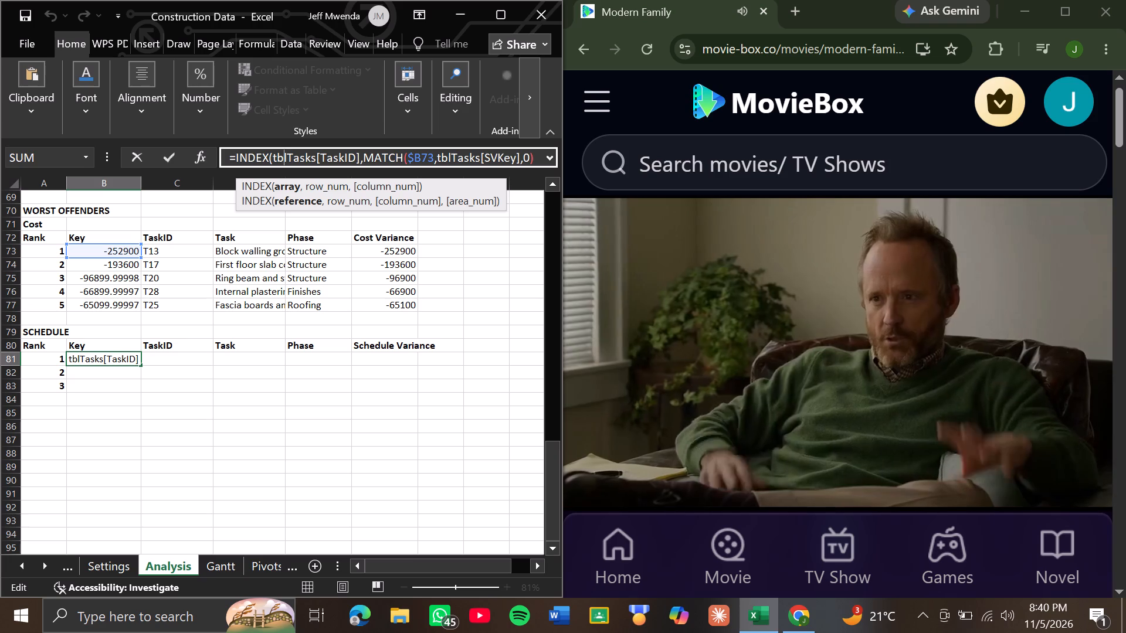
{"action": "left_click", "coordinate": [369, 157]}
{"action": "key", "text": "Return"}
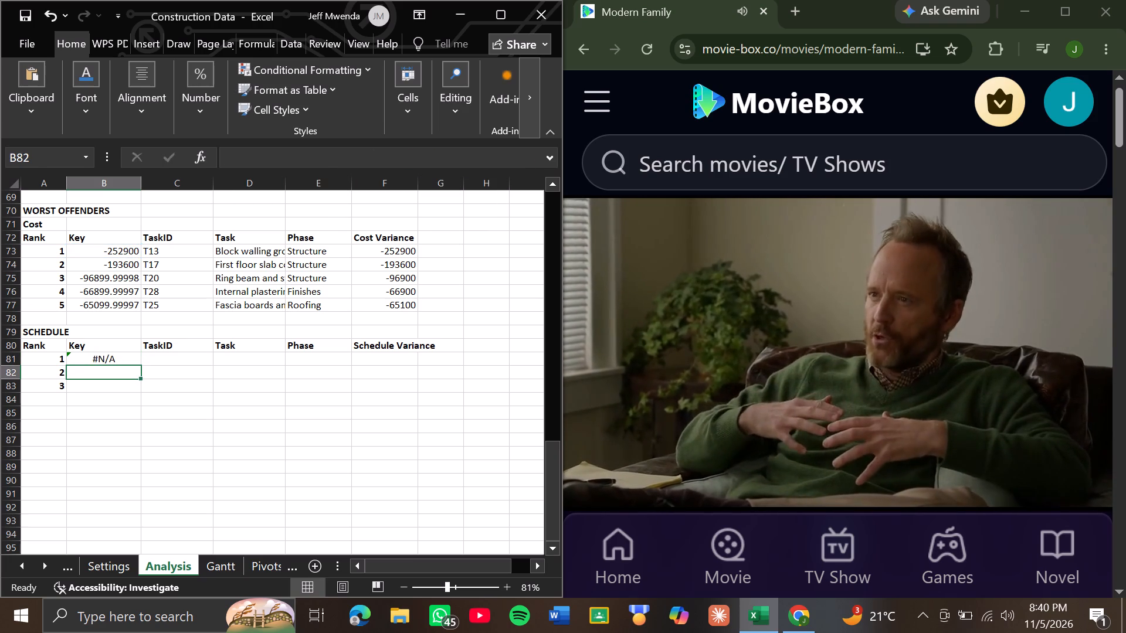
{"action": "left_click", "coordinate": [130, 254]}
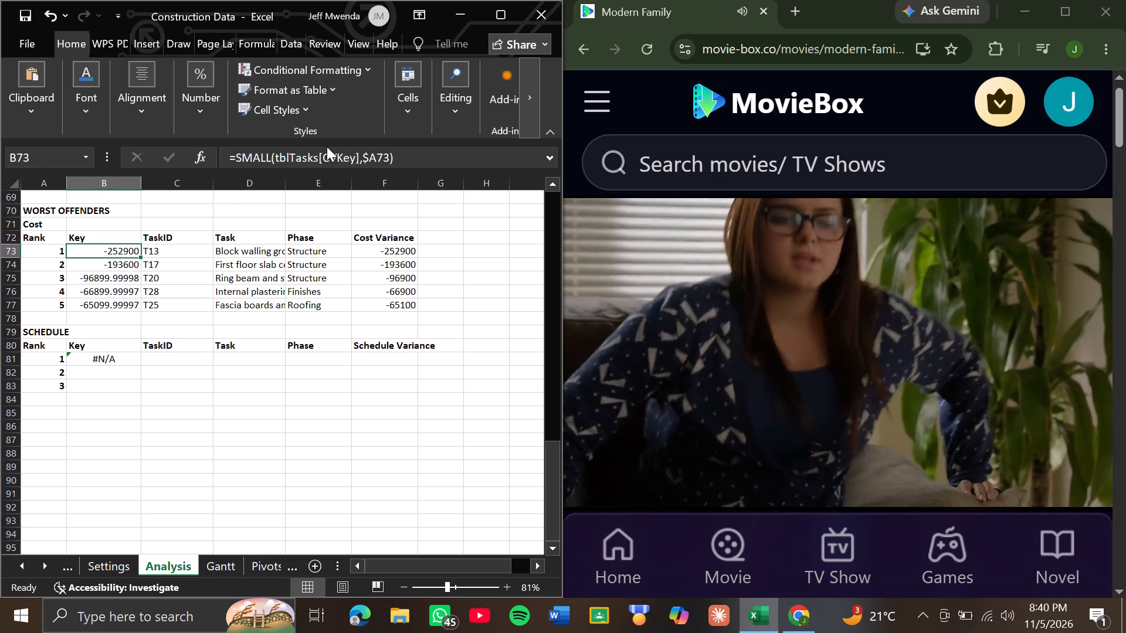
{"action": "scroll", "coordinate": [319, 156], "scroll_direction": "right", "scroll_amount": 1}
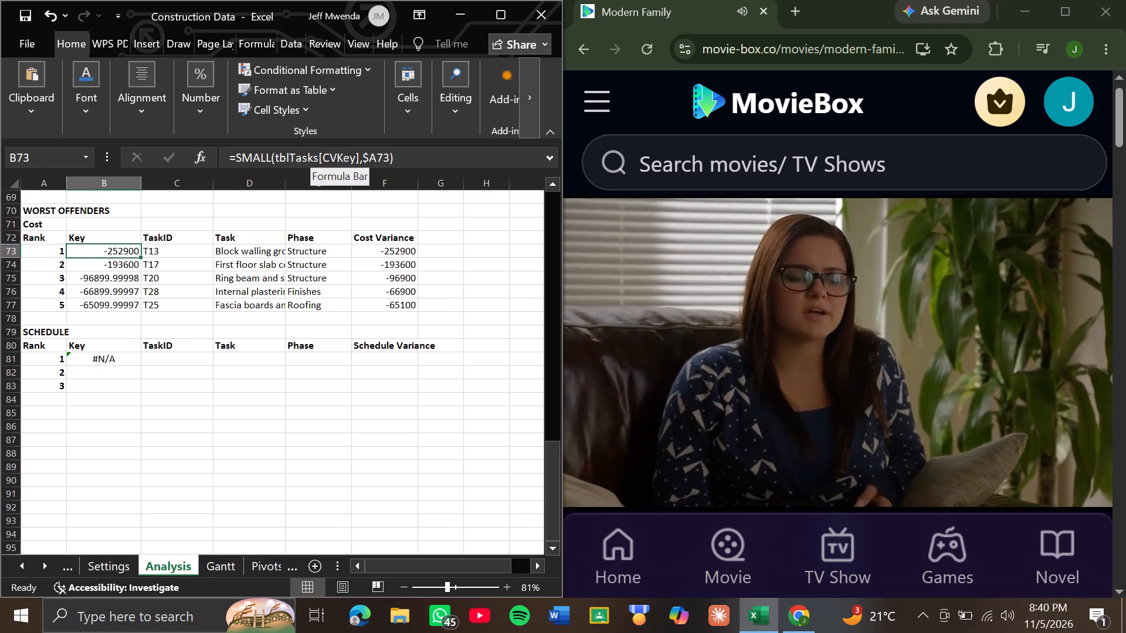
{"action": "left_click", "coordinate": [188, 356]}
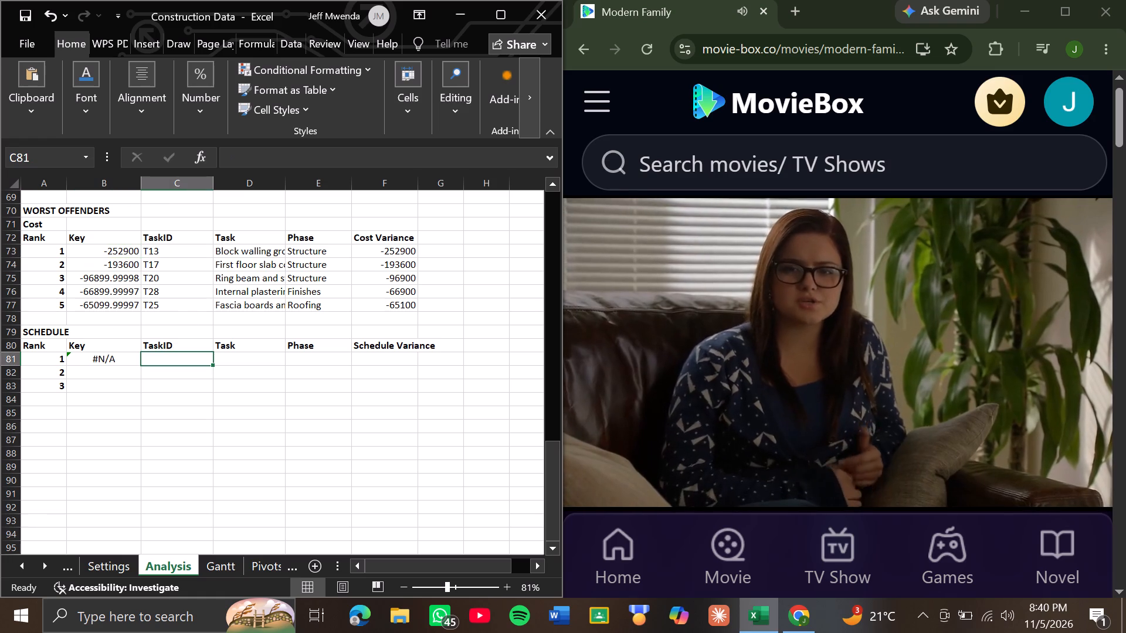
{"action": "left_click", "coordinate": [279, 156]}
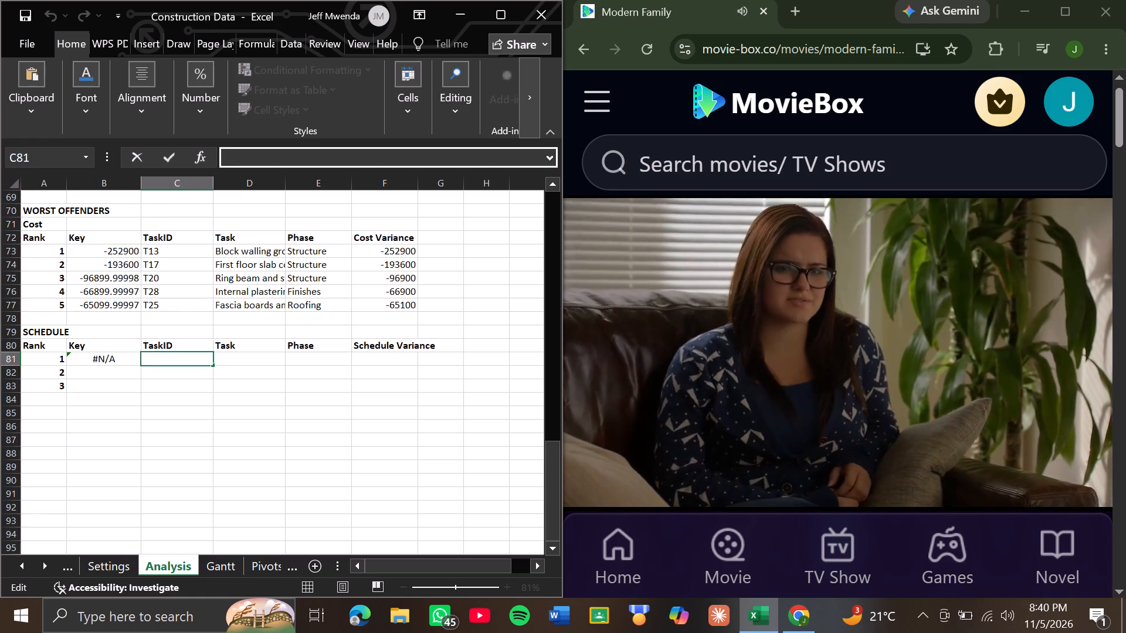
{"action": "left_click", "coordinate": [107, 362]}
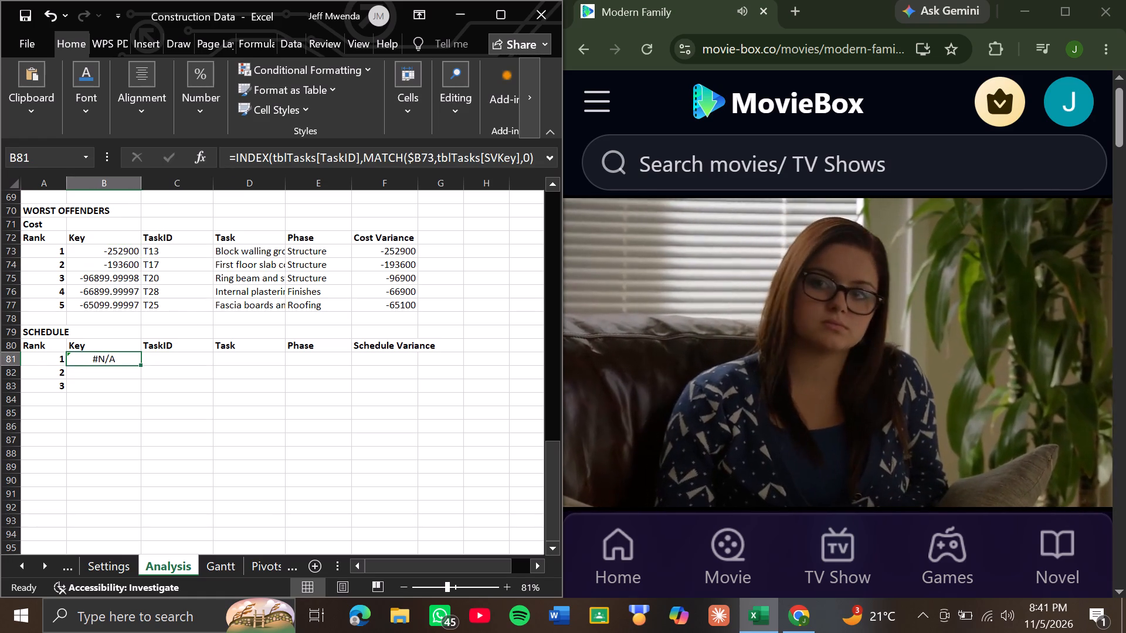
{"action": "left_click_drag", "start_coordinate": [229, 155], "coordinate": [402, 157]}
{"action": "key", "text": "ctrl+c"}
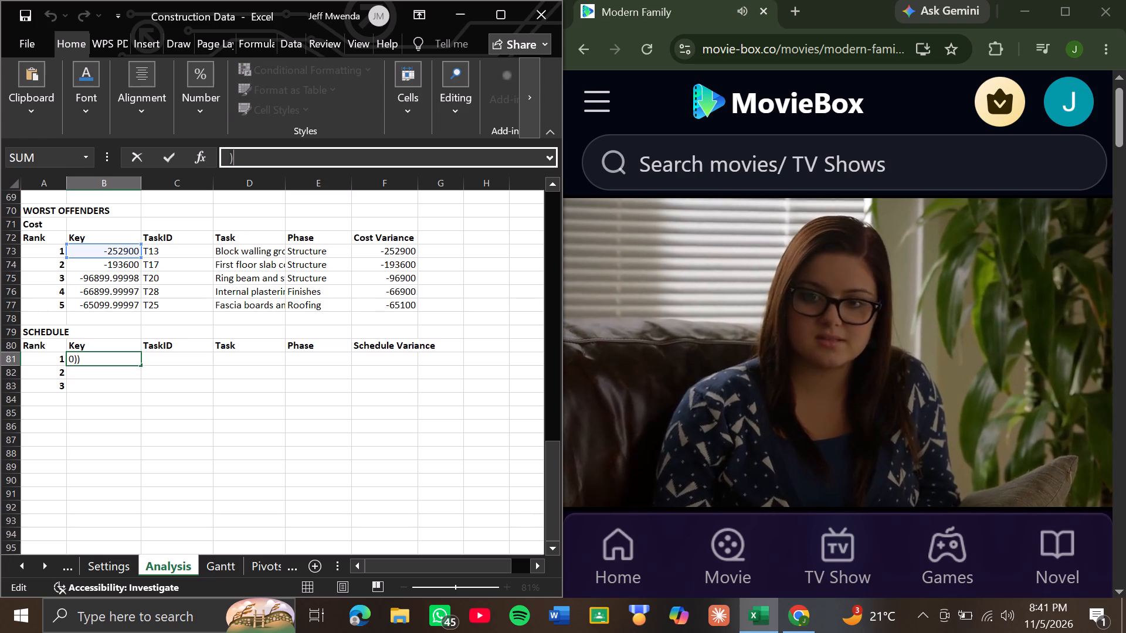
{"action": "left_click", "coordinate": [402, 157]}
{"action": "left_click", "coordinate": [178, 356]}
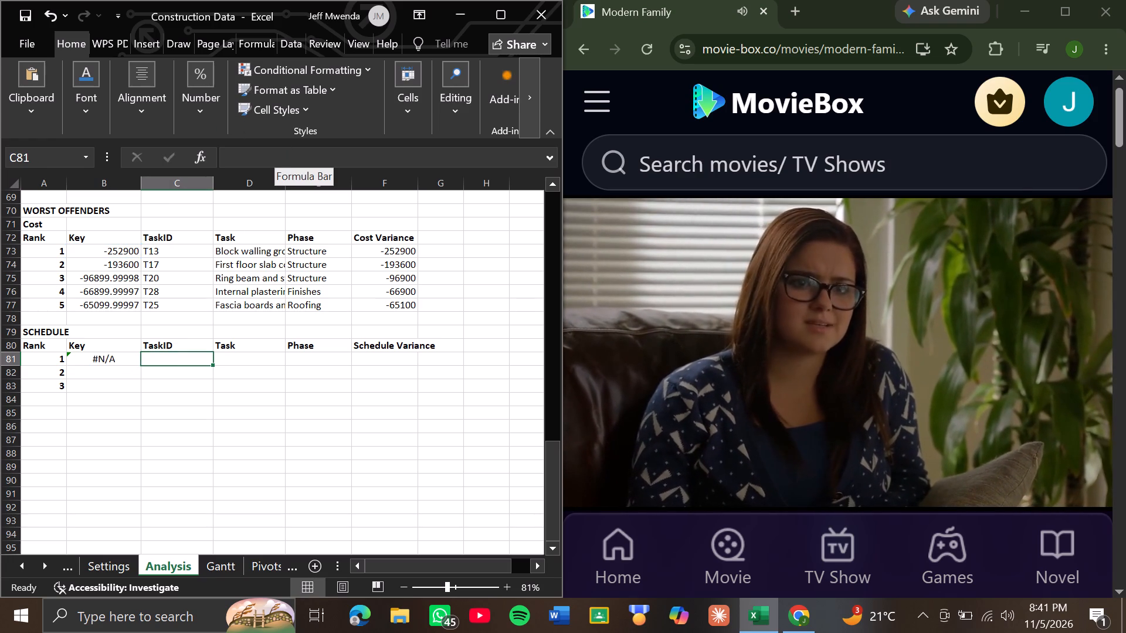
{"action": "left_click", "coordinate": [283, 158]}
{"action": "key", "text": "ctrl+v"}
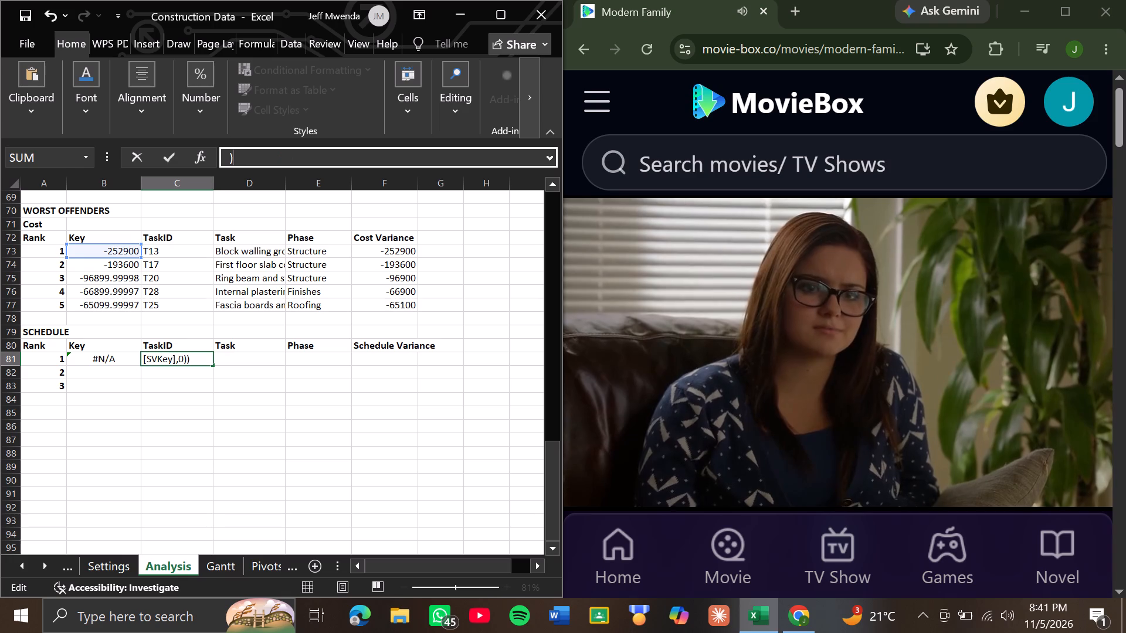
{"action": "key", "text": "Left"}
{"action": "key", "text": "Left"}
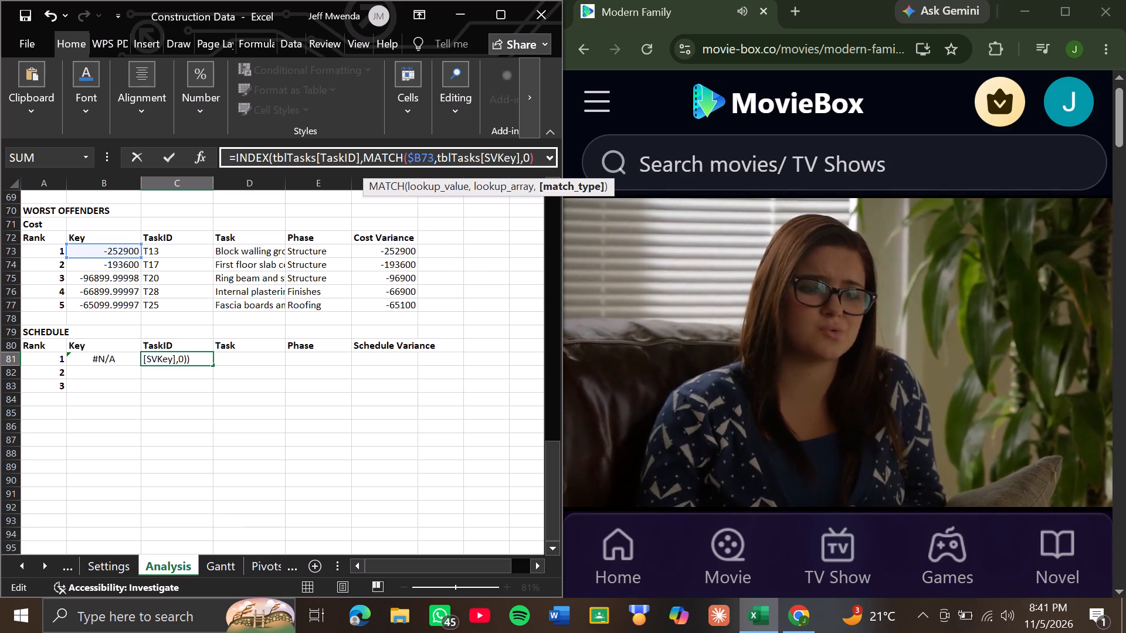
{"action": "key", "text": "Return"}
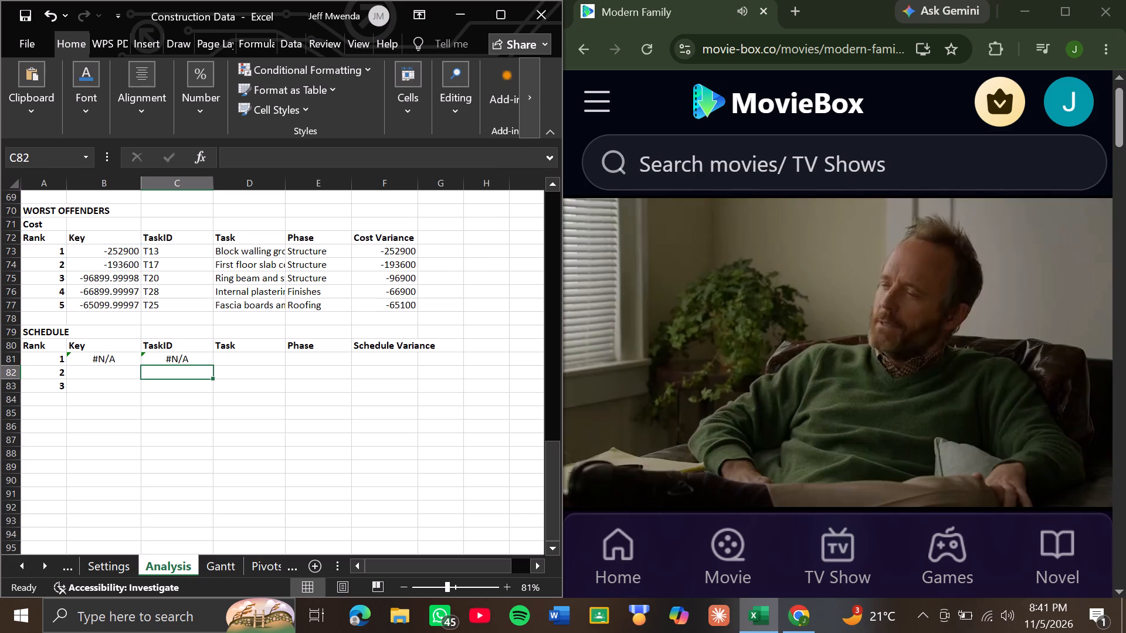
Change the MATCH lookup value in C81's TaskID formula to $B81.
{"action": "left_click", "coordinate": [189, 357]}
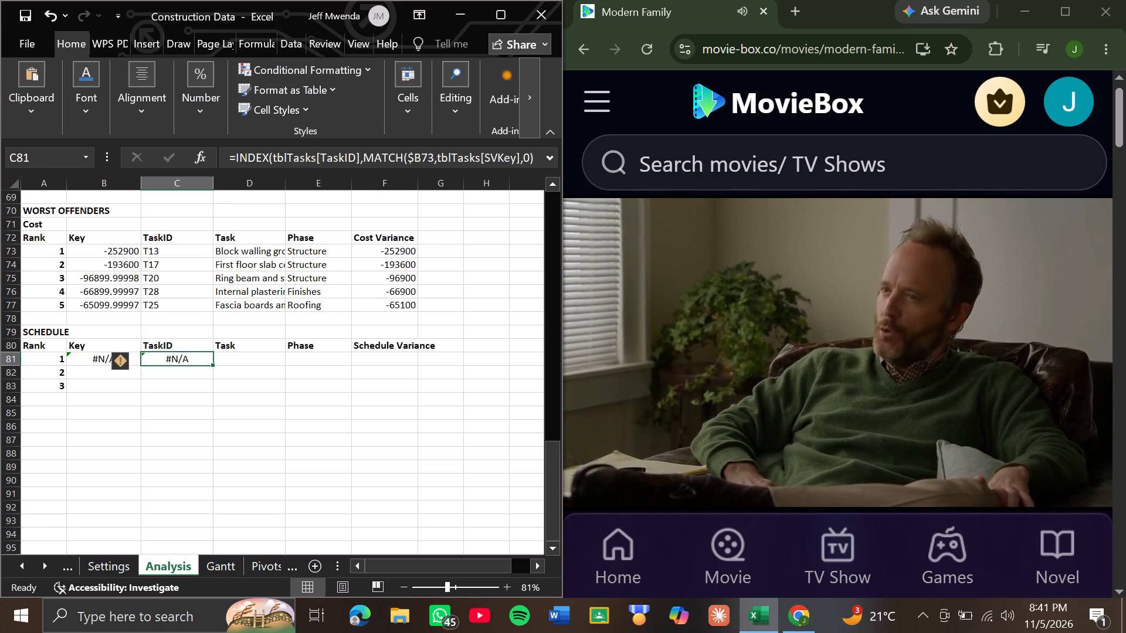
{"action": "left_click", "coordinate": [293, 155]}
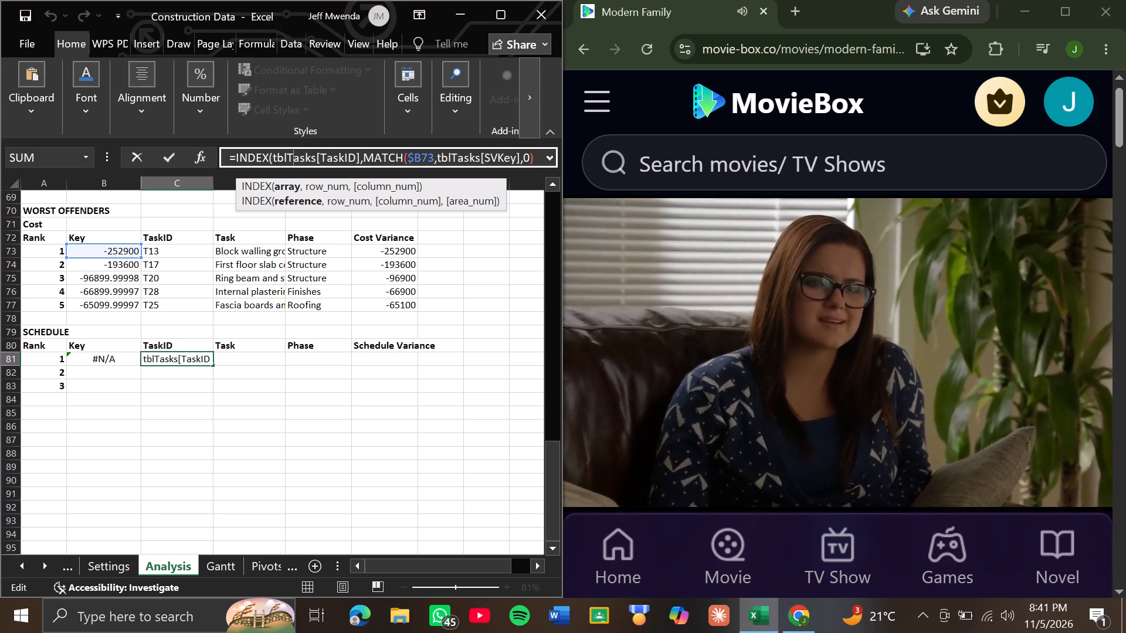
{"action": "left_click", "coordinate": [432, 162]}
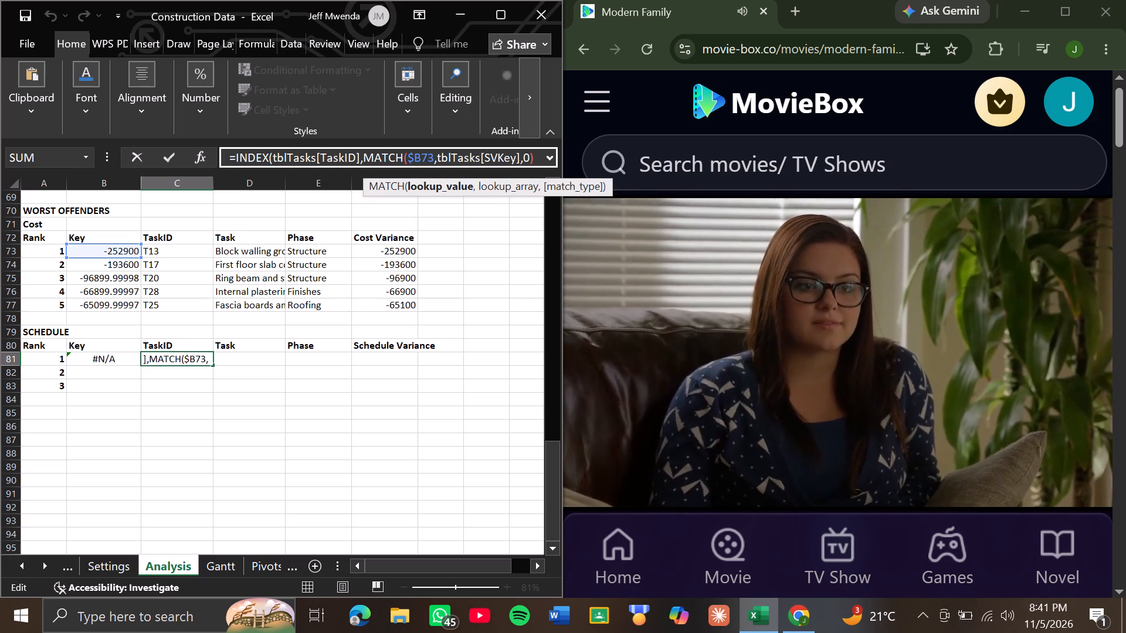
{"action": "key", "text": "BackSpace"}
{"action": "key", "text": "BackSpace"}
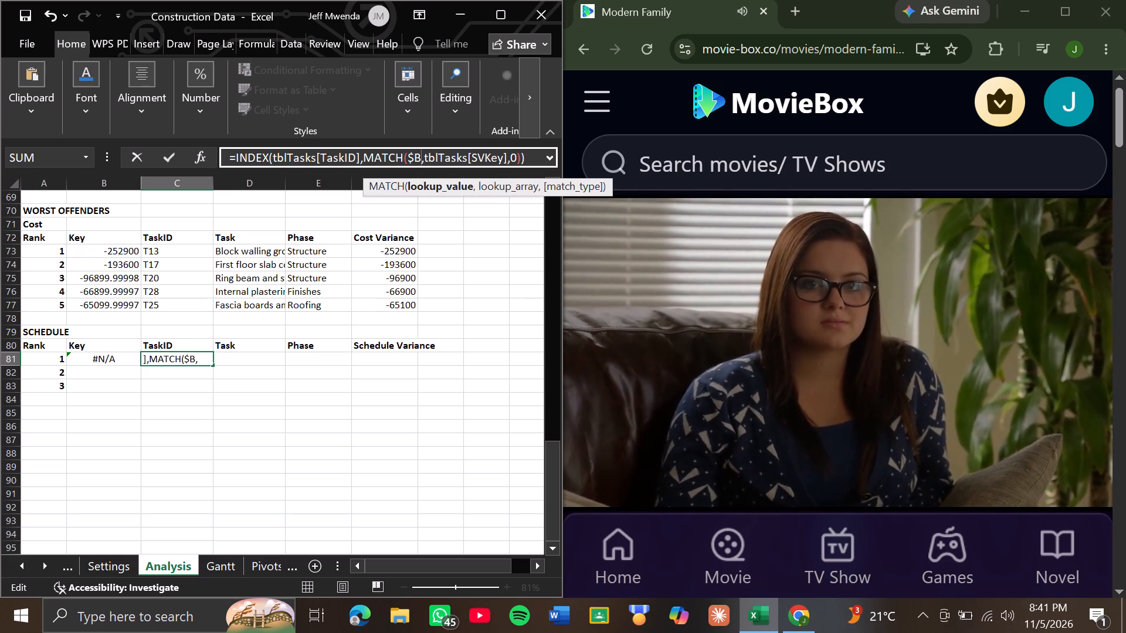
{"action": "type", "text": "81"}
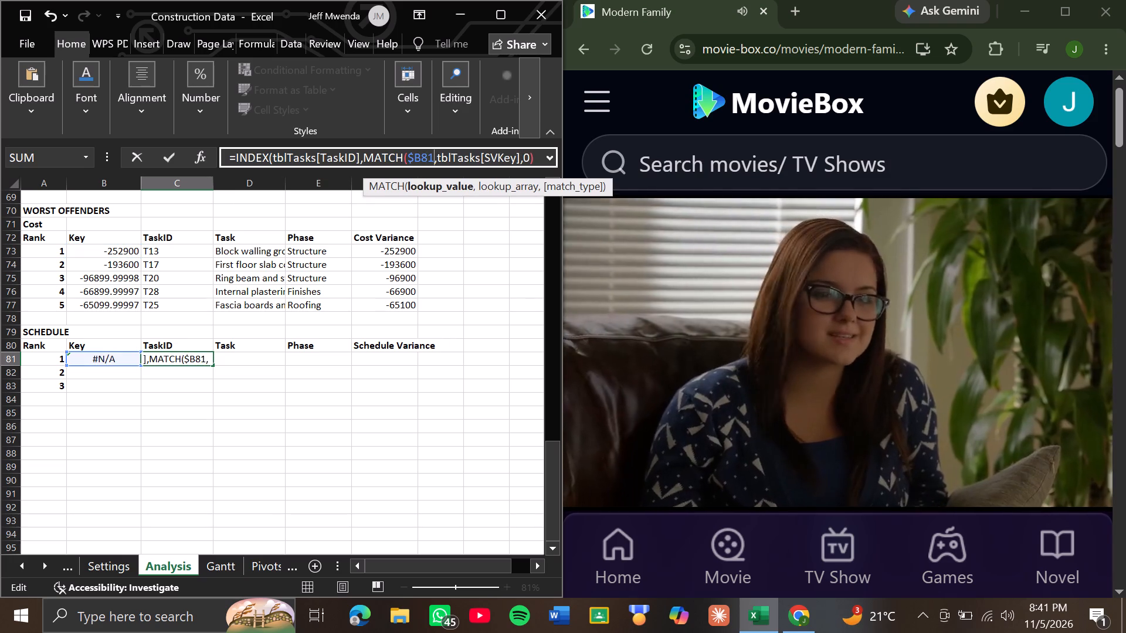
{"action": "key", "text": "Return"}
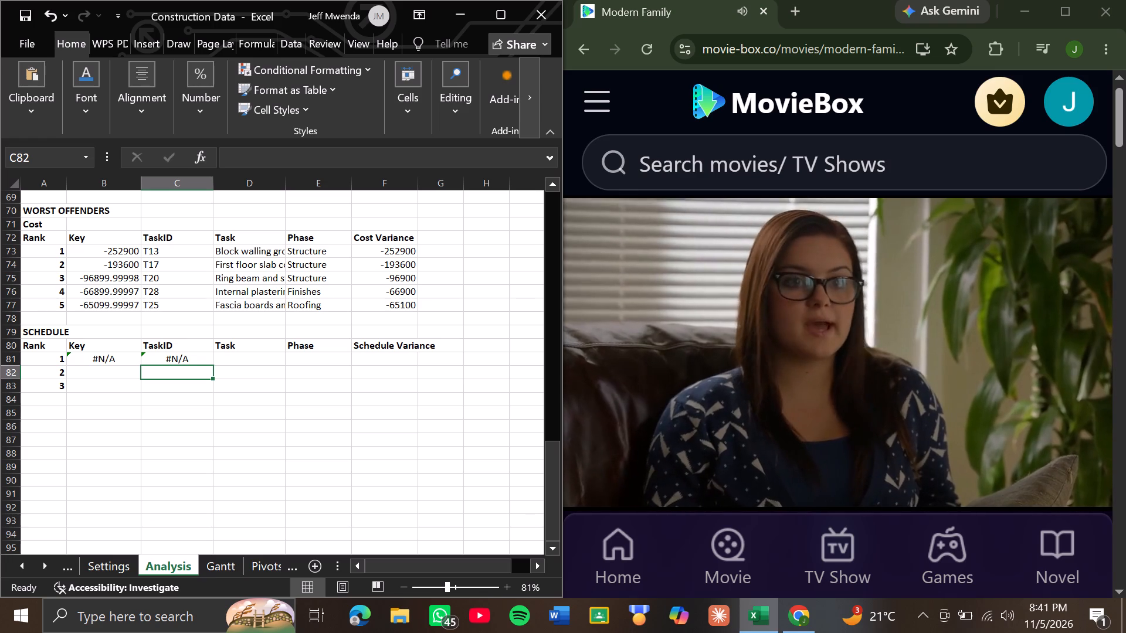
Replace the whole formula in Schedule Key cell B81 with the SMALL formula copied from Cost Key cell B73.
{"action": "left_click", "coordinate": [113, 363]}
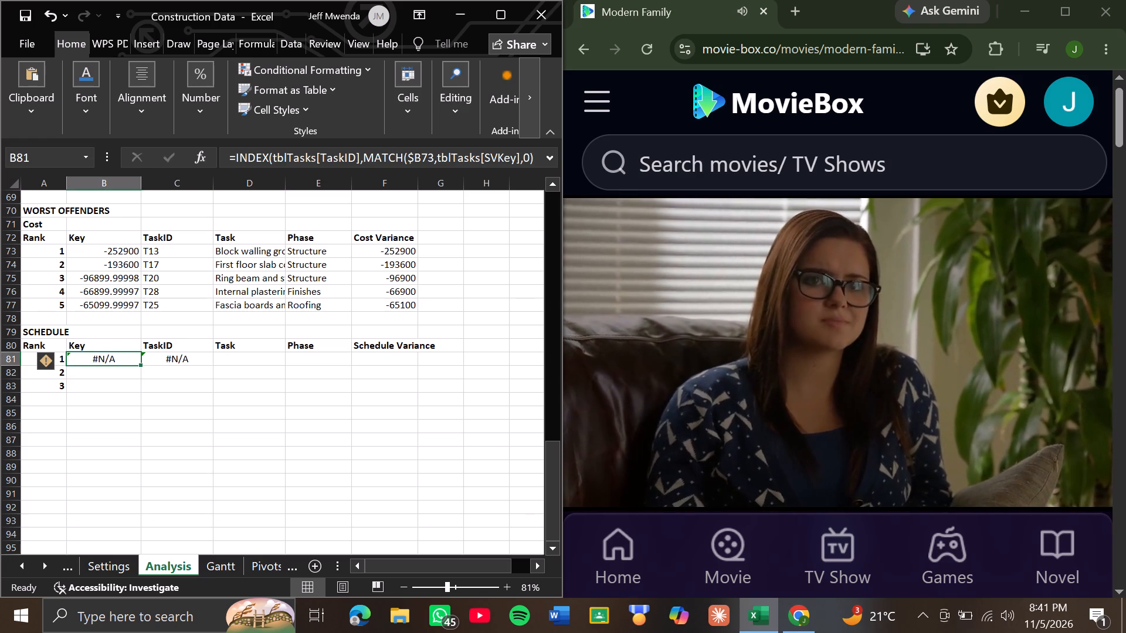
{"action": "left_click", "coordinate": [123, 256]}
{"action": "left_click_drag", "start_coordinate": [412, 159], "coordinate": [235, 167]}
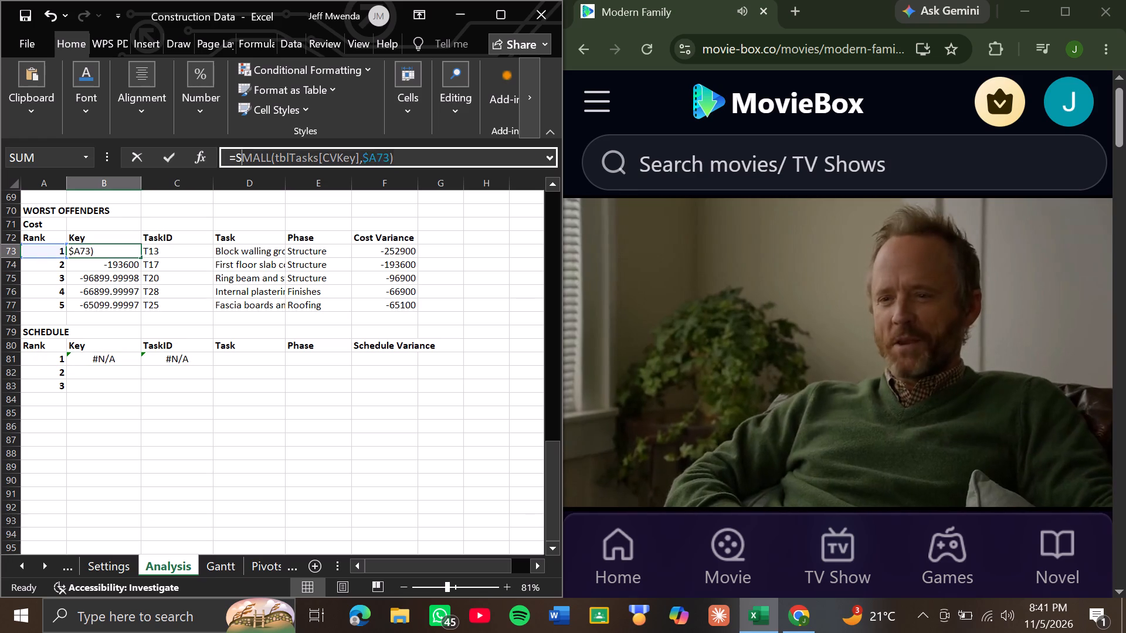
{"action": "left_click_drag", "start_coordinate": [235, 167], "coordinate": [224, 167]}
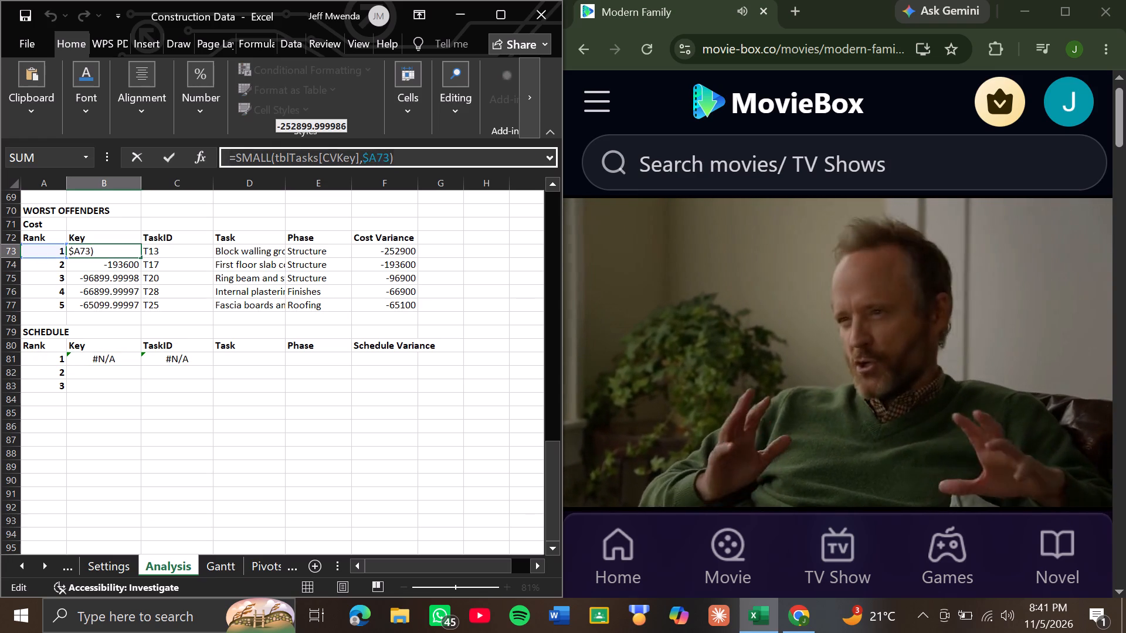
{"action": "key", "text": "ctrl+c"}
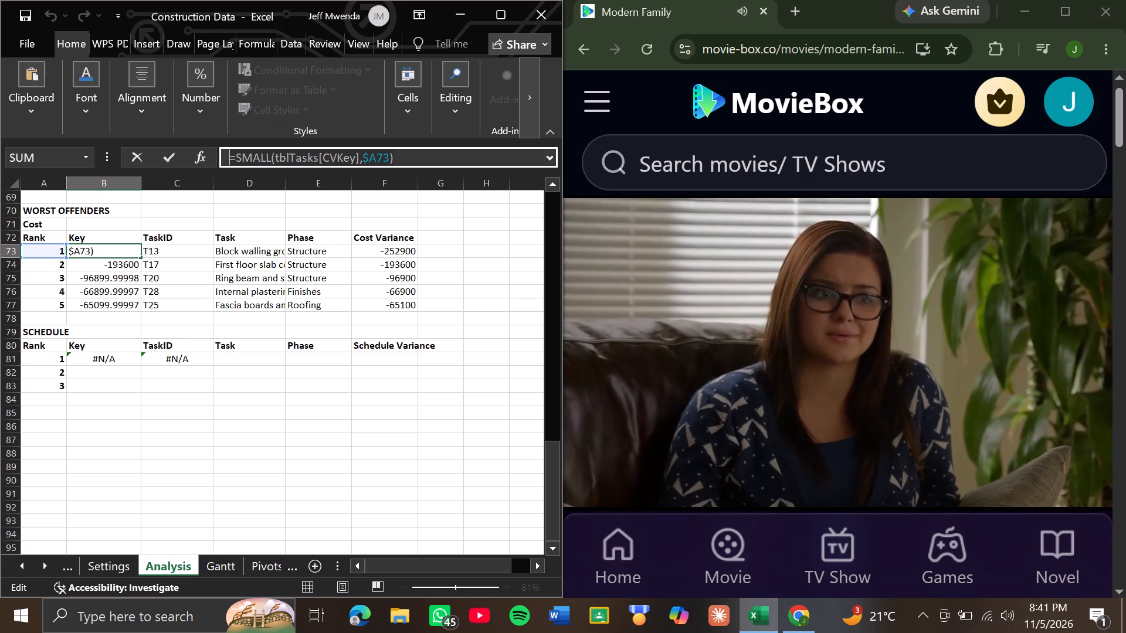
{"action": "left_click", "coordinate": [357, 160]}
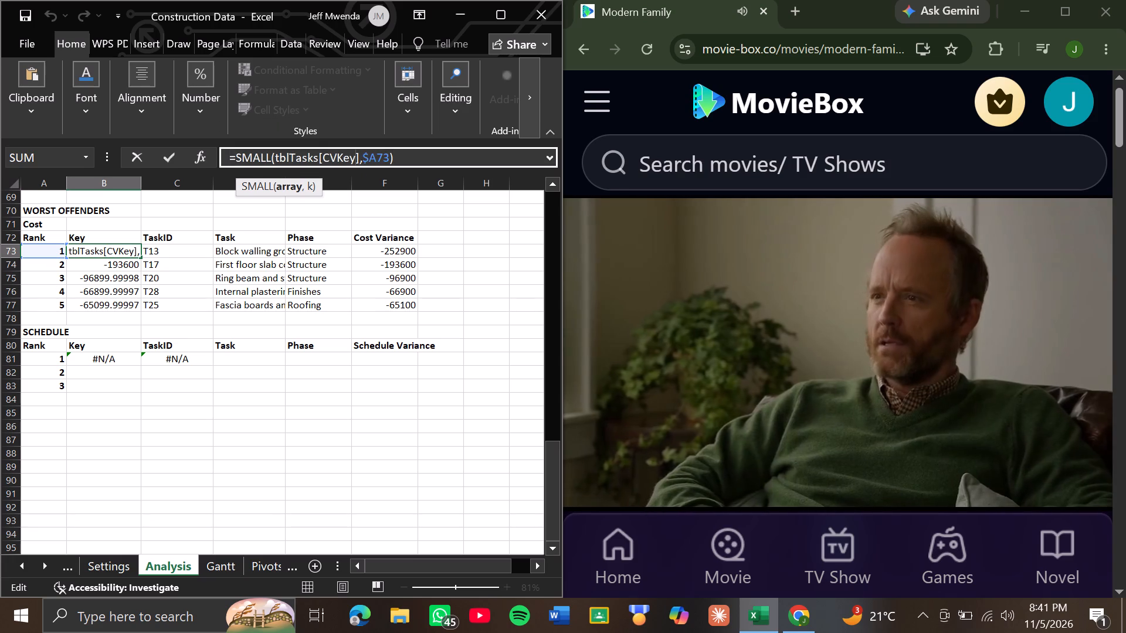
{"action": "left_click", "coordinate": [116, 363]}
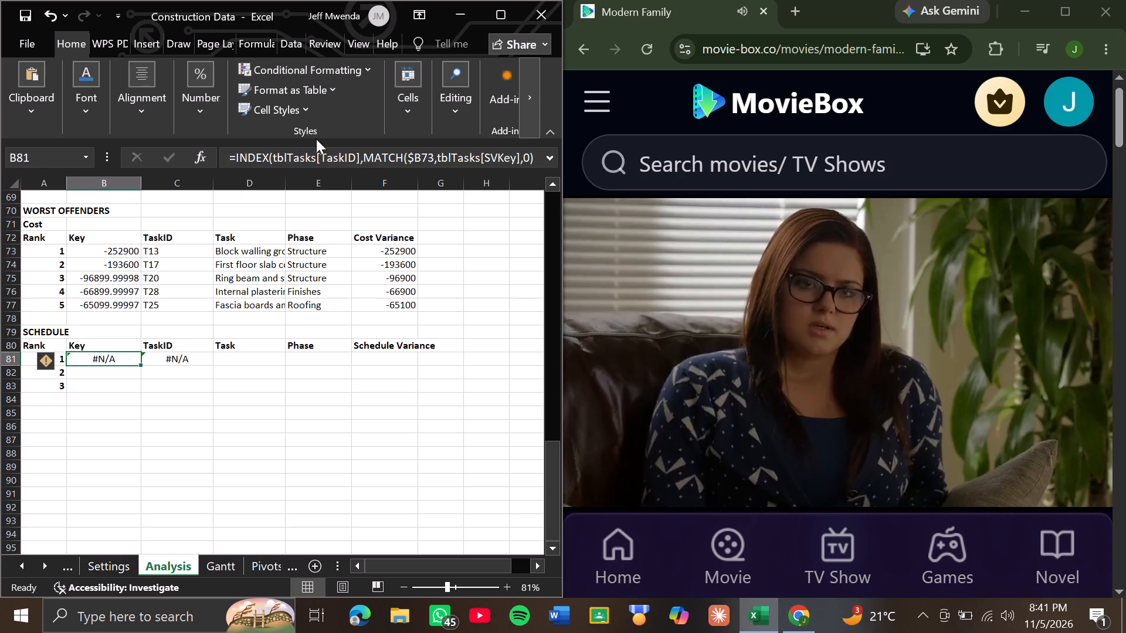
{"action": "left_click", "coordinate": [354, 159]}
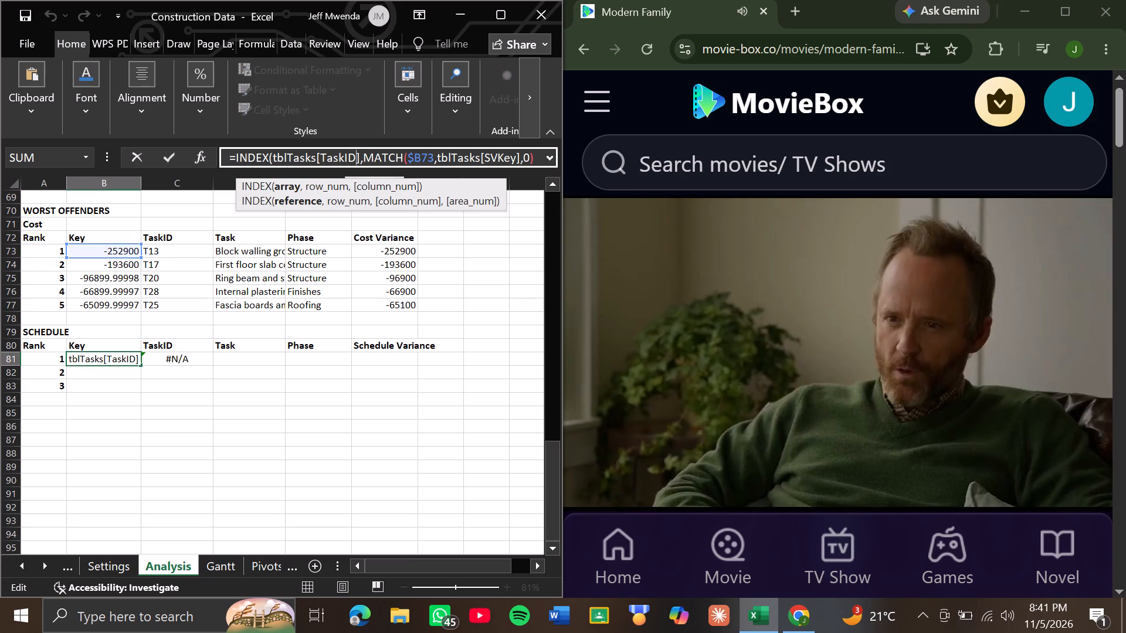
{"action": "key", "text": "Delete"}
{"action": "key", "text": "Delete"}
{"action": "key", "text": "Delete"}
{"action": "key", "text": "Delete"}
{"action": "key", "text": "Delete"}
{"action": "key", "text": "Delete"}
{"action": "key", "text": "Delete"}
{"action": "key", "text": "Delete"}
{"action": "key", "text": "Delete"}
{"action": "key", "text": "Delete"}
{"action": "key", "text": "Delete"}
{"action": "key", "text": "Delete"}
{"action": "key", "text": "Delete"}
{"action": "key", "text": "Delete"}
{"action": "key", "text": "Delete"}
{"action": "key", "text": "Delete"}
{"action": "key", "text": "Delete"}
{"action": "key", "text": "Delete"}
{"action": "key", "text": "Delete"}
{"action": "key", "text": "Delete"}
{"action": "key", "text": "Delete"}
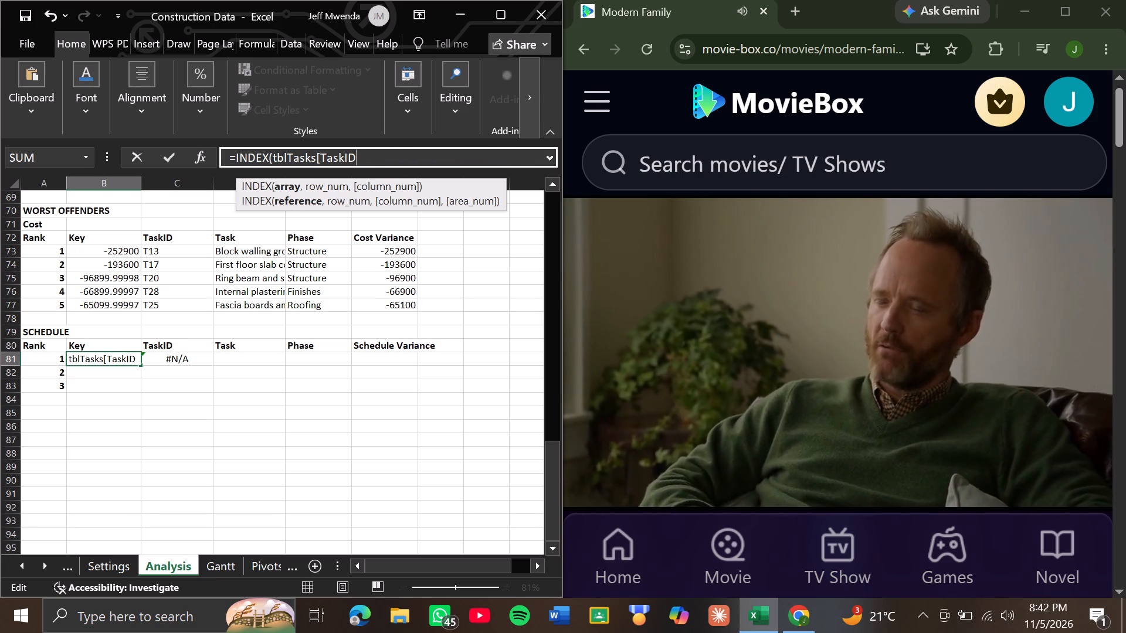
{"action": "key", "text": "BackSpace"}
{"action": "key", "text": "BackSpace"}
{"action": "key", "text": "BackSpace"}
{"action": "key", "text": "BackSpace"}
{"action": "key", "text": "BackSpace"}
{"action": "key", "text": "BackSpace"}
{"action": "key", "text": "BackSpace"}
{"action": "key", "text": "BackSpace"}
{"action": "key", "text": "BackSpace"}
{"action": "key", "text": "BackSpace"}
{"action": "key", "text": "BackSpace"}
{"action": "key", "text": "BackSpace"}
{"action": "key", "text": "BackSpace"}
{"action": "key", "text": "BackSpace"}
{"action": "key", "text": "BackSpace"}
{"action": "key", "text": "BackSpace"}
{"action": "key", "text": "BackSpace"}
{"action": "key", "text": "BackSpace"}
{"action": "key", "text": "BackSpace"}
{"action": "key", "text": "BackSpace"}
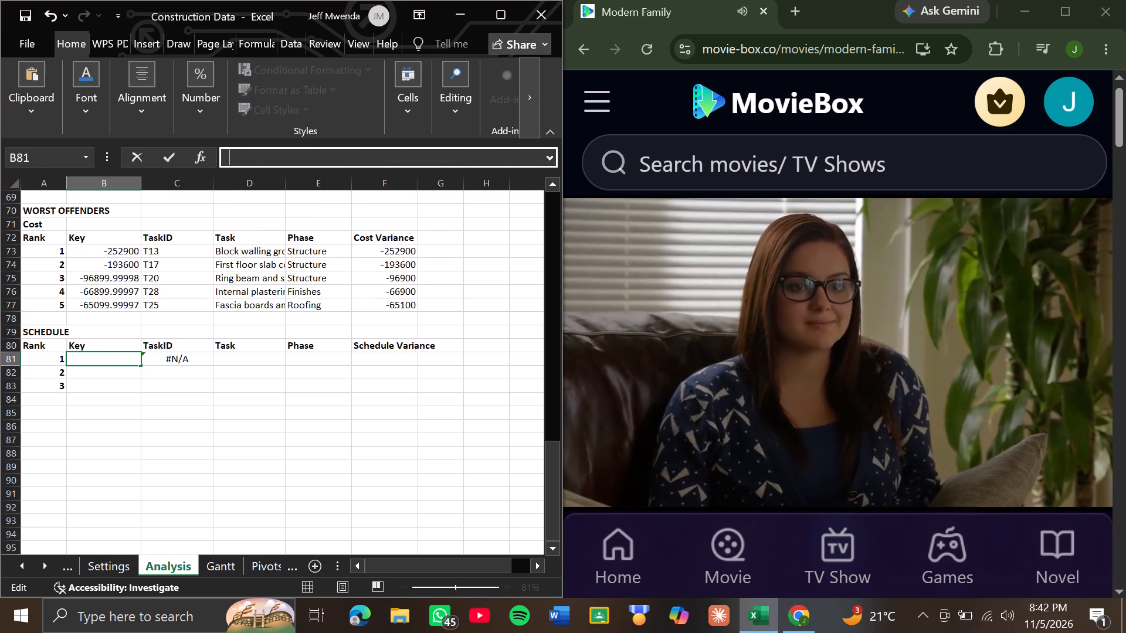
{"action": "key", "text": "ctrl+v"}
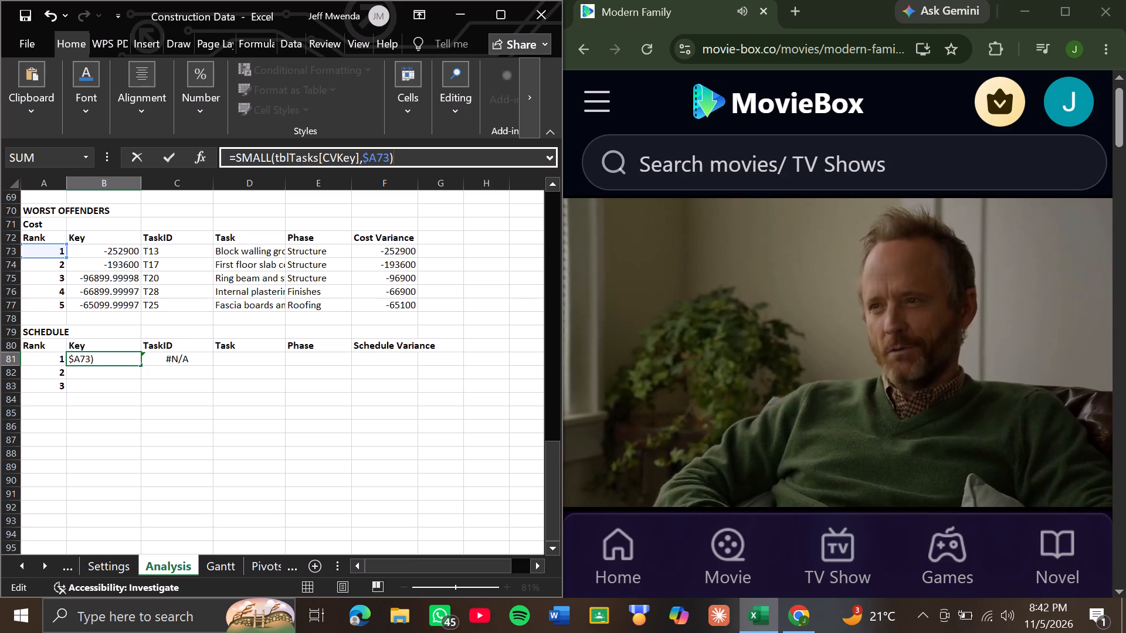
Change the SMALL formula in Schedule Key cell B81 to use the tblTasks[SVKey] column and rank cell $A81.
{"action": "left_click", "coordinate": [325, 156]}
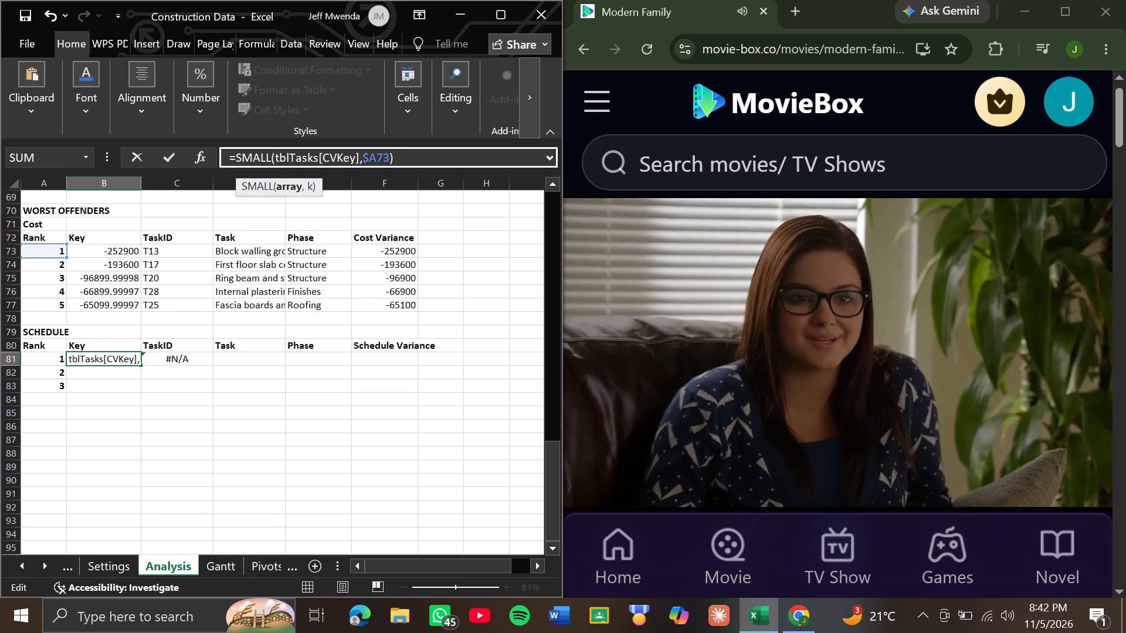
{"action": "key", "text": "Right"}
{"action": "key", "text": "BackSpace"}
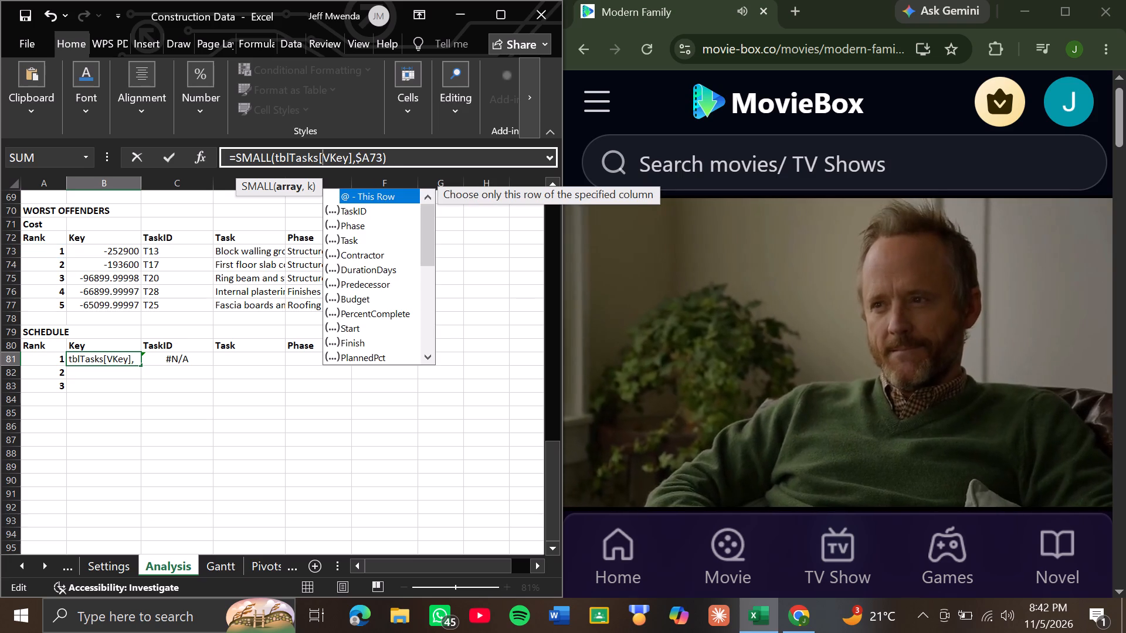
{"action": "key", "text": "s"}
{"action": "key", "text": "Right"}
{"action": "key", "text": "Right"}
{"action": "key", "text": "Right"}
{"action": "key", "text": "Right"}
{"action": "key", "text": "Right"}
{"action": "key", "text": "Right"}
{"action": "key", "text": "Right"}
{"action": "key", "text": "Right"}
{"action": "key", "text": "Right"}
{"action": "key", "text": "Right"}
{"action": "key", "text": "Right"}
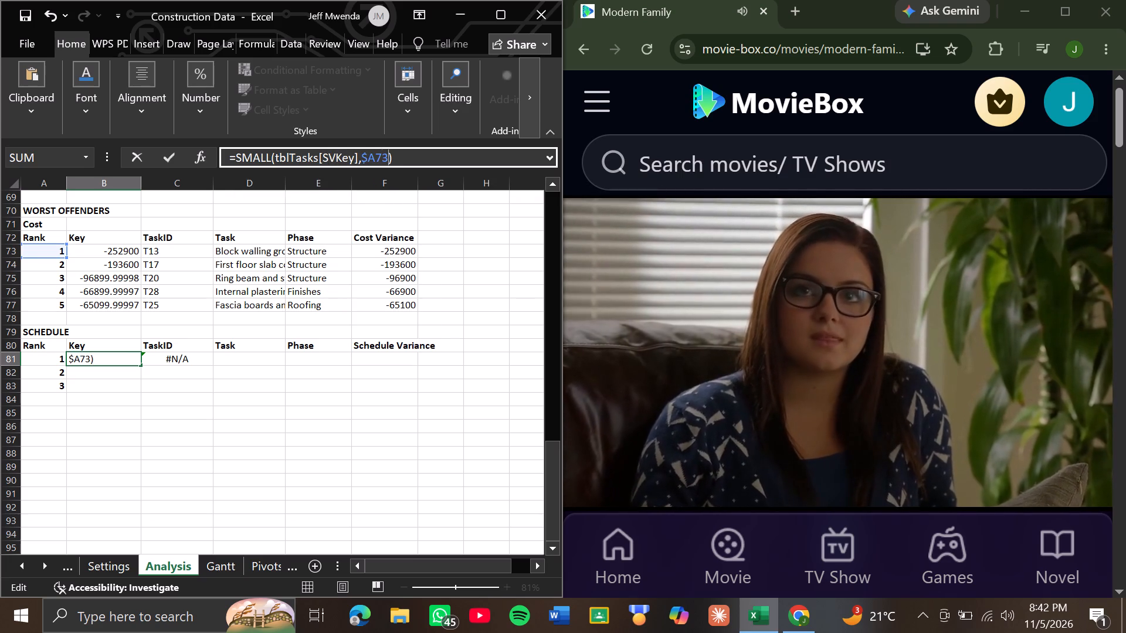
{"action": "key", "text": "Left"}
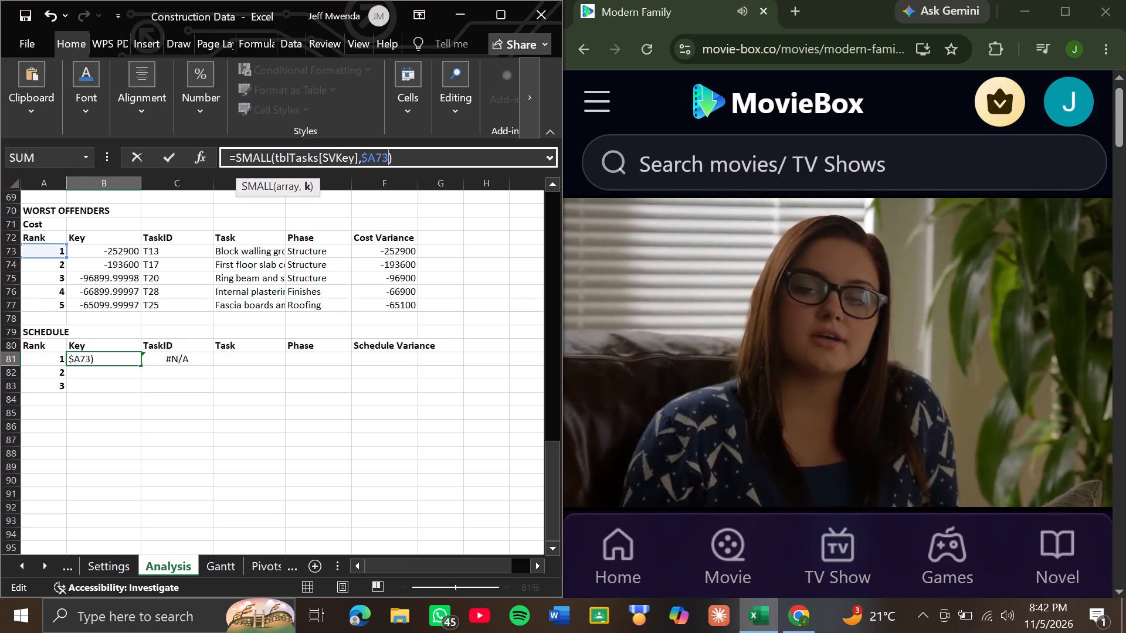
{"action": "key", "text": "BackSpace"}
{"action": "key", "text": "BackSpace"}
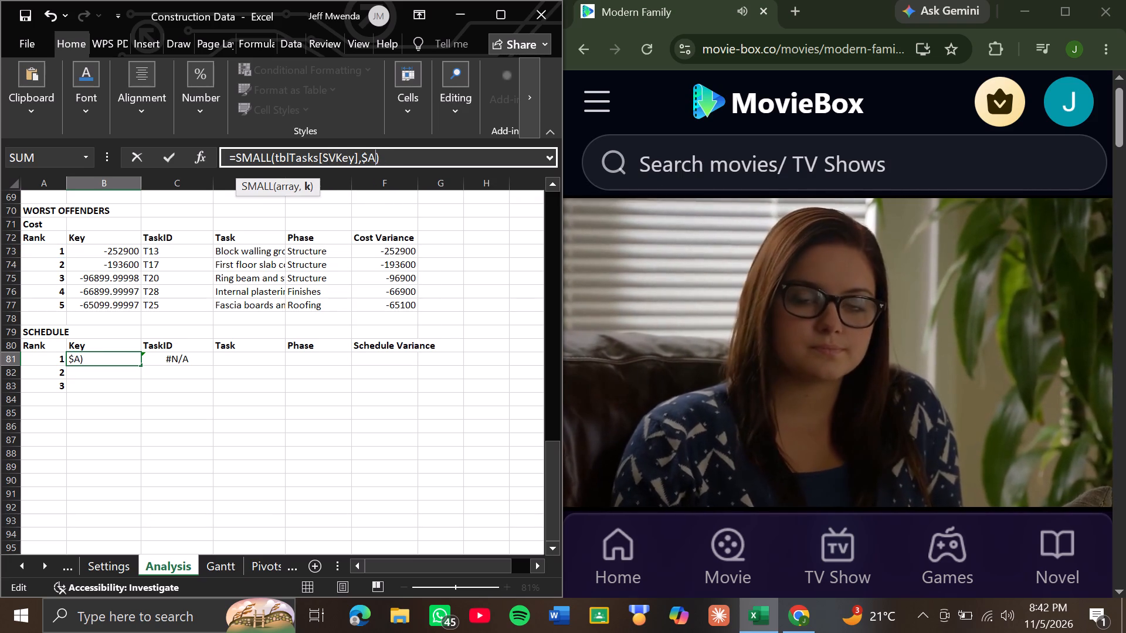
{"action": "type", "text": "81"}
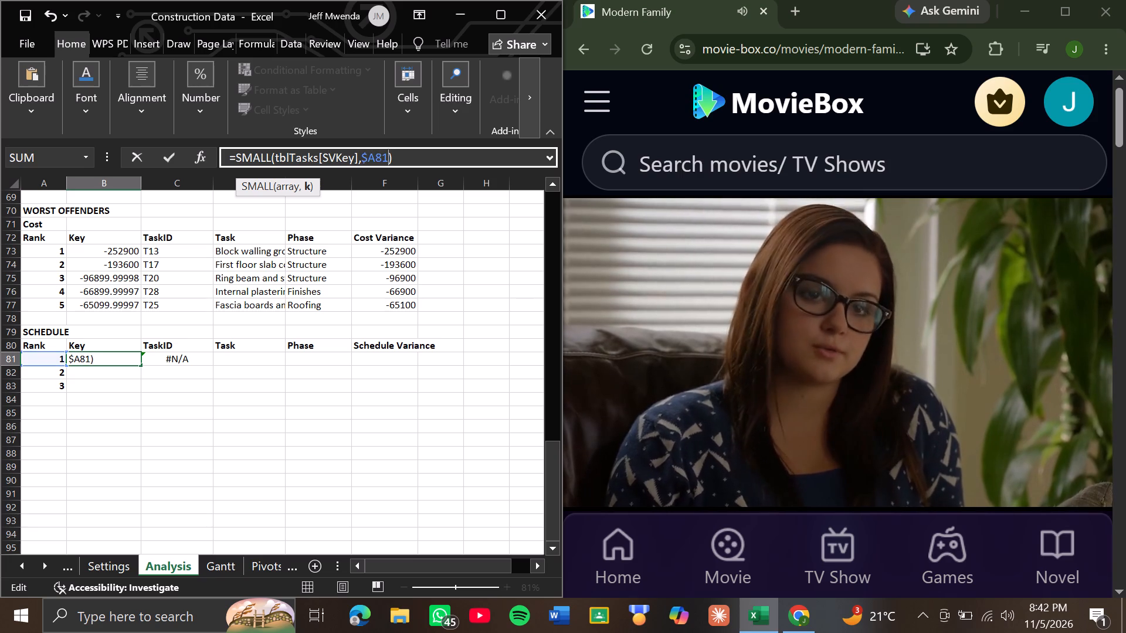
{"action": "key", "text": "Return"}
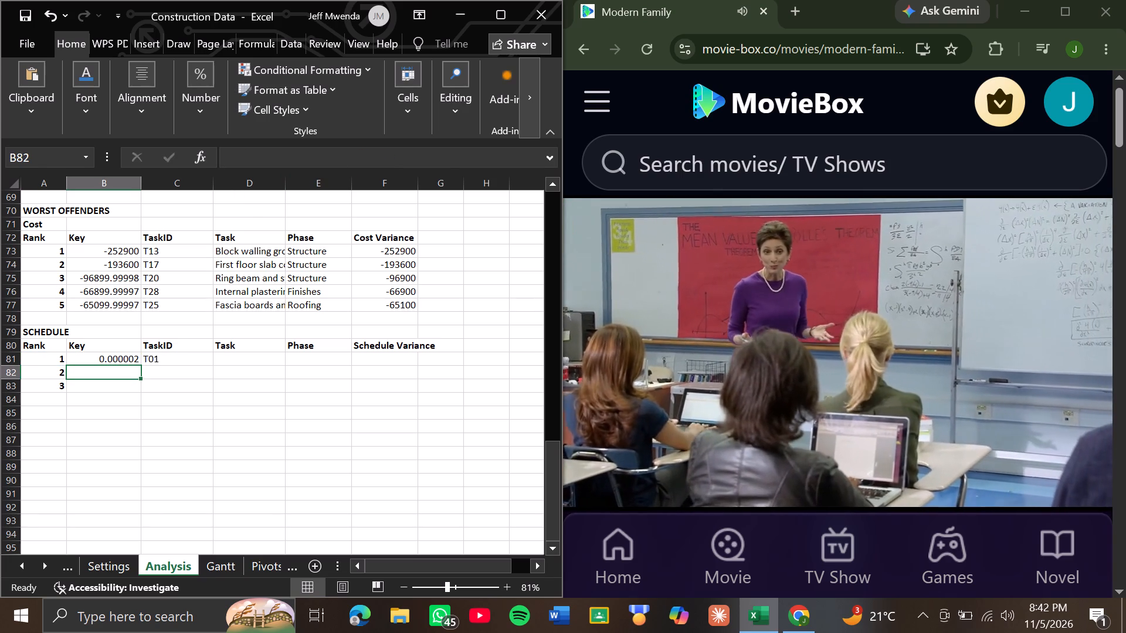
Copy the whole TaskID lookup formula from C81 into the Schedule table's Task cell D81.
{"action": "left_click", "coordinate": [186, 357]}
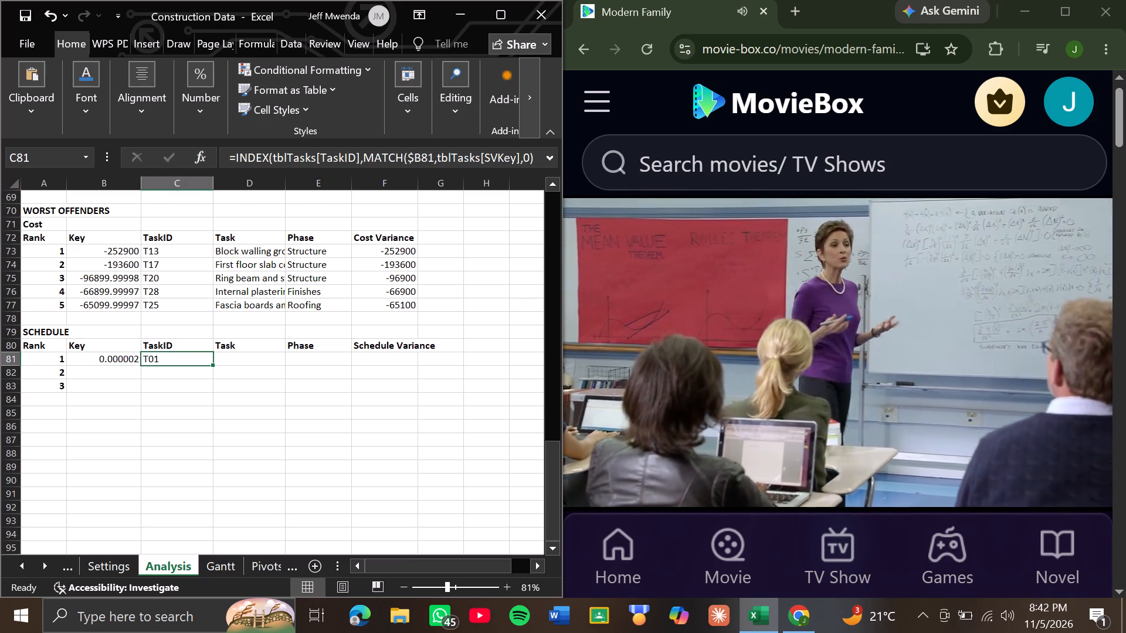
{"action": "left_click_drag", "start_coordinate": [223, 154], "coordinate": [447, 163]}
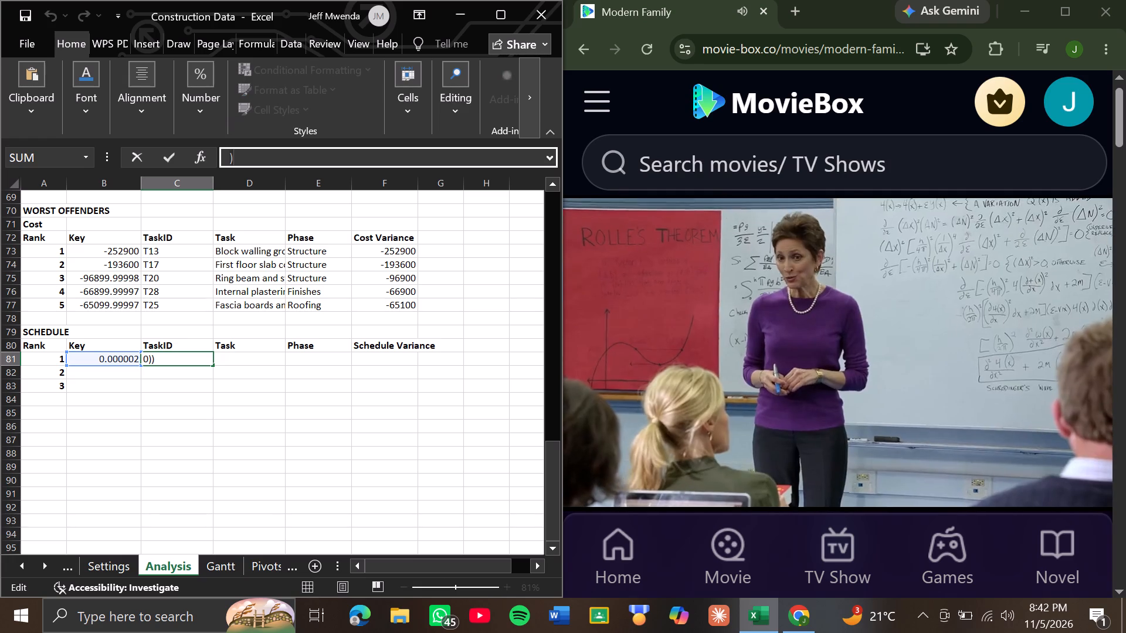
{"action": "key", "text": "ctrl+c"}
{"action": "left_click", "coordinate": [400, 158]}
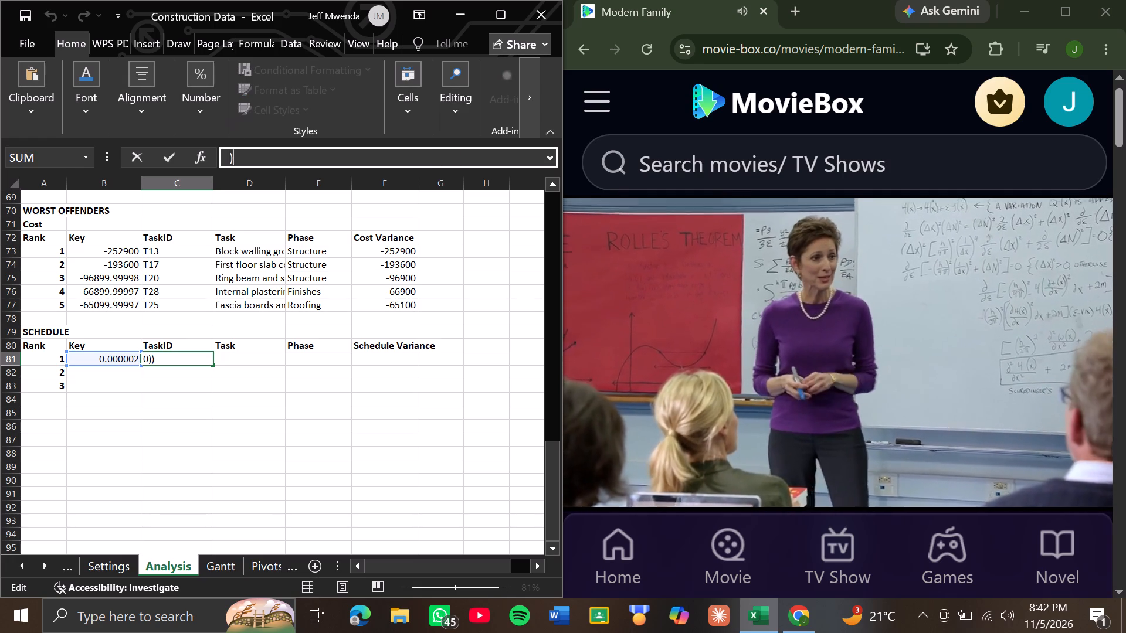
{"action": "left_click", "coordinate": [249, 359]}
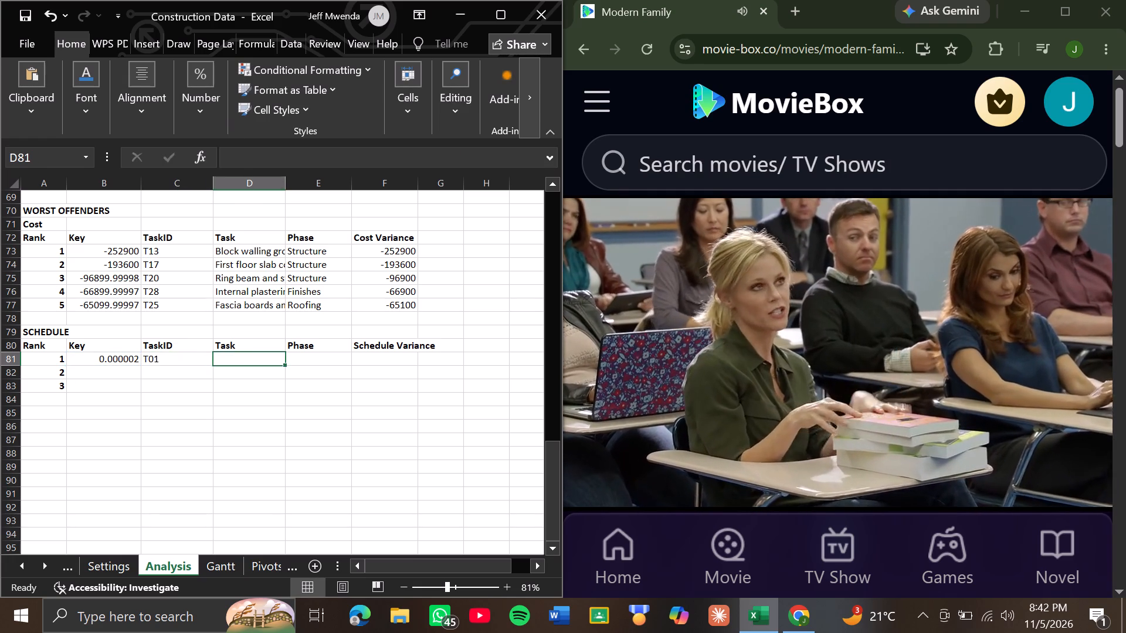
{"action": "left_click", "coordinate": [260, 157]}
{"action": "key", "text": "ctrl+v"}
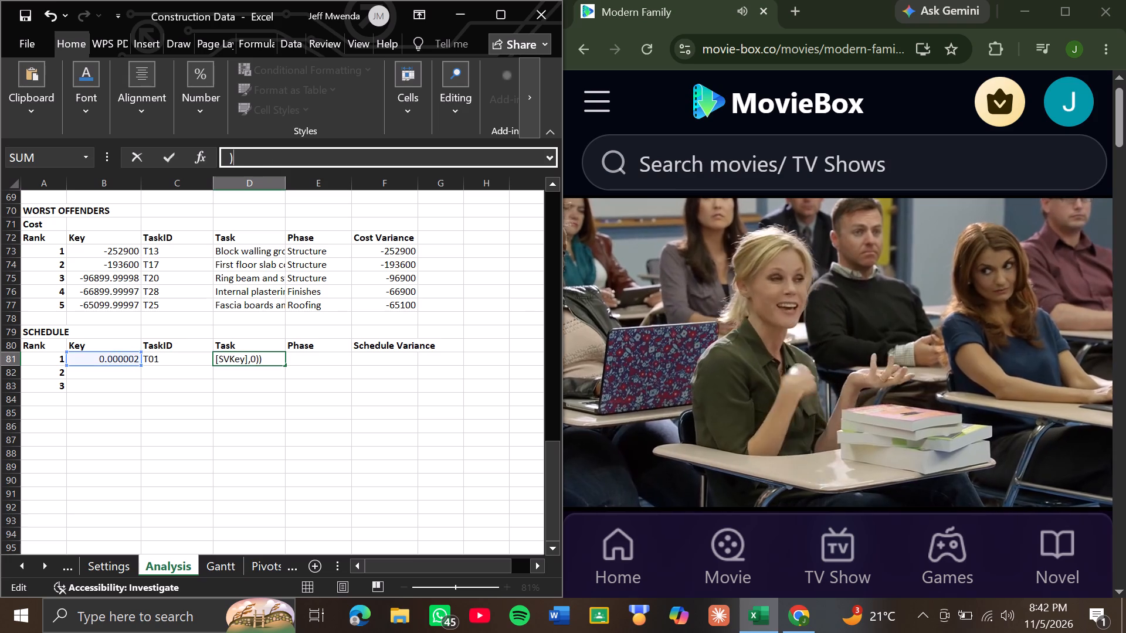
Change the INDEX return column in D81's formula to tblTasks[Task].
{"action": "key", "text": "Left"}
{"action": "key", "text": "Left"}
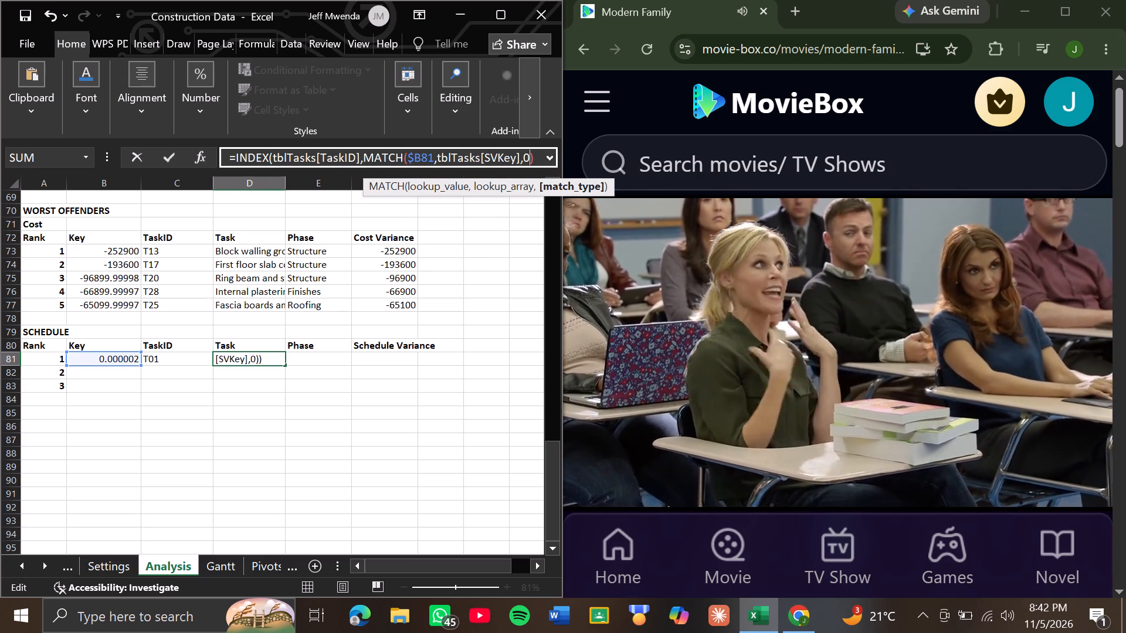
{"action": "key", "text": "Left"}
{"action": "key", "text": "Left"}
{"action": "key", "text": "Left"}
{"action": "key", "text": "Left"}
{"action": "key", "text": "Left"}
{"action": "key", "text": "Left"}
{"action": "key", "text": "Left"}
{"action": "key", "text": "Left"}
{"action": "key", "text": "Left"}
{"action": "key", "text": "Left"}
{"action": "key", "text": "Left"}
{"action": "key", "text": "Left"}
{"action": "key", "text": "Left"}
{"action": "key", "text": "Left"}
{"action": "key", "text": "Left"}
{"action": "key", "text": "Left"}
{"action": "key", "text": "Left"}
{"action": "key", "text": "Left"}
{"action": "key", "text": "Left"}
{"action": "key", "text": "Left"}
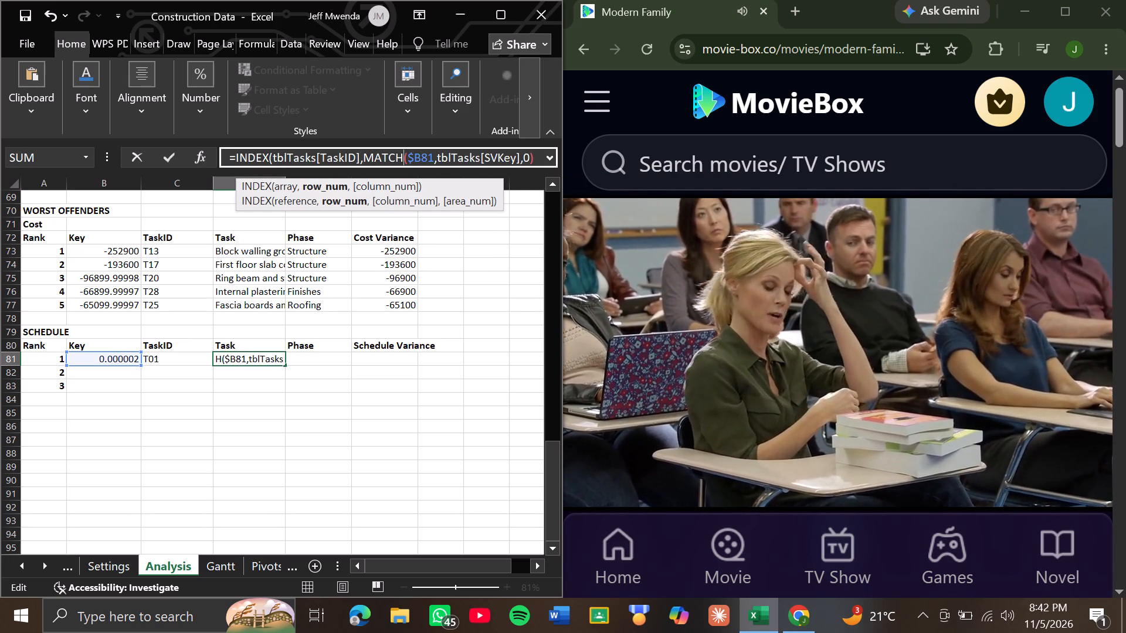
{"action": "key", "text": "Left"}
{"action": "key", "text": "Left"}
{"action": "key", "text": "Left"}
{"action": "key", "text": "Left"}
{"action": "key", "text": "Left"}
{"action": "key", "text": "Left"}
{"action": "key", "text": "Left"}
{"action": "key", "text": "Left"}
{"action": "key", "text": "Right"}
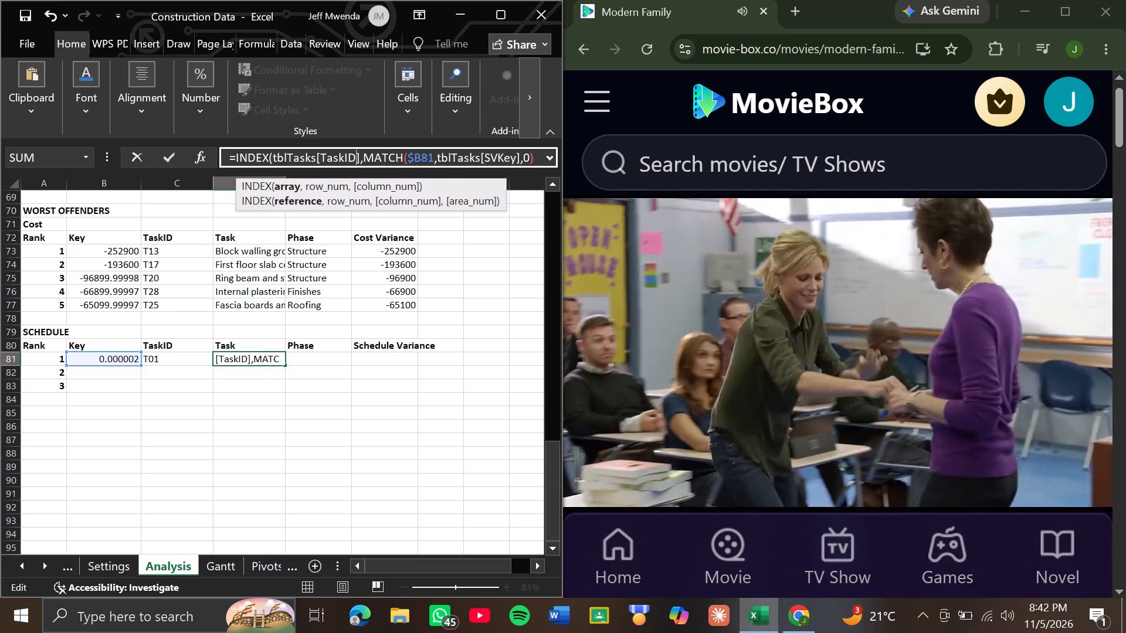
{"action": "key", "text": "BackSpace"}
{"action": "key", "text": "BackSpace"}
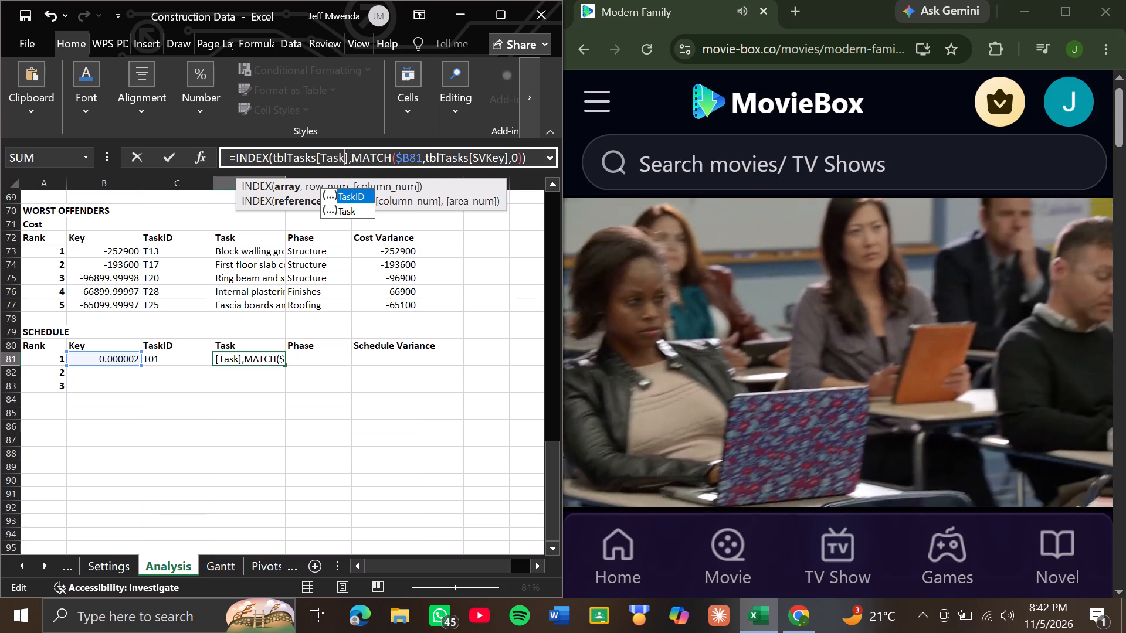
{"action": "key", "text": "Return"}
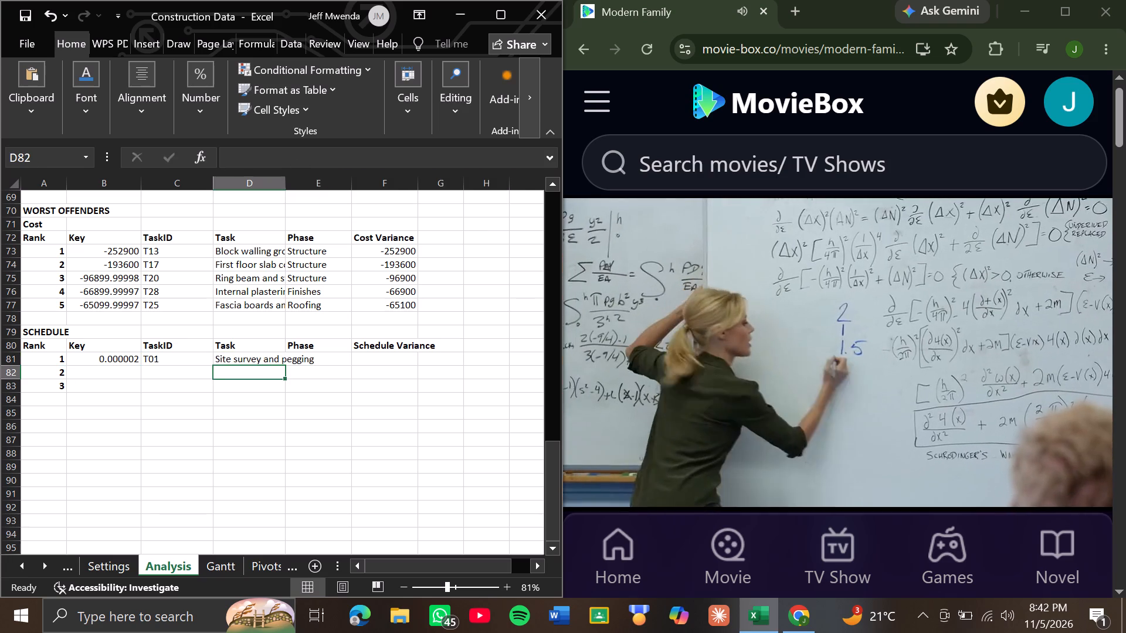
Paste the copied lookup formula into Schedule Phase cell E81 and change its INDEX return column to tblTasks[Phase].
{"action": "key", "text": "Up"}
{"action": "key", "text": "Right"}
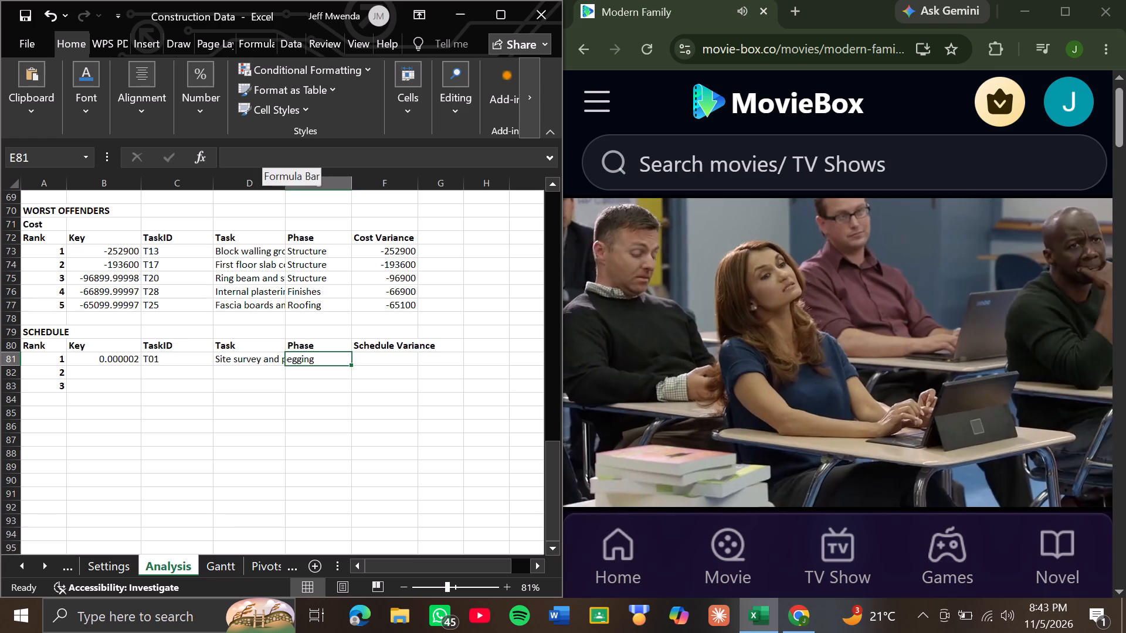
{"action": "left_click", "coordinate": [272, 161]}
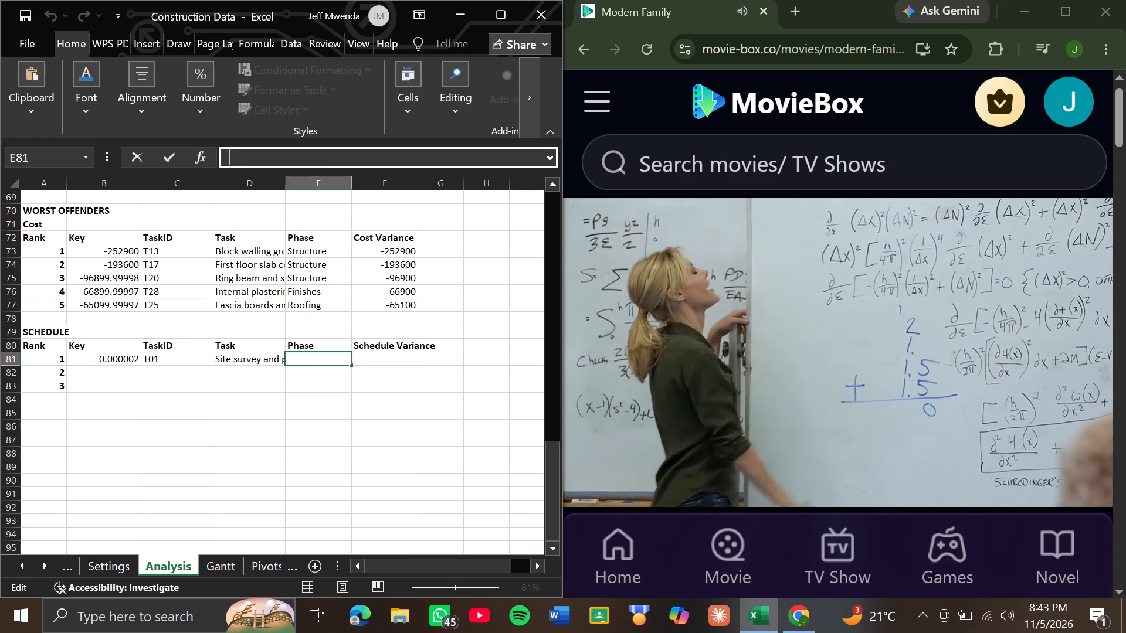
{"action": "key", "text": "ctrl+v"}
{"action": "key", "text": "Left"}
{"action": "key", "text": "Left"}
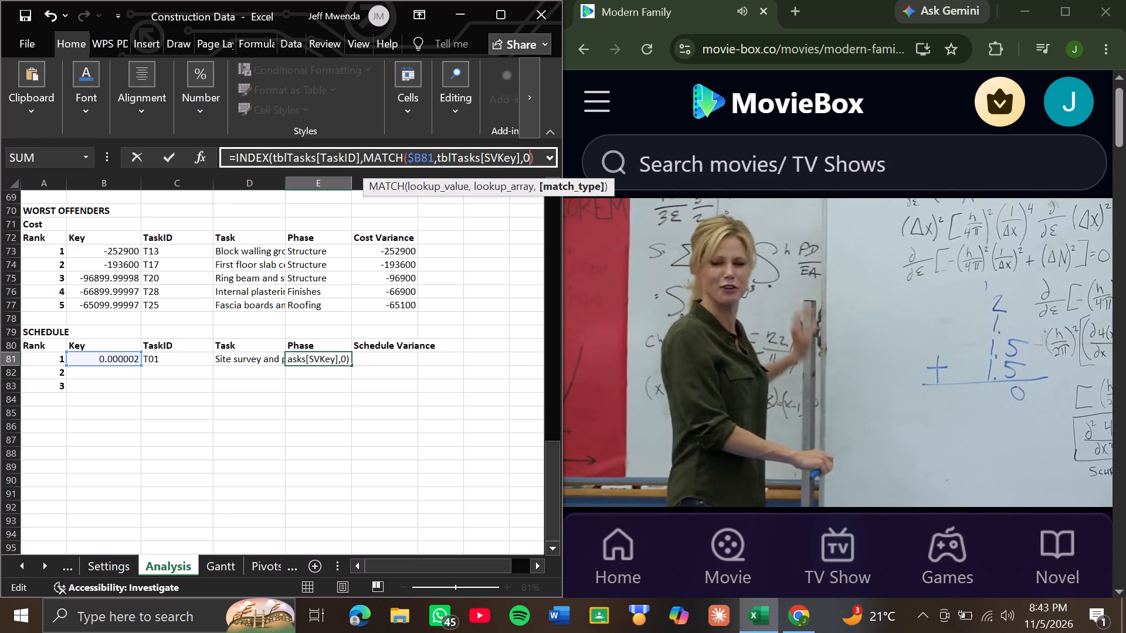
{"action": "key", "text": "Left"}
{"action": "key", "text": "Left"}
{"action": "key", "text": "Left"}
{"action": "key", "text": "Left"}
{"action": "key", "text": "Left"}
{"action": "key", "text": "Left"}
{"action": "key", "text": "Left"}
{"action": "key", "text": "Left"}
{"action": "key", "text": "Left"}
{"action": "key", "text": "Left"}
{"action": "key", "text": "Left"}
{"action": "key", "text": "Left"}
{"action": "key", "text": "Left"}
{"action": "key", "text": "Left"}
{"action": "key", "text": "Left"}
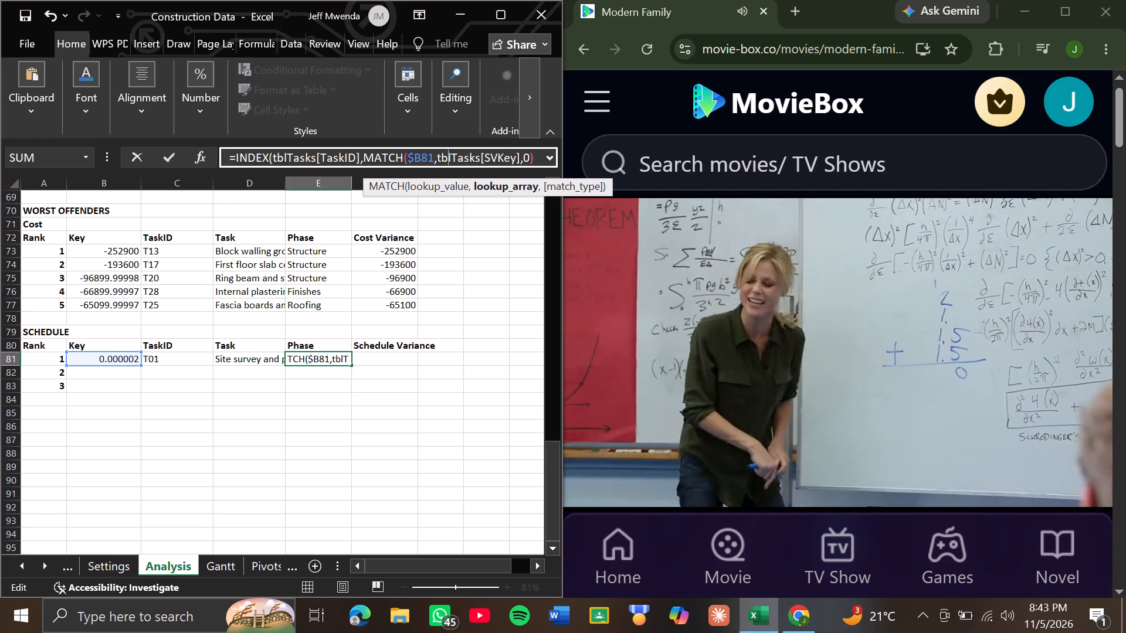
{"action": "key", "text": "Left"}
{"action": "key", "text": "Left"}
{"action": "key", "text": "Left"}
{"action": "key", "text": "Left"}
{"action": "key", "text": "Left"}
{"action": "key", "text": "Left"}
{"action": "key", "text": "Left"}
{"action": "key", "text": "Left"}
{"action": "key", "text": "Left"}
{"action": "key", "text": "Left"}
{"action": "key", "text": "Left"}
{"action": "key", "text": "Left"}
{"action": "key", "text": "Left"}
{"action": "key", "text": "Left"}
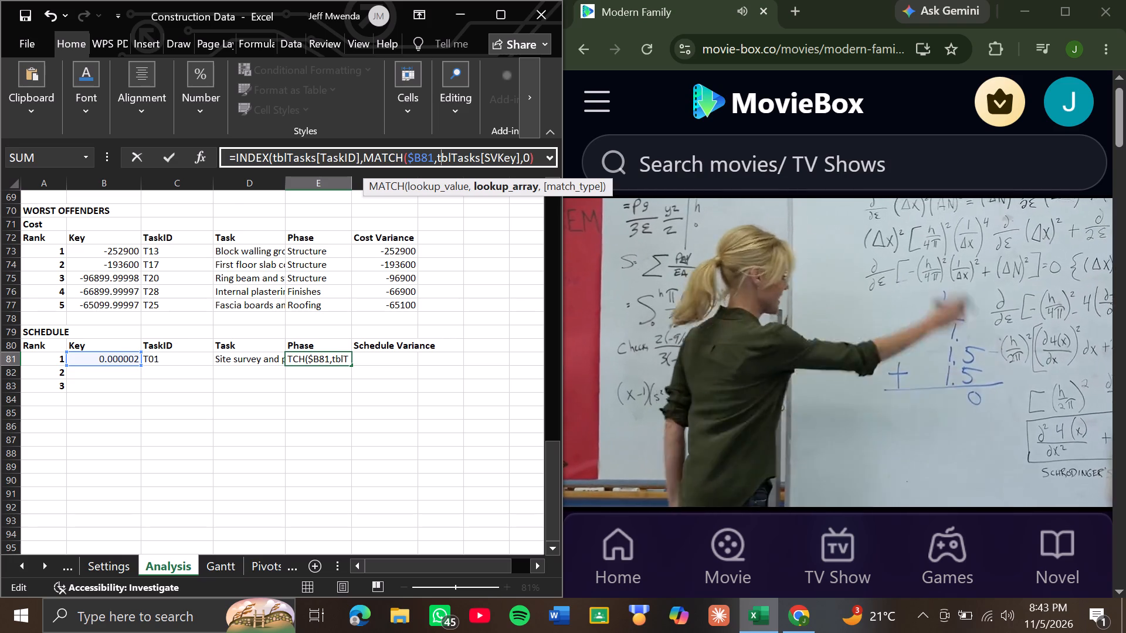
{"action": "key", "text": "Left"}
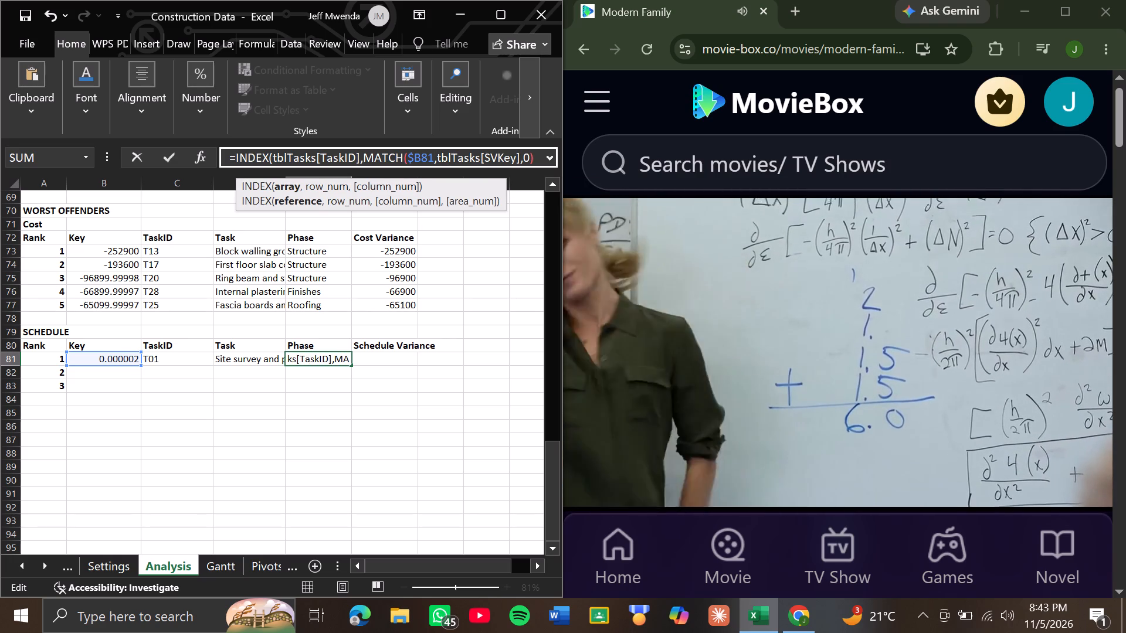
{"action": "key", "text": "BackSpace"}
{"action": "key", "text": "BackSpace"}
{"action": "key", "text": "BackSpace"}
{"action": "key", "text": "BackSpace"}
{"action": "key", "text": "BackSpace"}
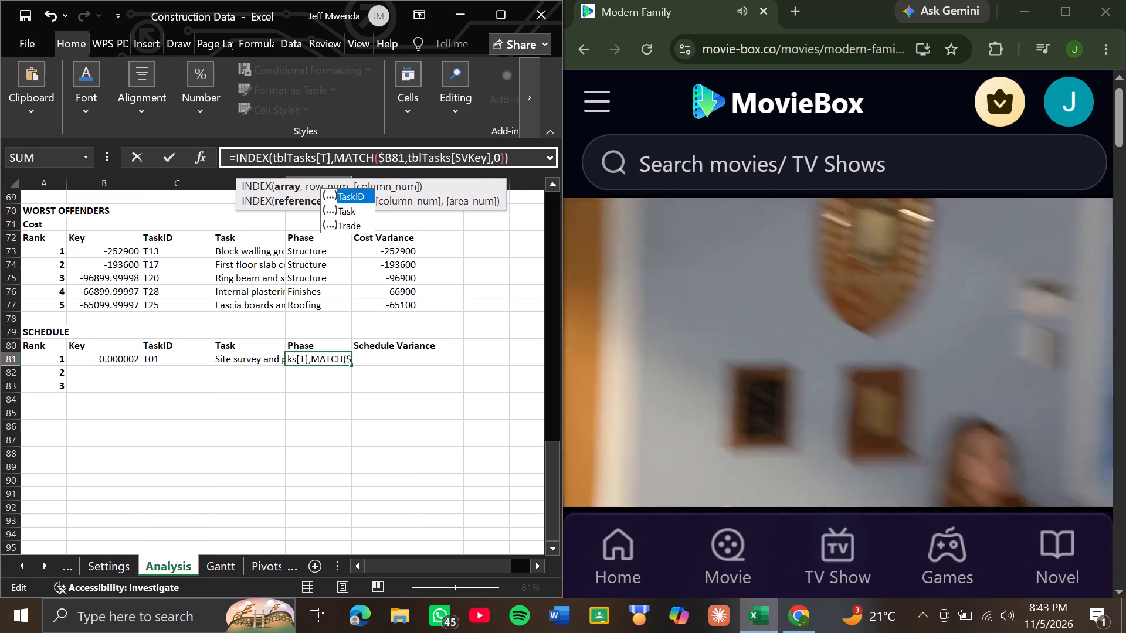
{"action": "key", "text": "BackSpace"}
{"action": "key", "text": "Down"}
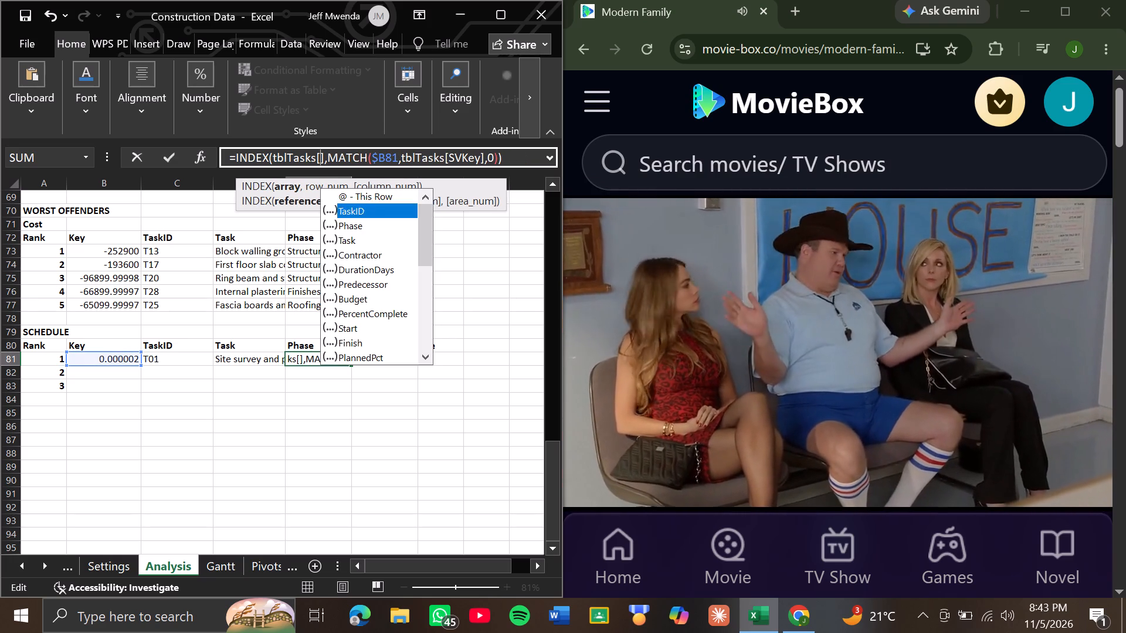
{"action": "key", "text": "Down"}
{"action": "key", "text": "Tab"}
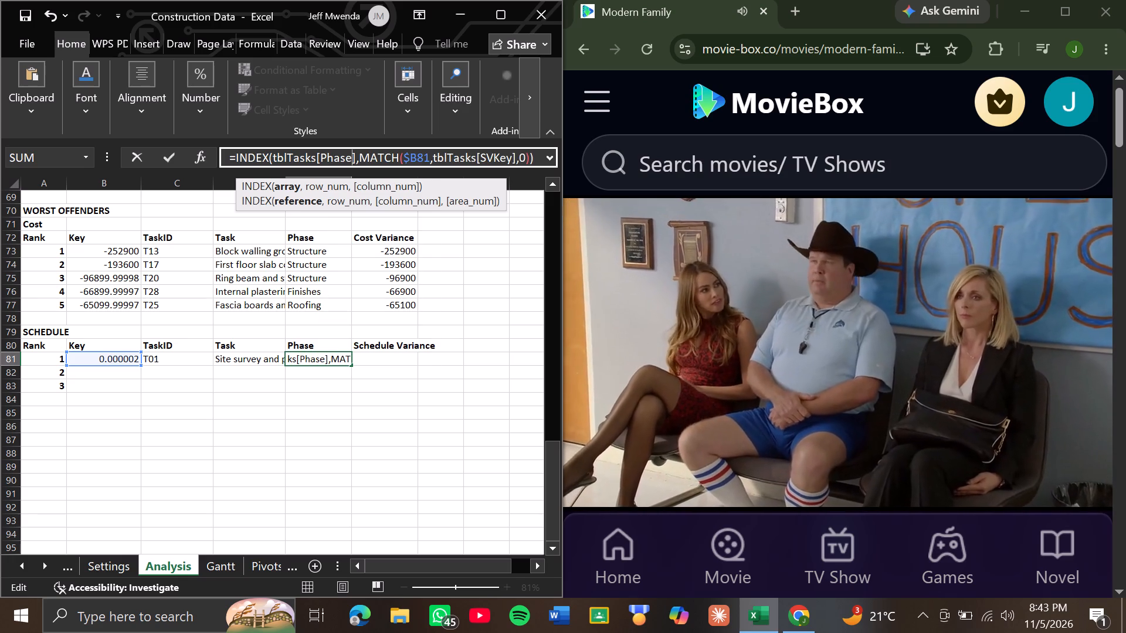
{"action": "key", "text": "Return"}
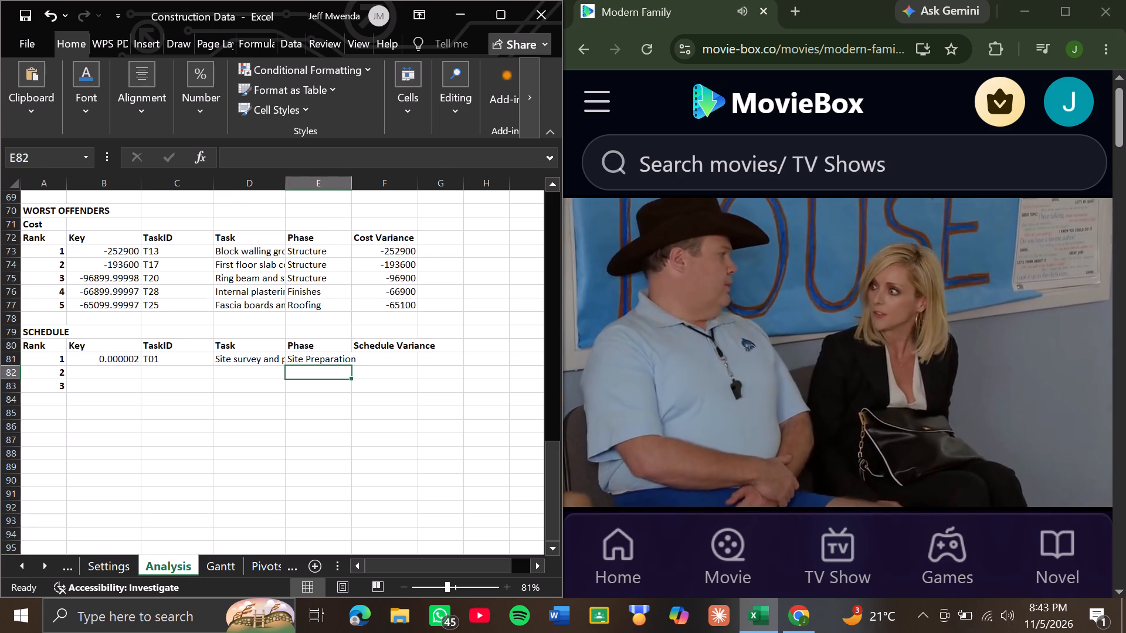
Paste the copied lookup formula into Schedule Variance cell F81 and change its INDEX return column to tblTasks[SchedVar].
{"action": "key", "text": "Up"}
{"action": "key", "text": "Right"}
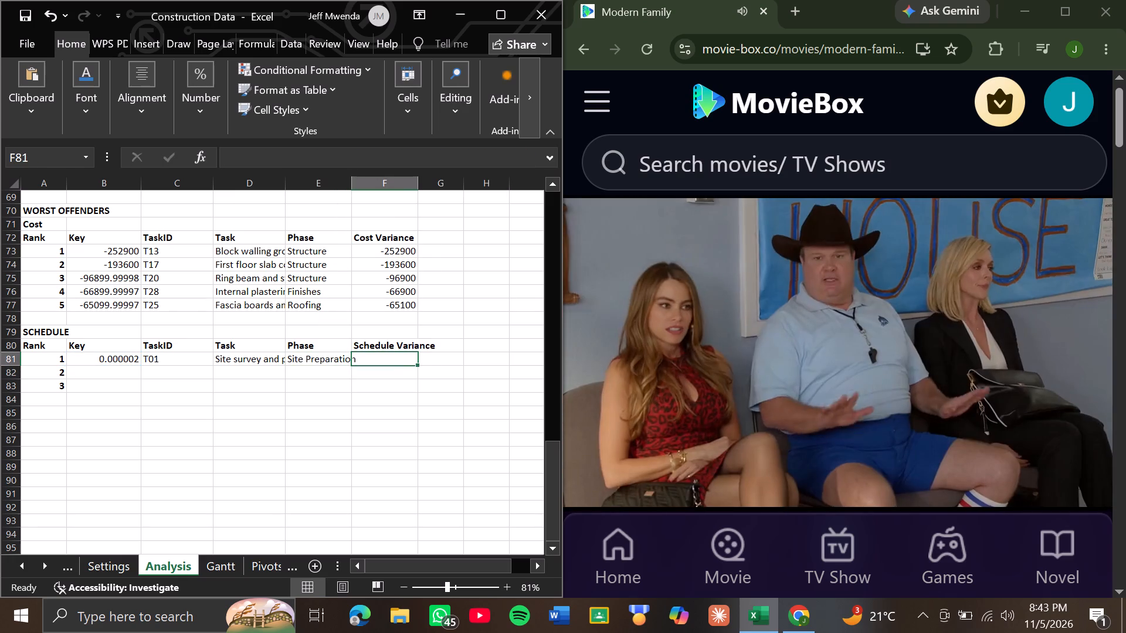
{"action": "left_click", "coordinate": [288, 161]}
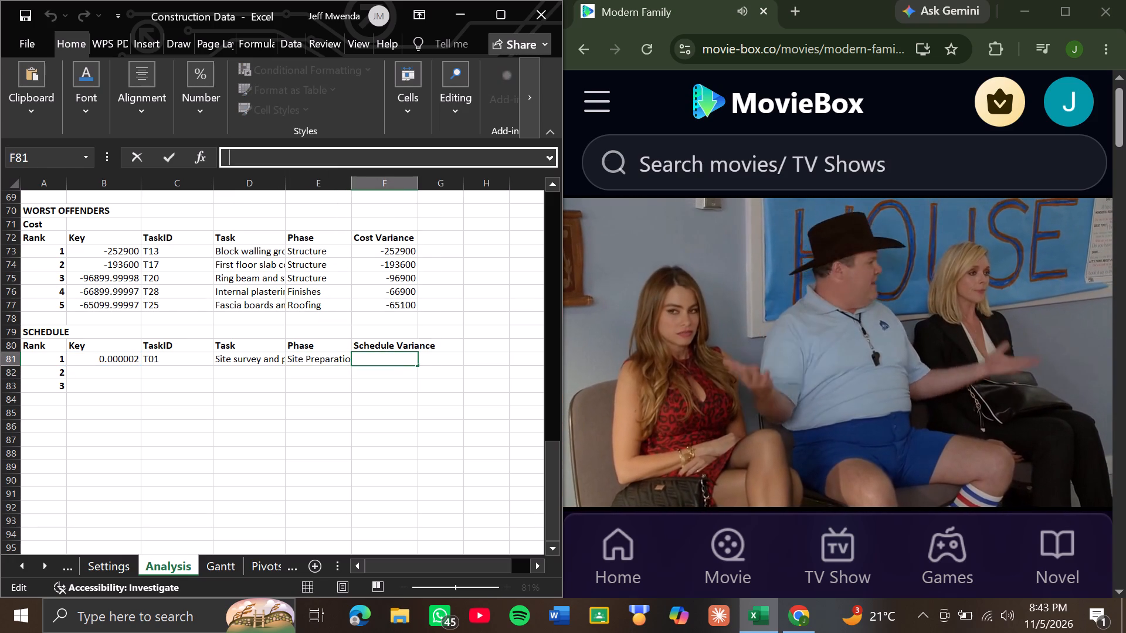
{"action": "key", "text": "ctrl+v"}
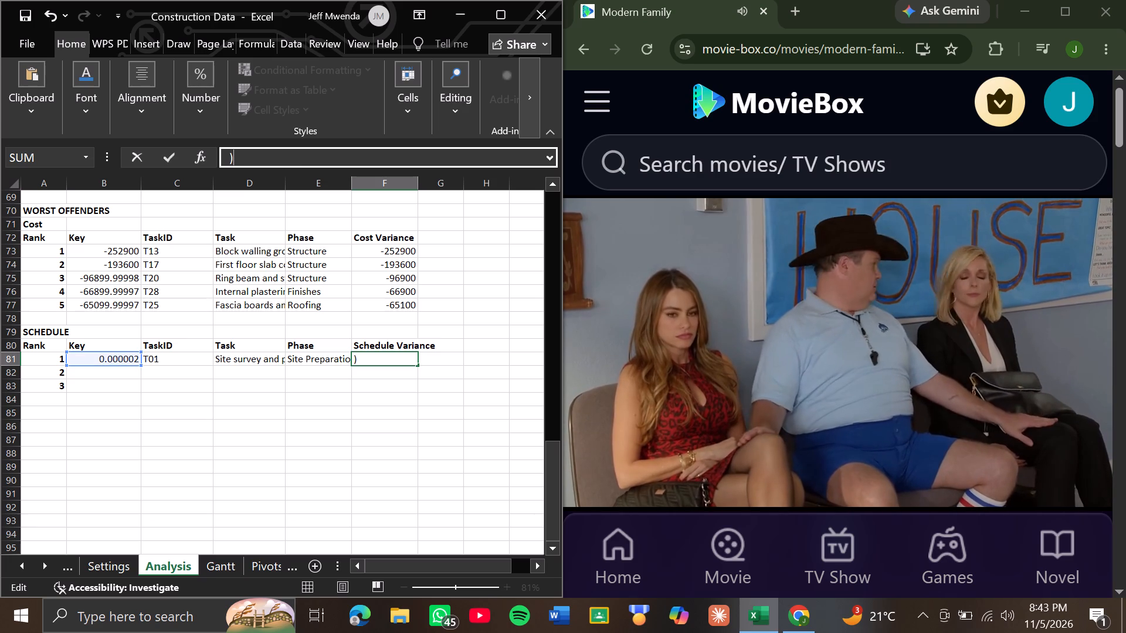
{"action": "key", "text": "Left"}
{"action": "key", "text": "Left"}
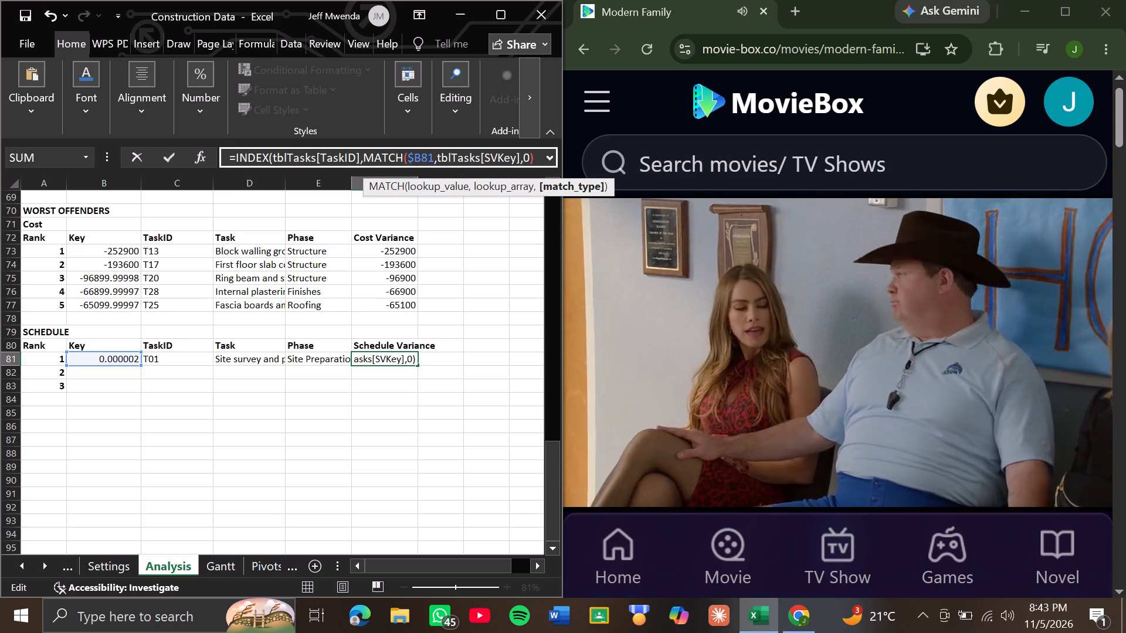
{"action": "key", "text": "Left"}
{"action": "key", "text": "Left"}
{"action": "key", "text": "Left"}
{"action": "key", "text": "Left"}
{"action": "key", "text": "Left"}
{"action": "key", "text": "Left"}
{"action": "key", "text": "Left"}
{"action": "key", "text": "Left"}
{"action": "key", "text": "Left"}
{"action": "key", "text": "Left"}
{"action": "key", "text": "Left"}
{"action": "key", "text": "Left"}
{"action": "key", "text": "Left"}
{"action": "key", "text": "Left"}
{"action": "key", "text": "Left"}
{"action": "key", "text": "Left"}
{"action": "key", "text": "Left"}
{"action": "key", "text": "Left"}
{"action": "key", "text": "Left"}
{"action": "key", "text": "Left"}
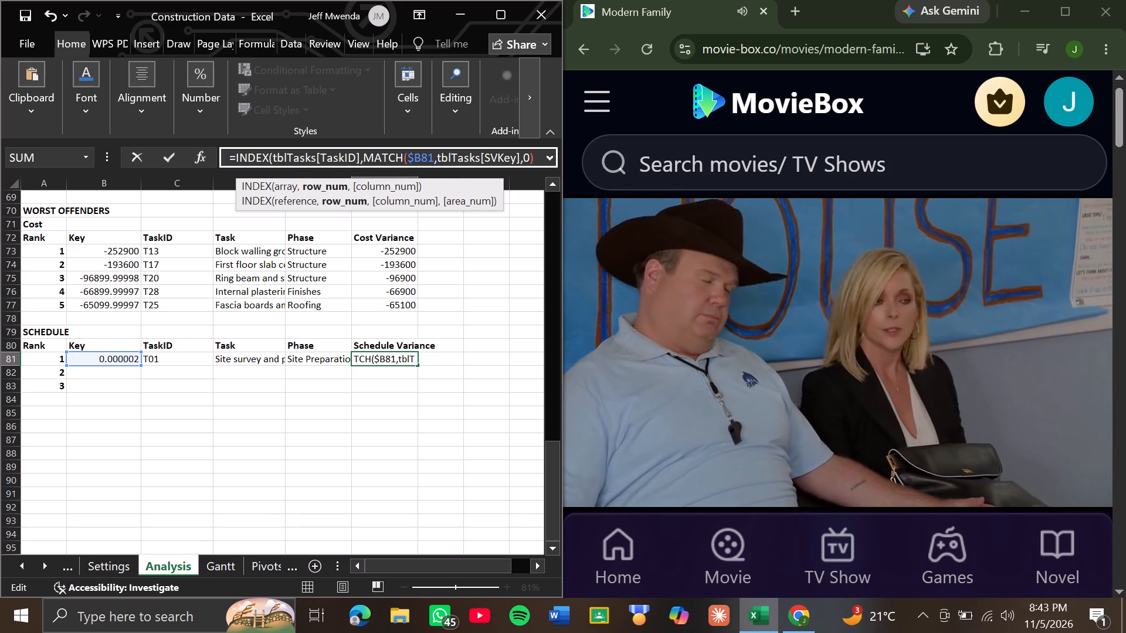
{"action": "key", "text": "Left"}
{"action": "key", "text": "Left"}
{"action": "key", "text": "Left"}
{"action": "key", "text": "Left"}
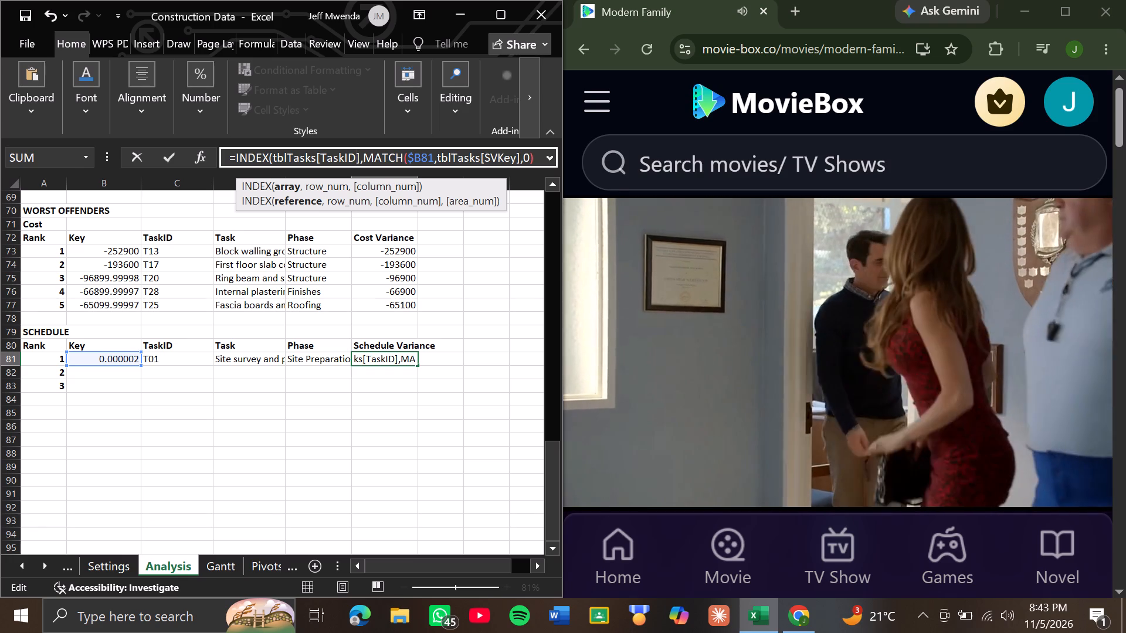
{"action": "key", "text": "BackSpace"}
{"action": "key", "text": "BackSpace"}
{"action": "key", "text": "BackSpace"}
{"action": "key", "text": "BackSpace"}
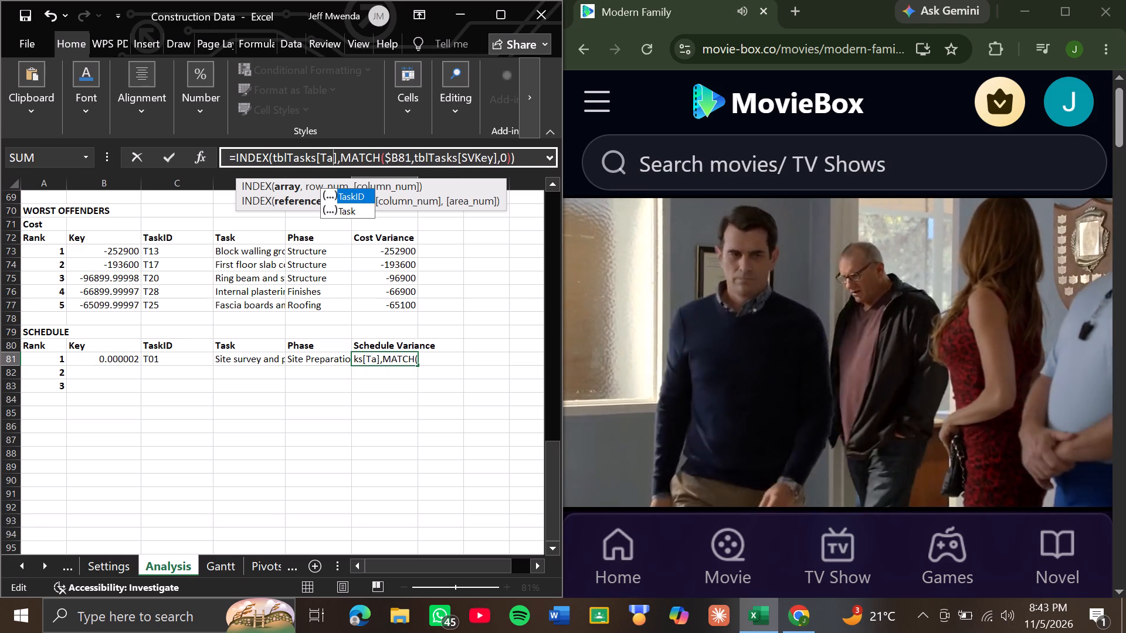
{"action": "key", "text": "BackSpace"}
{"action": "key", "text": "BackSpace"}
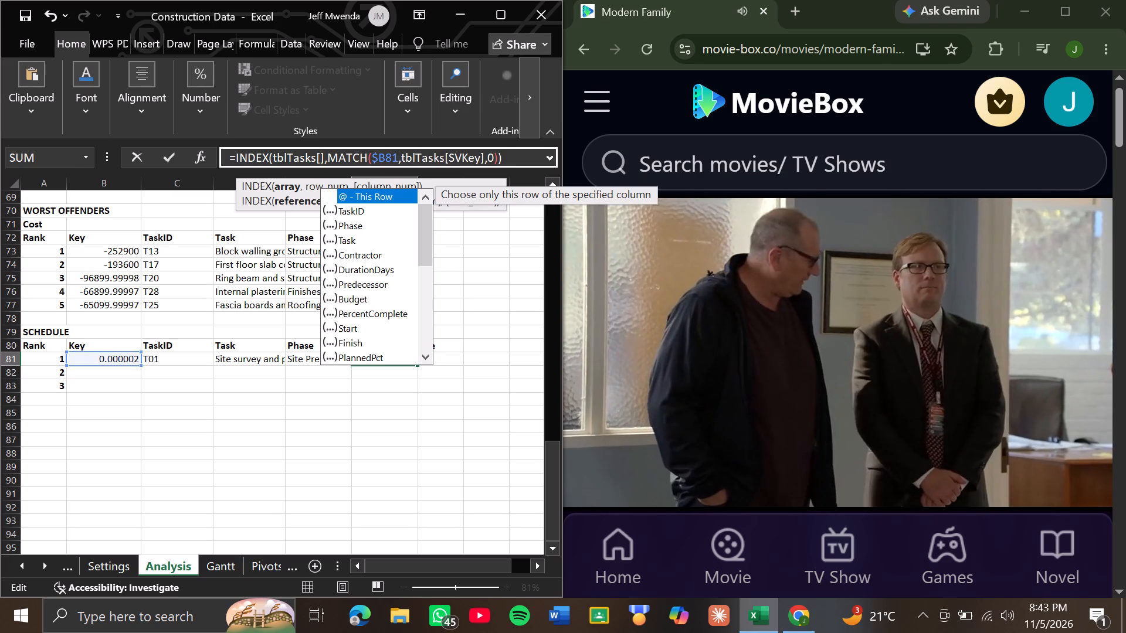
{"action": "key", "text": "s"}
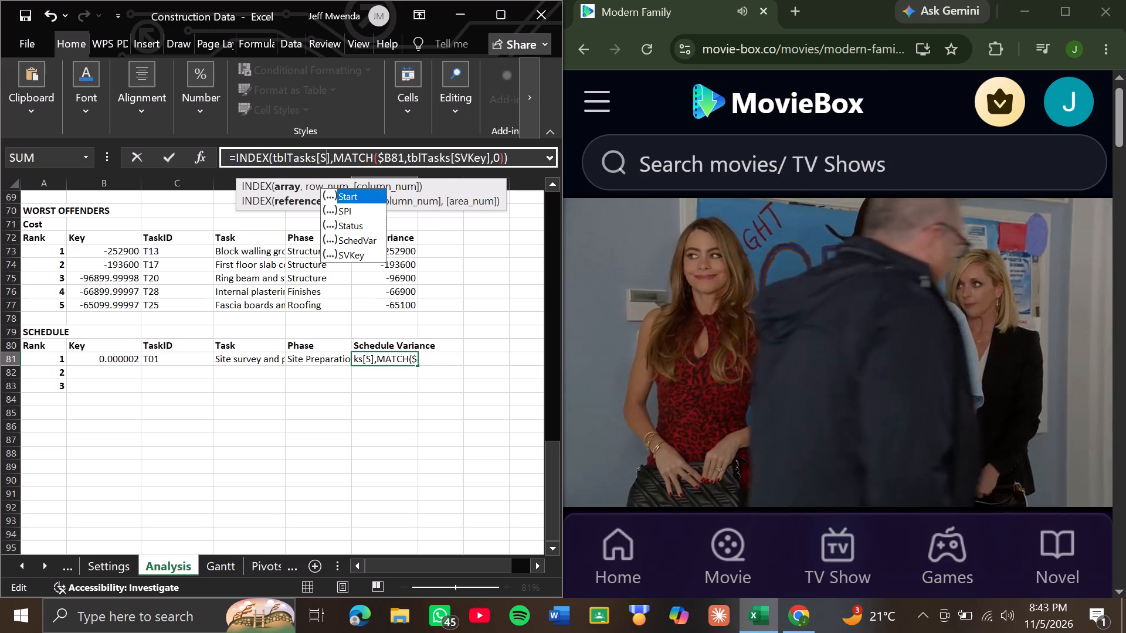
{"action": "key", "text": "Down"}
{"action": "key", "text": "Down"}
{"action": "key", "text": "Down"}
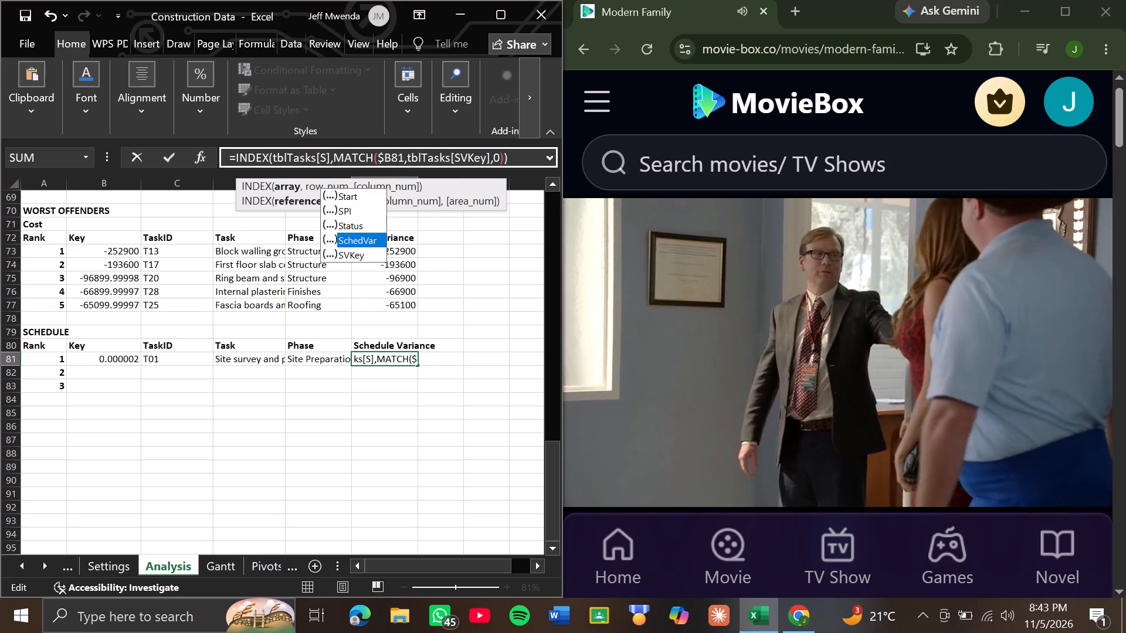
{"action": "key", "text": "Tab"}
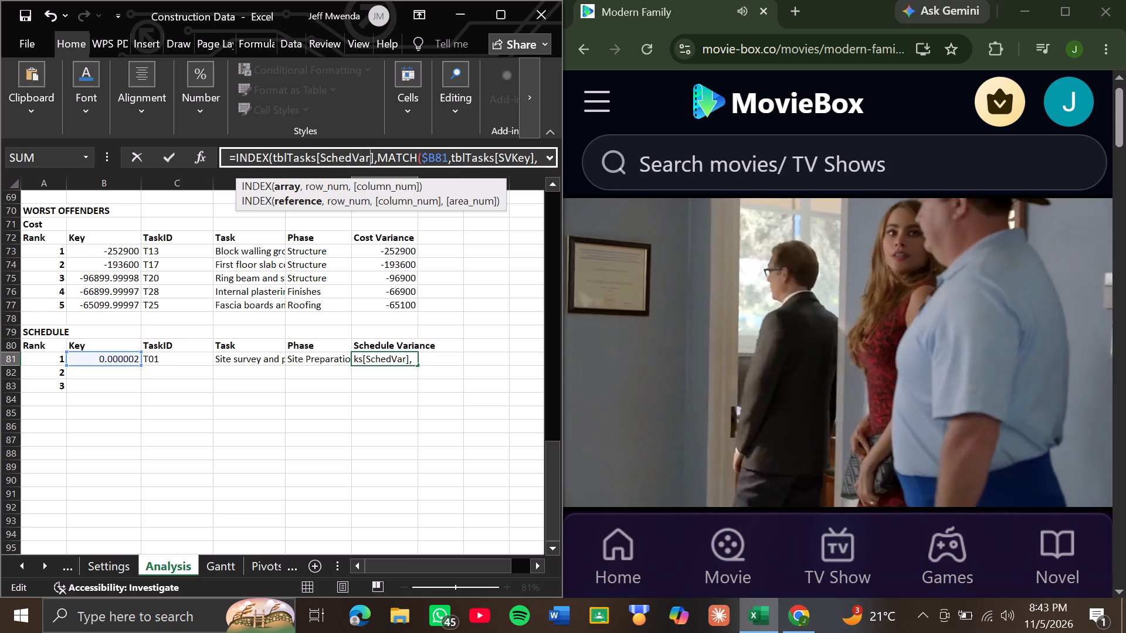
{"action": "key", "text": "Return"}
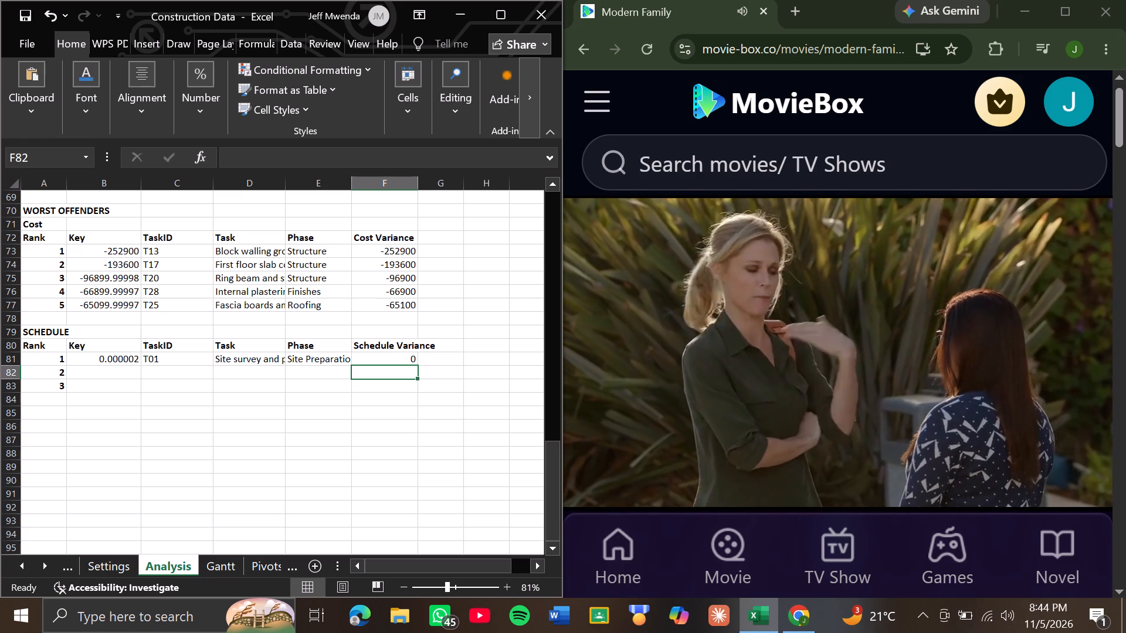
Fill the Schedule table's first-row formulas B81:F81 down through row 83.
{"action": "left_click", "coordinate": [108, 363]}
{"action": "left_click_drag", "start_coordinate": [114, 359], "coordinate": [326, 372]}
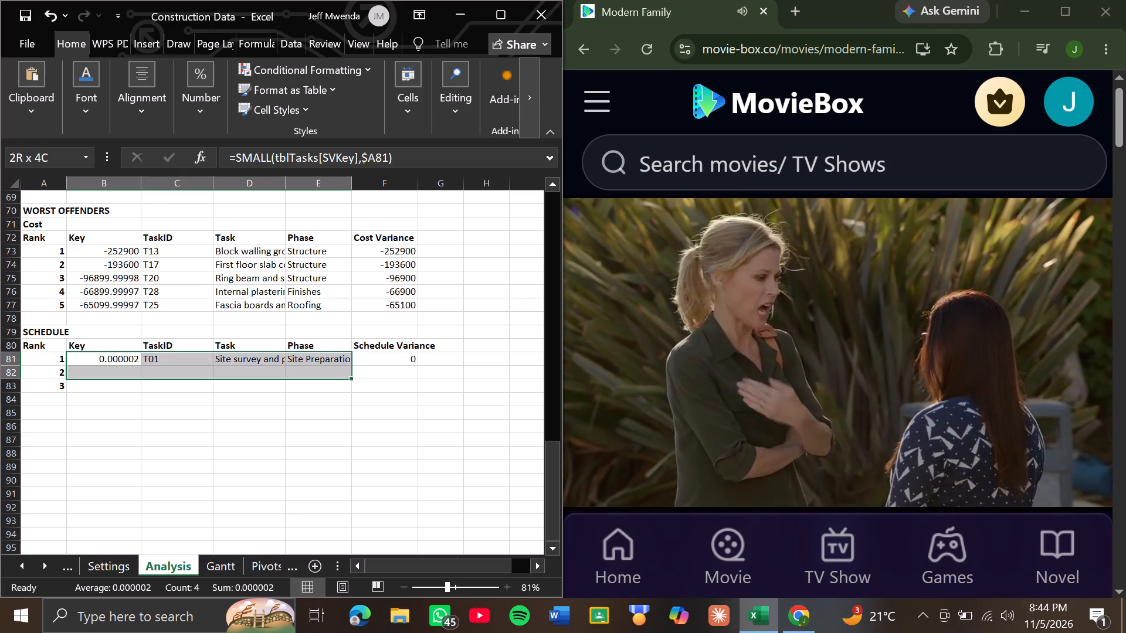
{"action": "left_click_drag", "start_coordinate": [326, 372], "coordinate": [396, 362]}
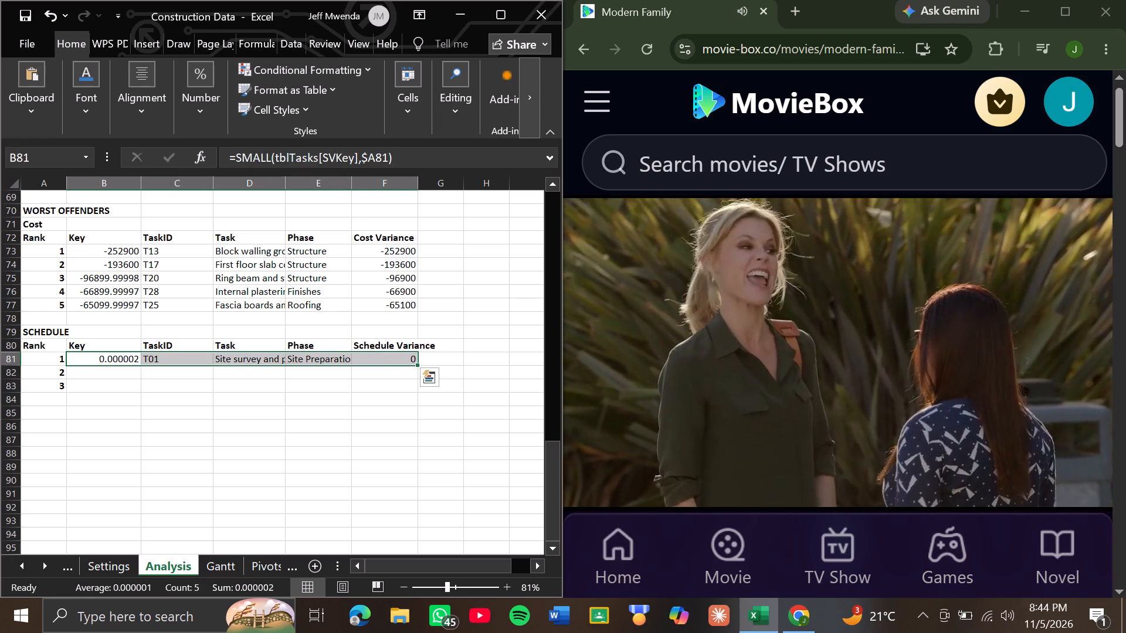
{"action": "left_click_drag", "start_coordinate": [415, 362], "coordinate": [415, 388]}
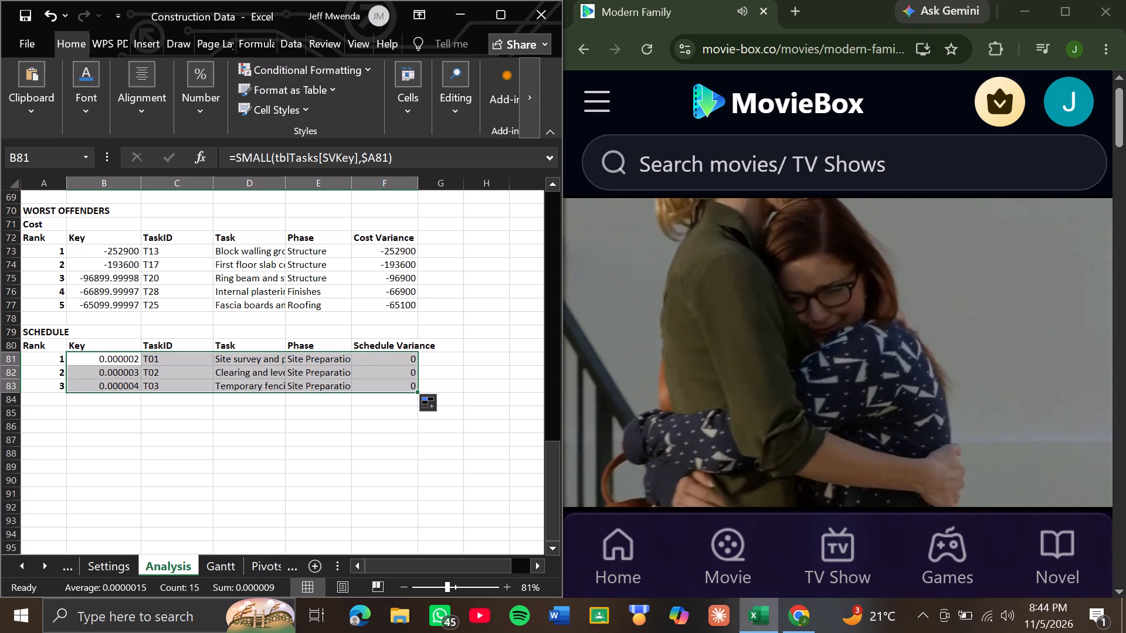
{"action": "left_click", "coordinate": [308, 427]}
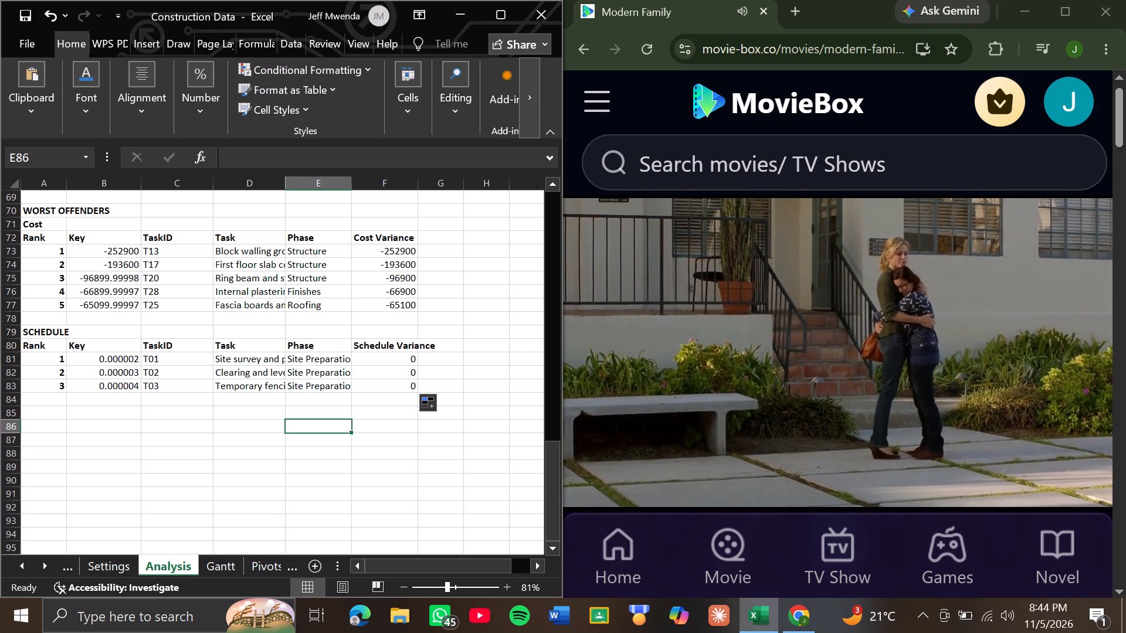
Format the Cost Variance values in F73:F77 with comma style and no decimal places.
{"action": "left_click_drag", "start_coordinate": [405, 249], "coordinate": [412, 301]}
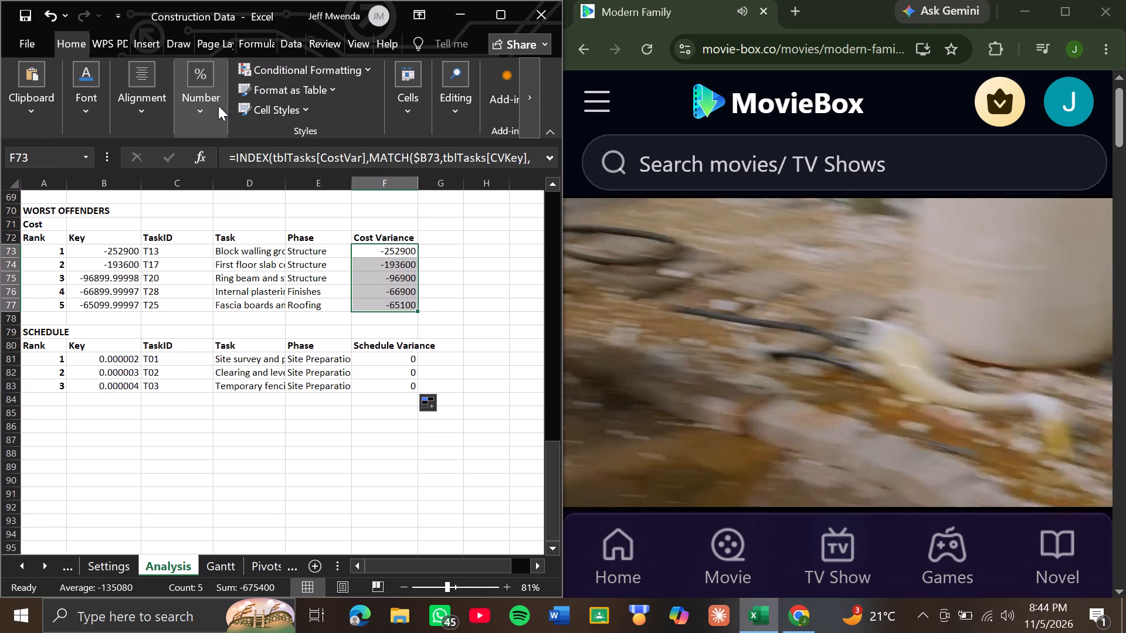
{"action": "left_click", "coordinate": [218, 105]}
{"action": "left_click", "coordinate": [236, 178]}
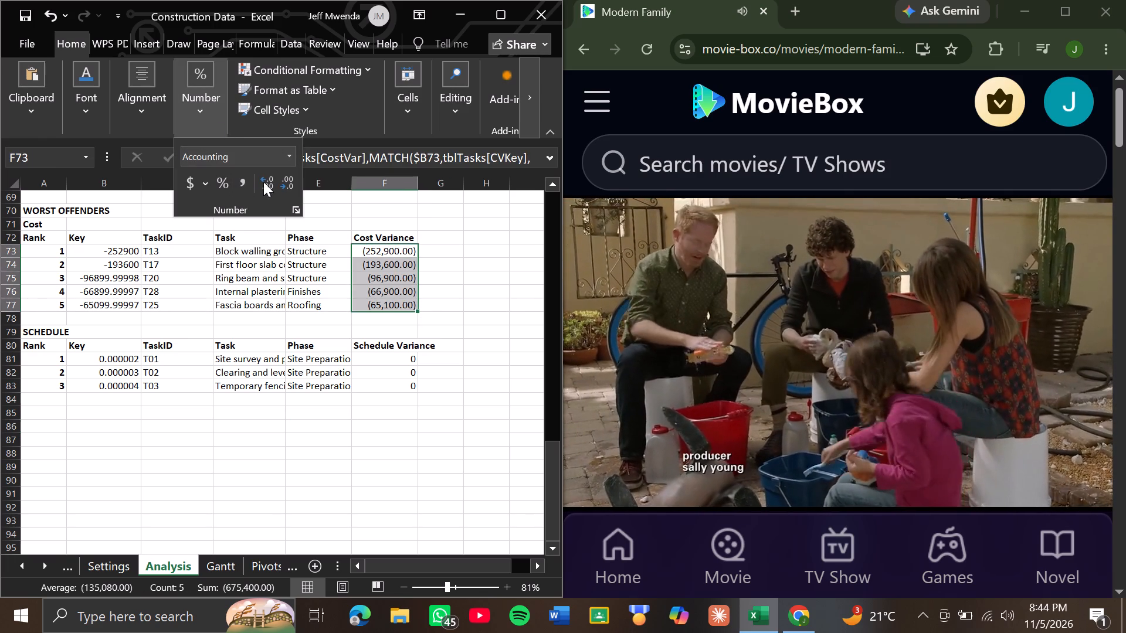
{"action": "left_click", "coordinate": [284, 182]}
{"action": "left_click", "coordinate": [284, 182]}
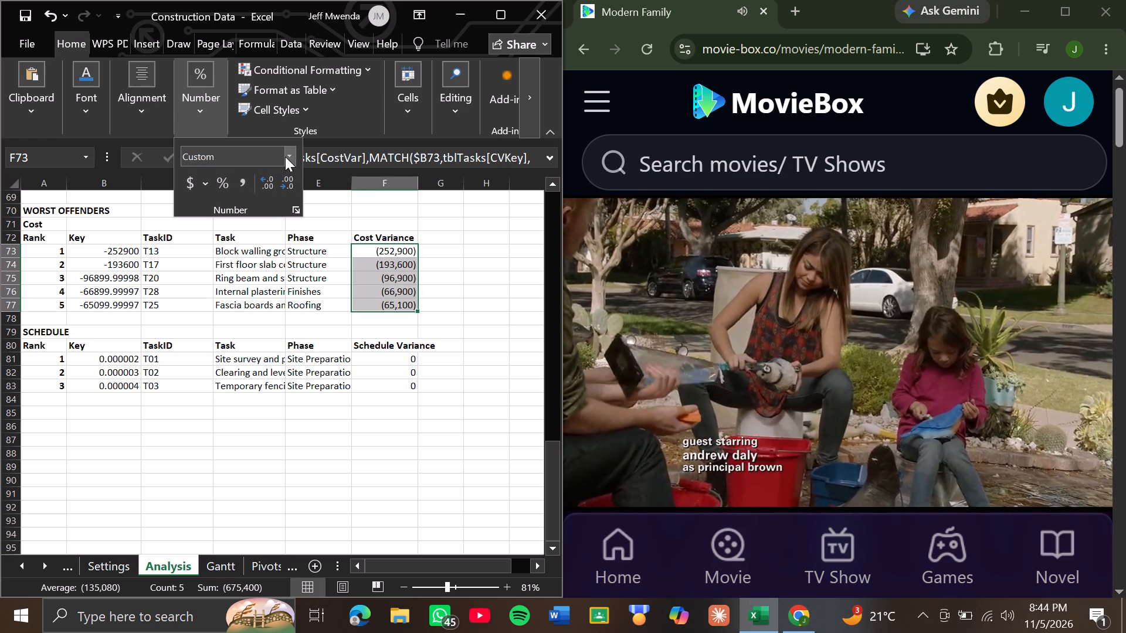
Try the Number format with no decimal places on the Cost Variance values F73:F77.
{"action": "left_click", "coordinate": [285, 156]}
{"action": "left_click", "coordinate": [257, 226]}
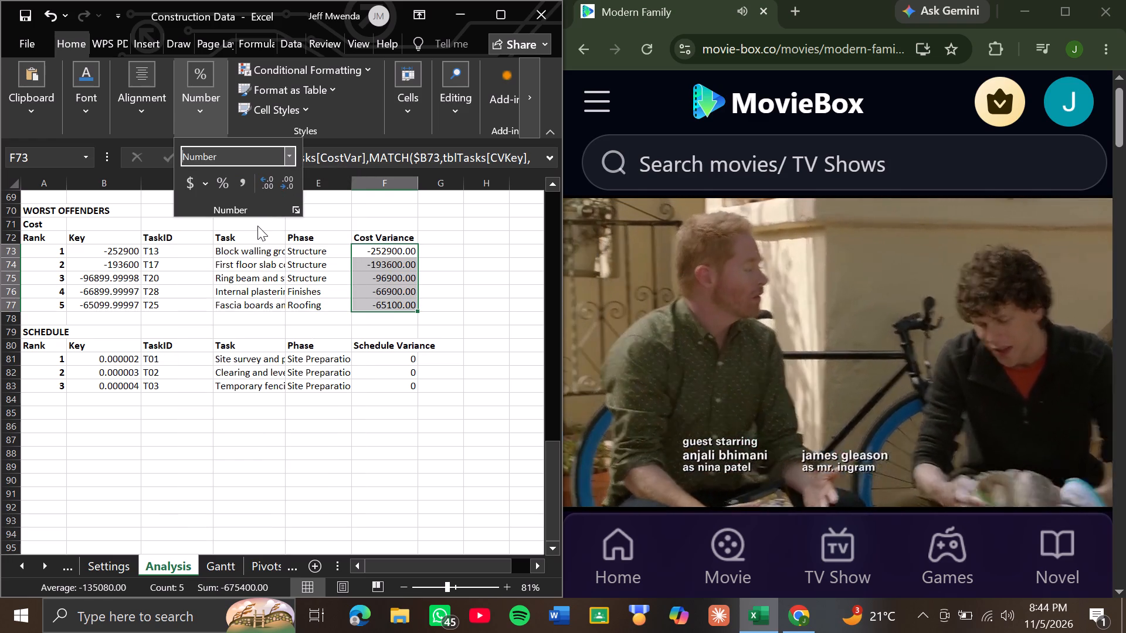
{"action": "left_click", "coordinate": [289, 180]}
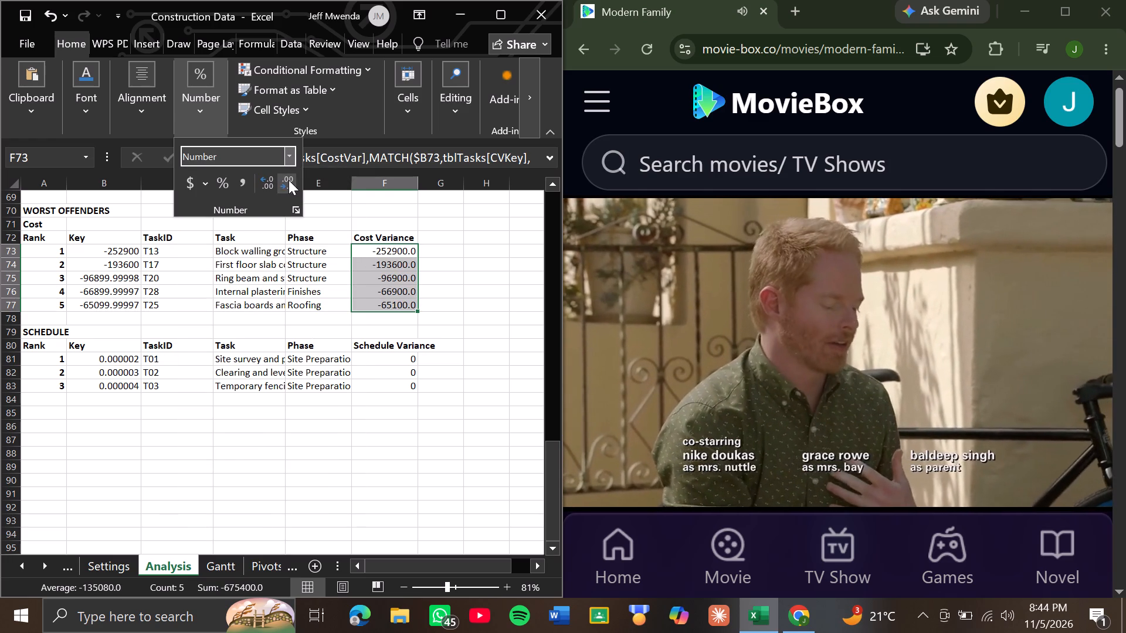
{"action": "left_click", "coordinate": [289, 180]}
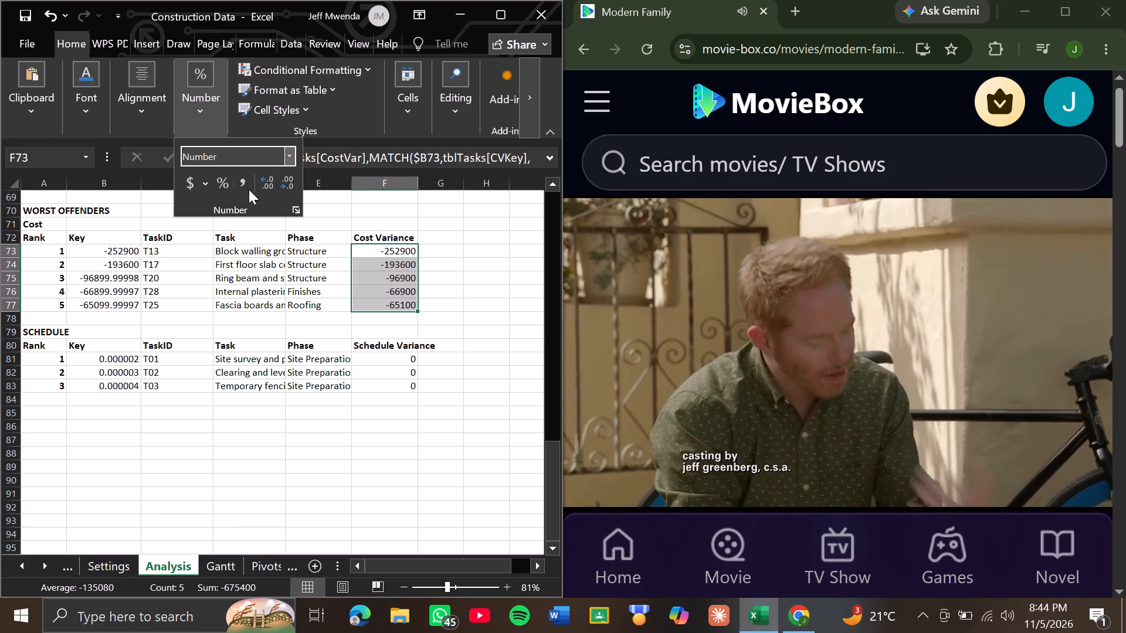
Reapply comma style with no decimal places to the Cost Variance values F73:F77.
{"action": "left_click", "coordinate": [243, 181]}
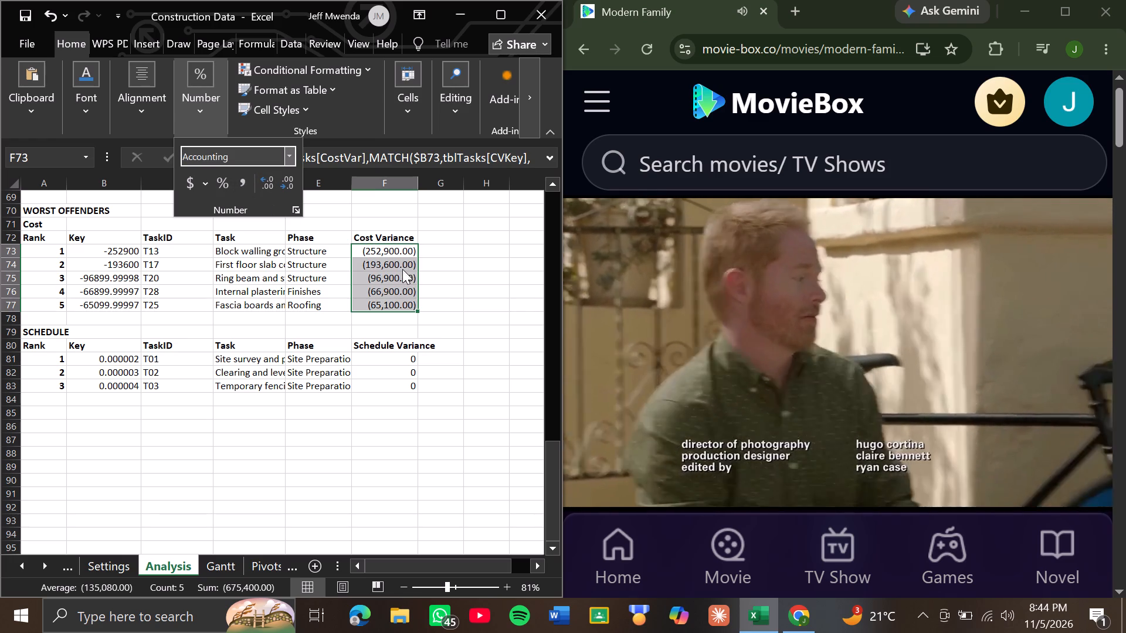
{"action": "double_click", "coordinate": [289, 177]}
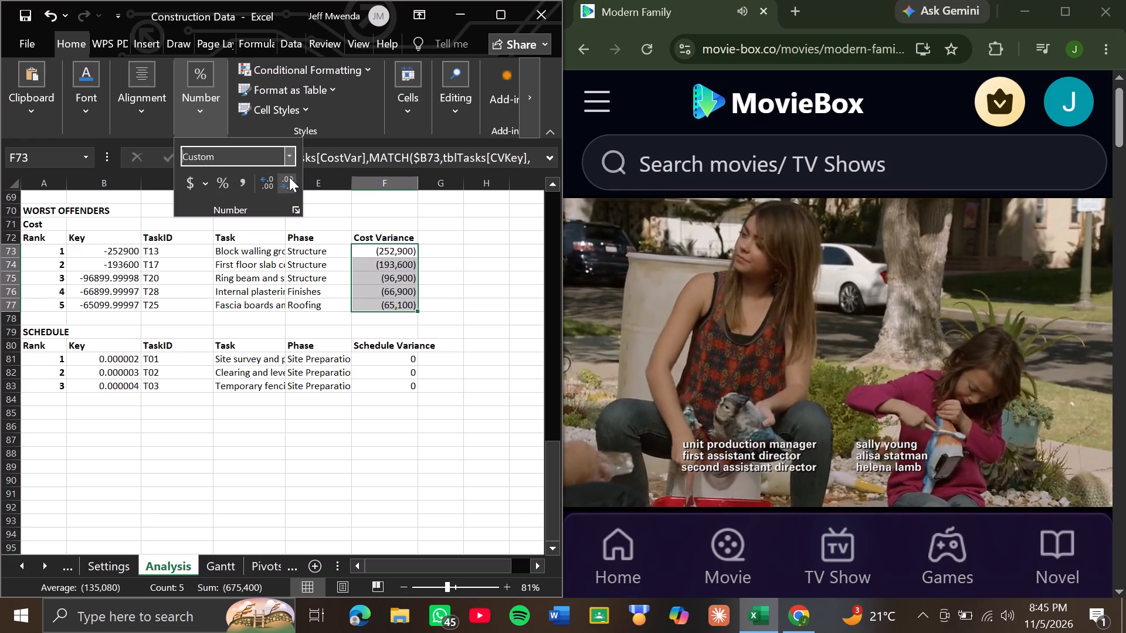
{"action": "left_click", "coordinate": [403, 277]}
{"action": "left_click", "coordinate": [403, 277]}
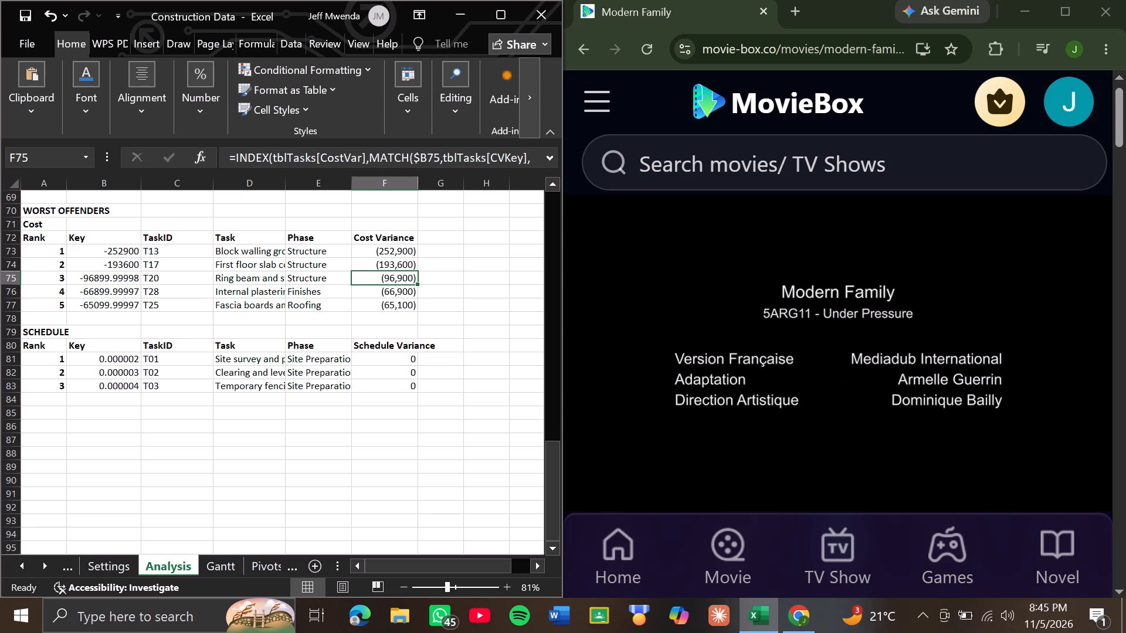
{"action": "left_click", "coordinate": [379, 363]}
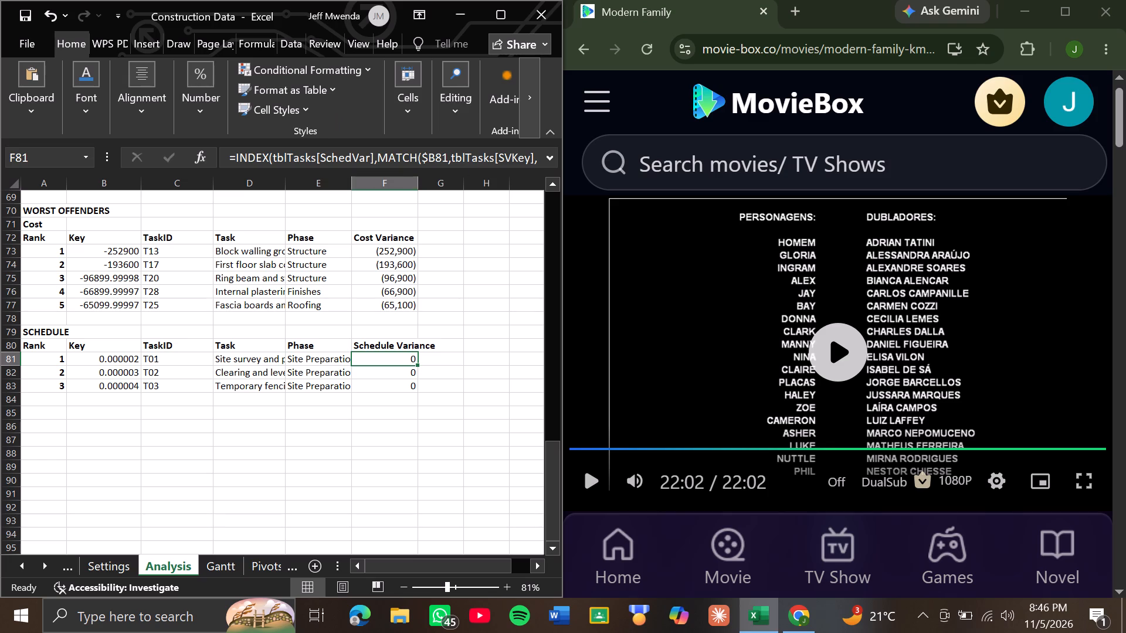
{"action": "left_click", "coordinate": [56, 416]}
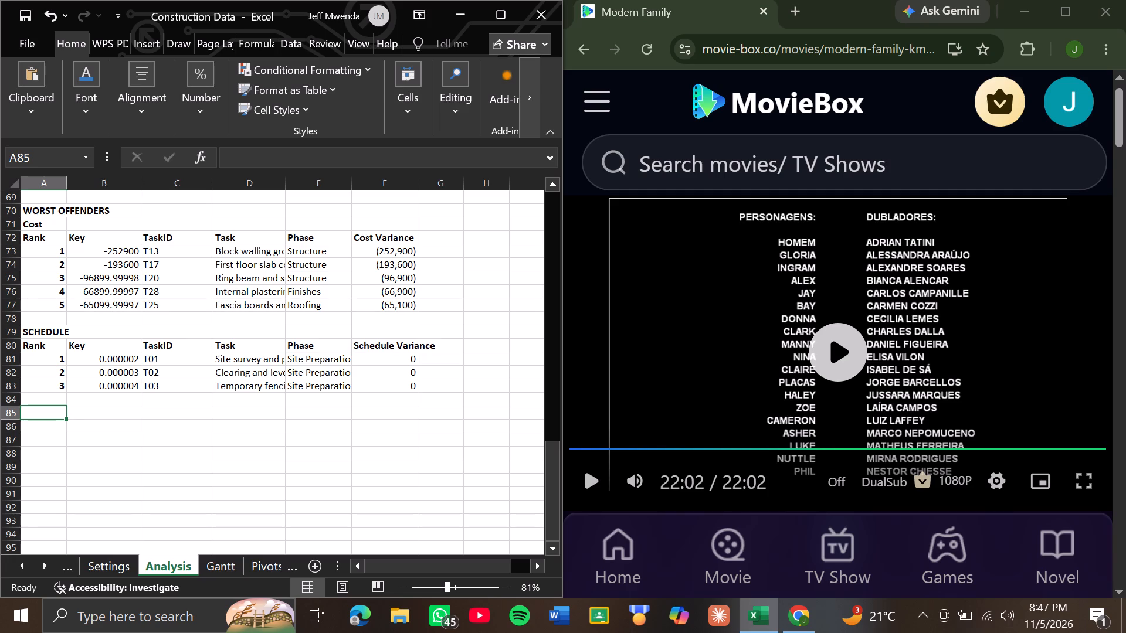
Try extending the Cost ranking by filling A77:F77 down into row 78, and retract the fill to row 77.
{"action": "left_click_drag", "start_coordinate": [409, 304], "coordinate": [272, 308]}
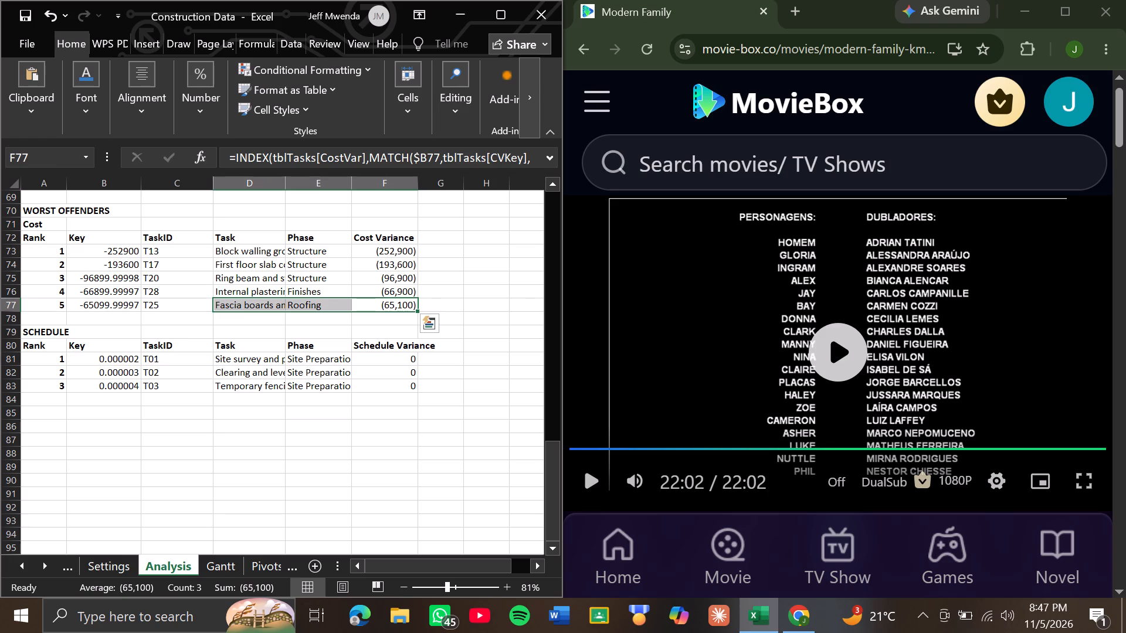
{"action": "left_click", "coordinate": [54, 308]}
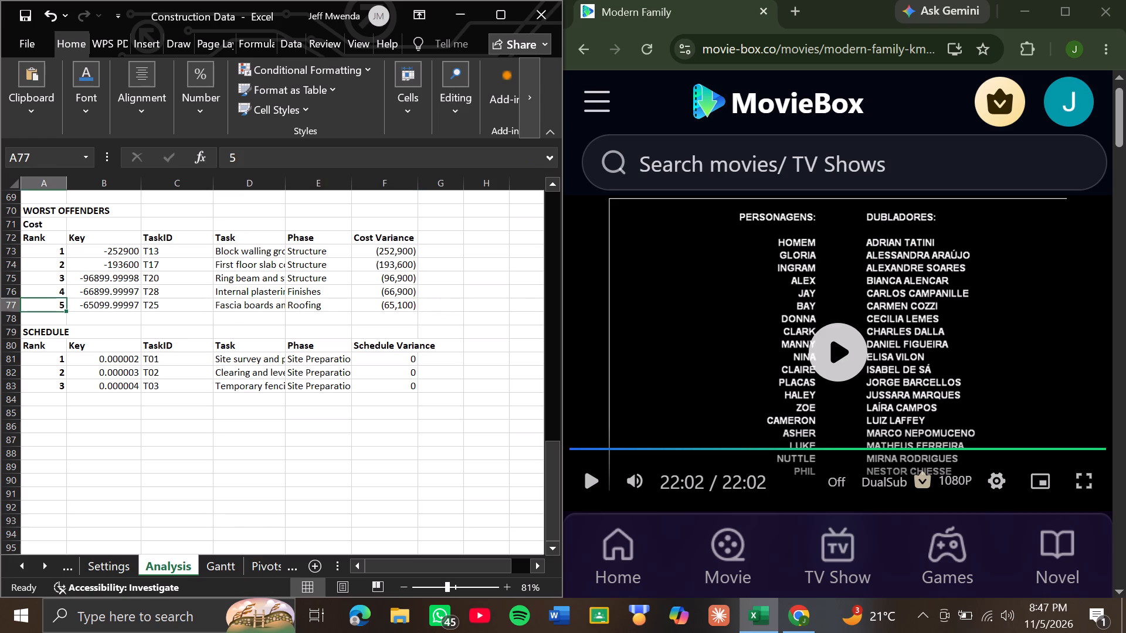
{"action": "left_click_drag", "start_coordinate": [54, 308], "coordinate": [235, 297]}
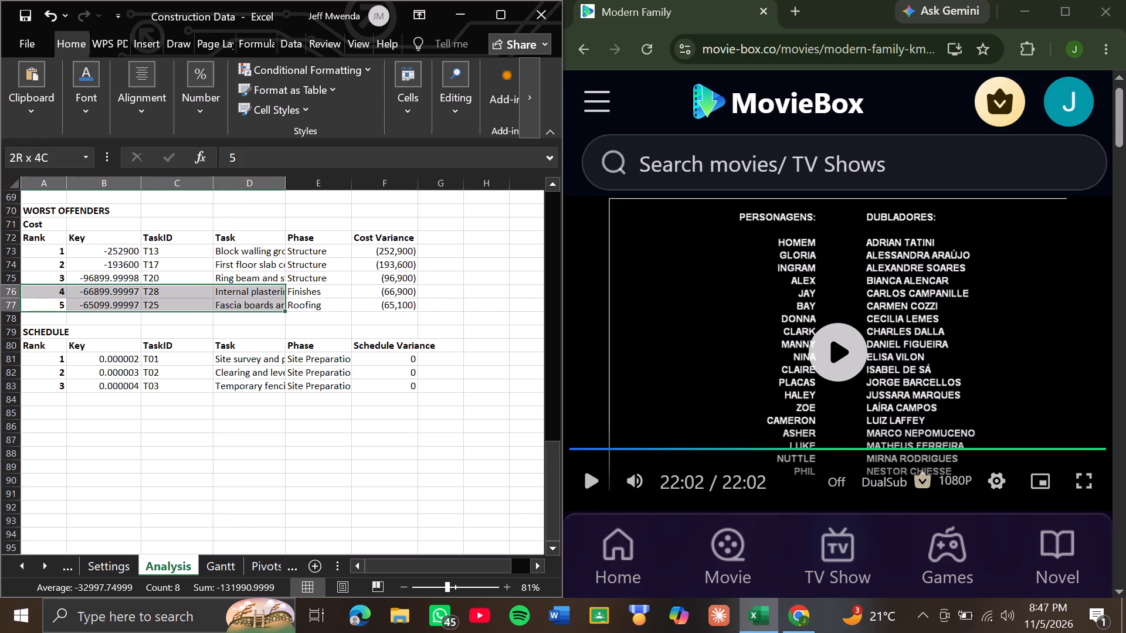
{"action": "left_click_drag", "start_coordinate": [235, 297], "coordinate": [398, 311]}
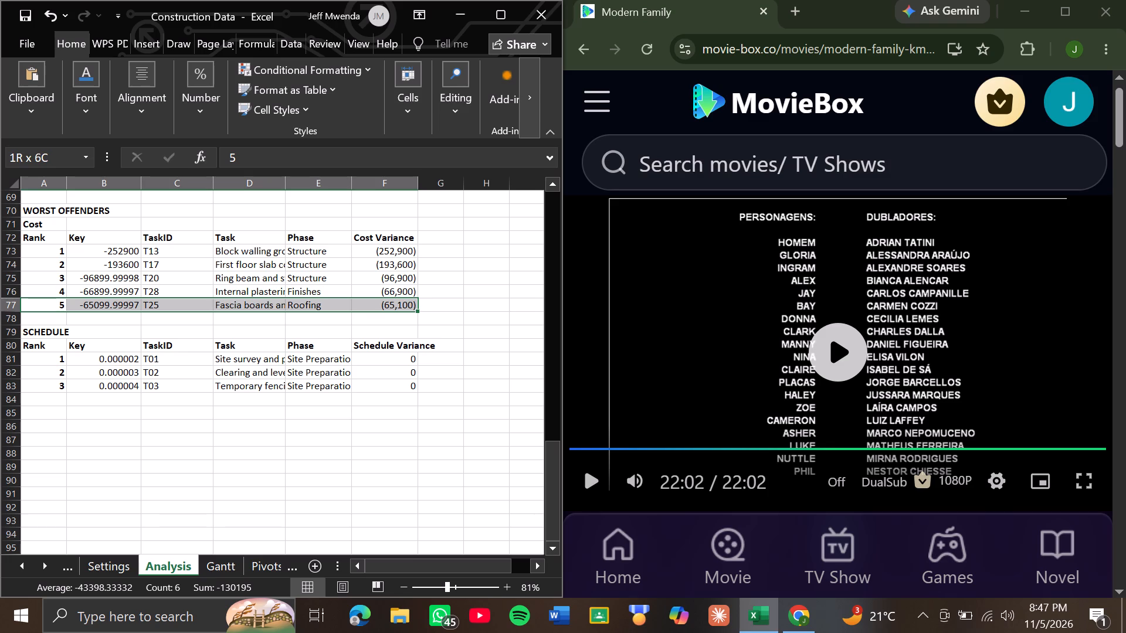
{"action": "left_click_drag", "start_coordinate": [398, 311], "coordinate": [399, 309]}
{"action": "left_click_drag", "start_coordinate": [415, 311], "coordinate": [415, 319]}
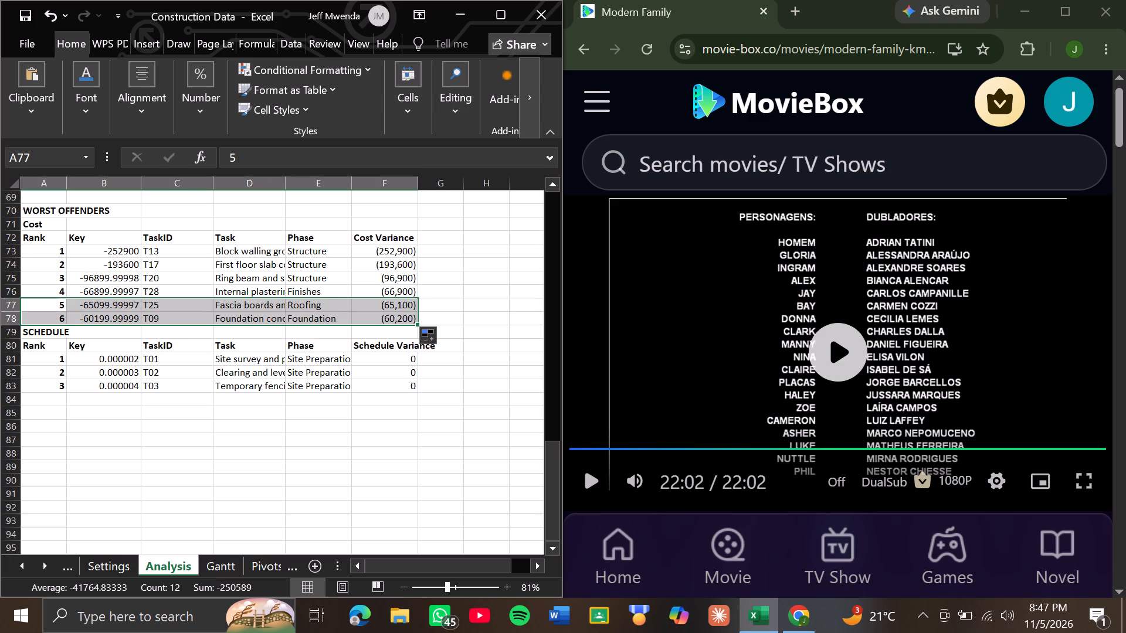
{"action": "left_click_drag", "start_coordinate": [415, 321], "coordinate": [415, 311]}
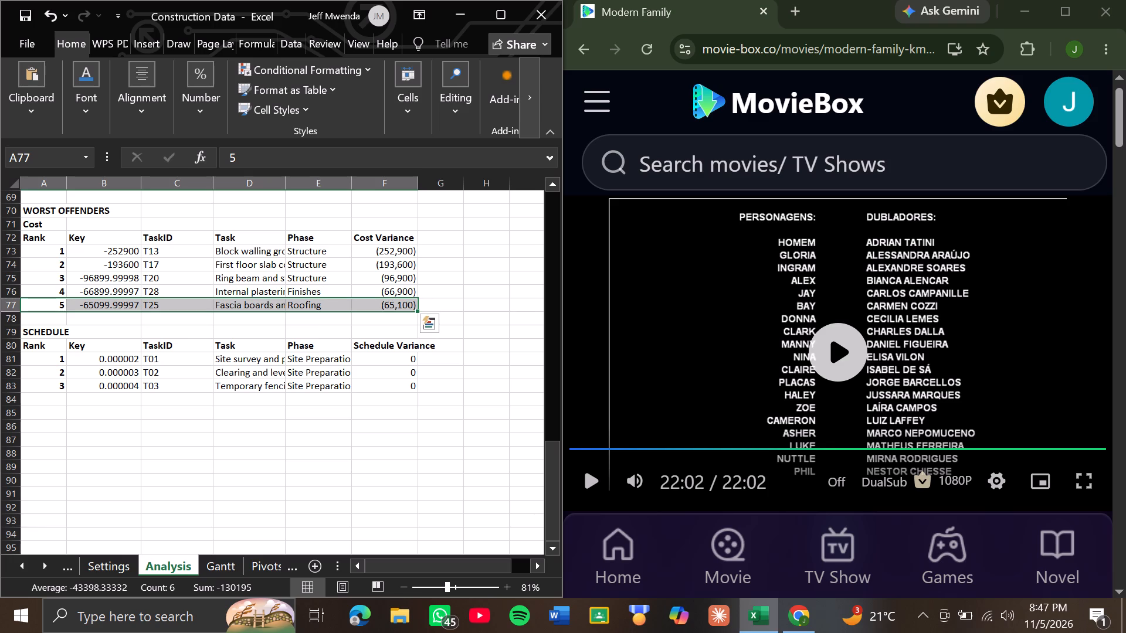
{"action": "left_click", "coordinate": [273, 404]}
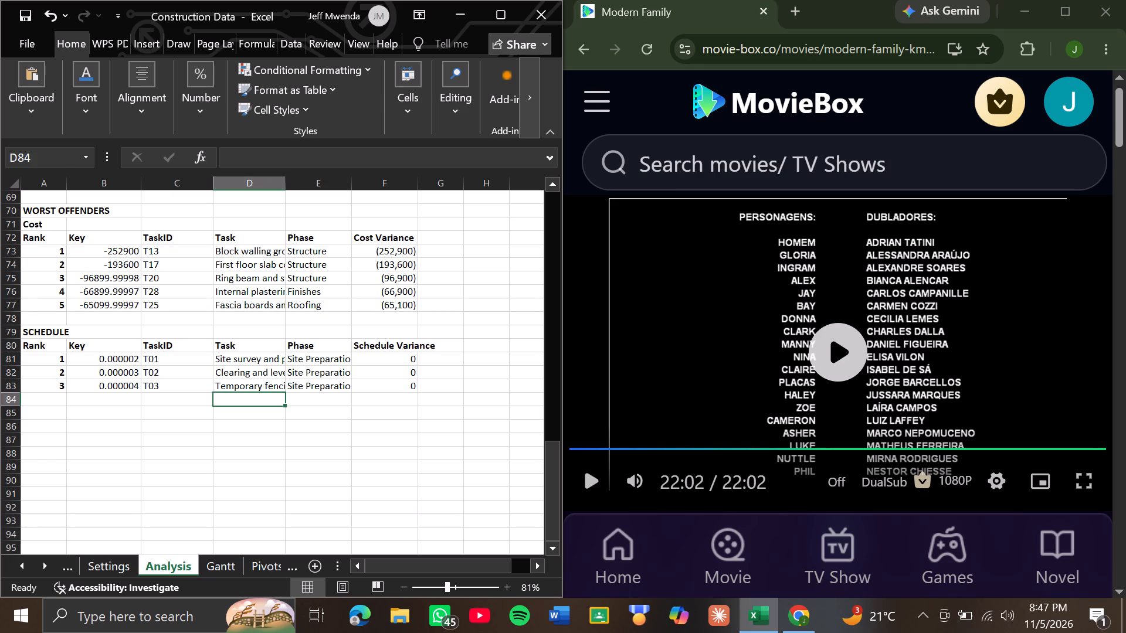
Reduce the Key values in B73:B77 of the Cost ranking table to no decimal places.
{"action": "left_click", "coordinate": [115, 247]}
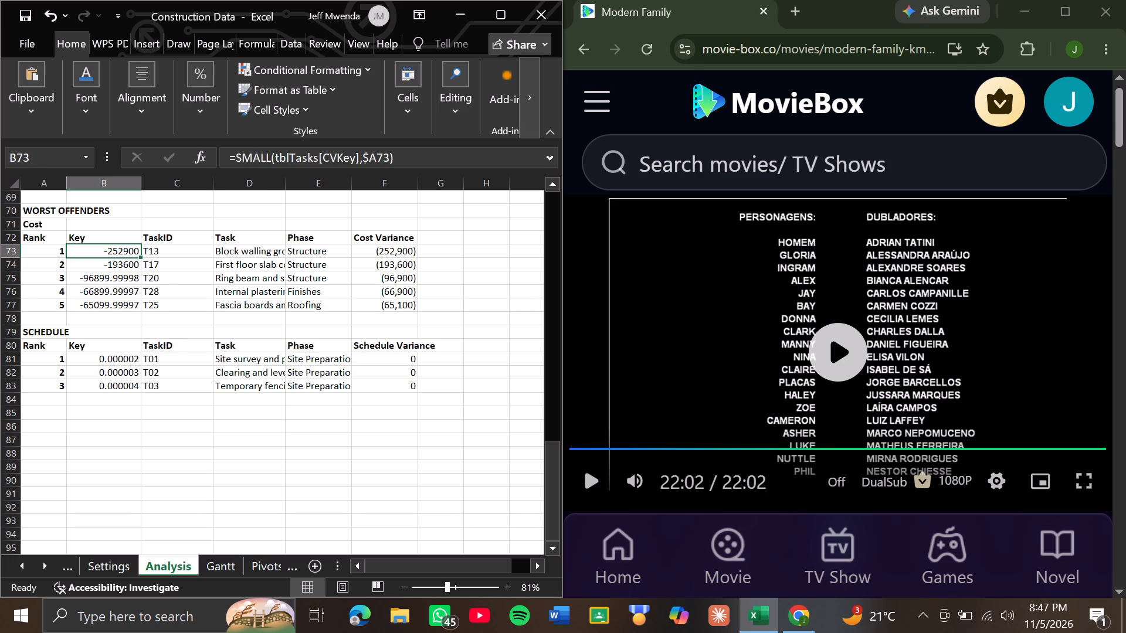
{"action": "left_click_drag", "start_coordinate": [115, 247], "coordinate": [114, 302]}
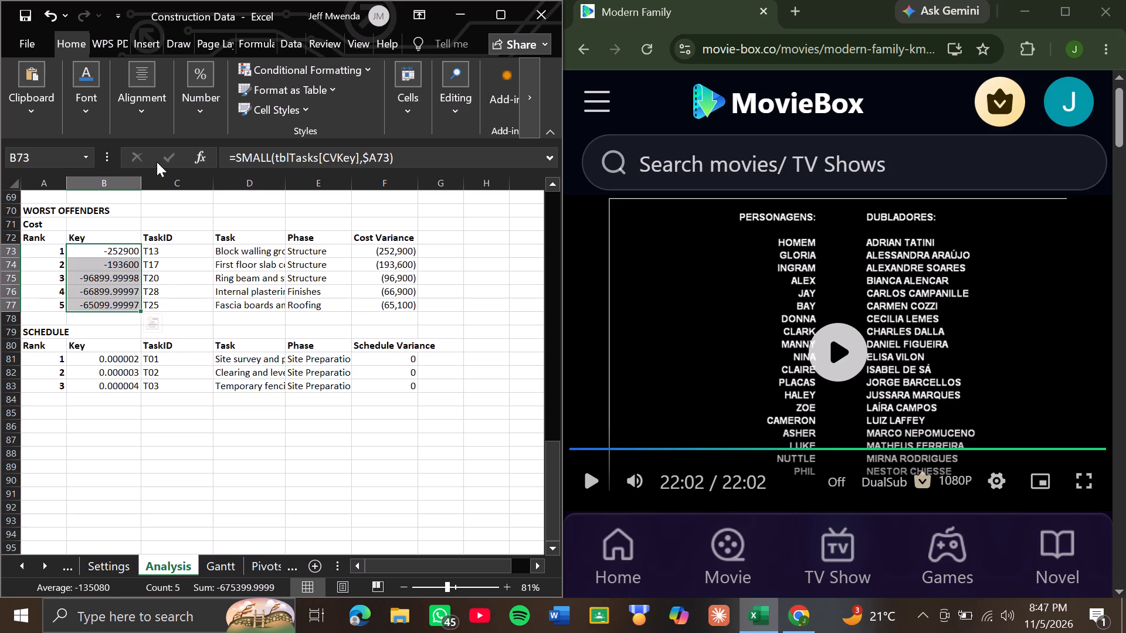
{"action": "left_click", "coordinate": [190, 107]}
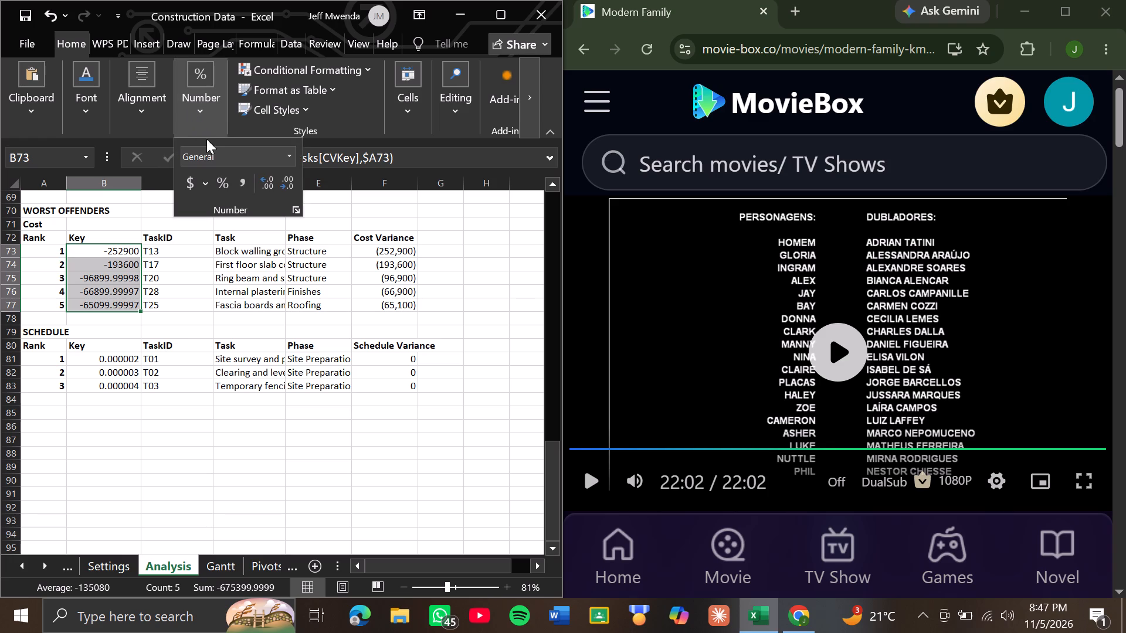
{"action": "left_click", "coordinate": [279, 185]}
{"action": "left_click", "coordinate": [279, 185]}
{"action": "double_click", "coordinate": [279, 185]}
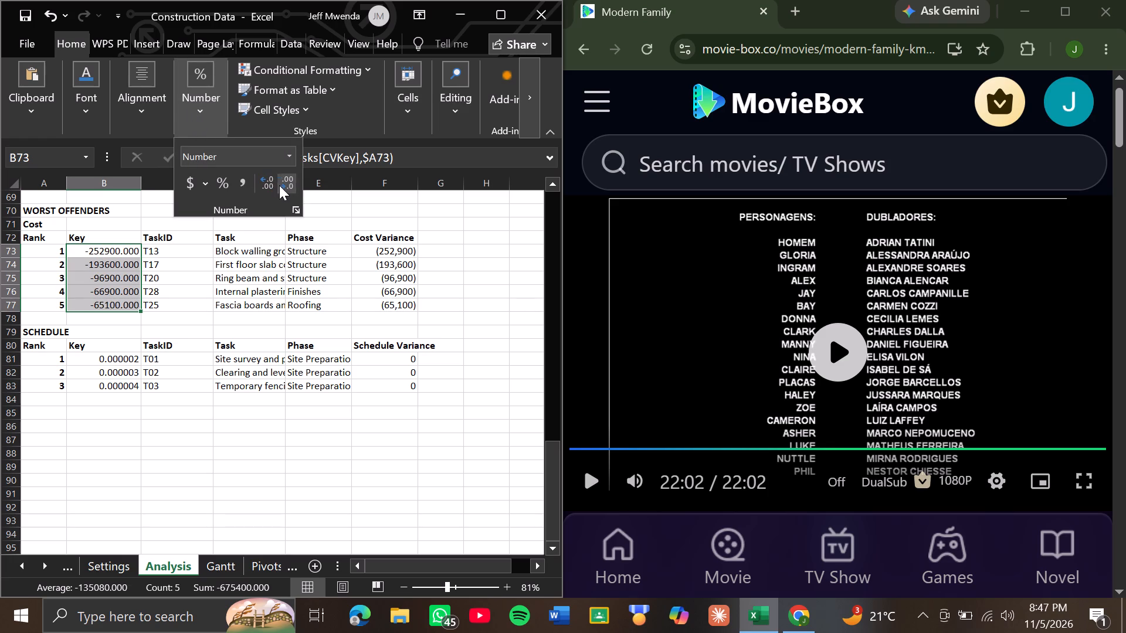
{"action": "left_click", "coordinate": [279, 185]}
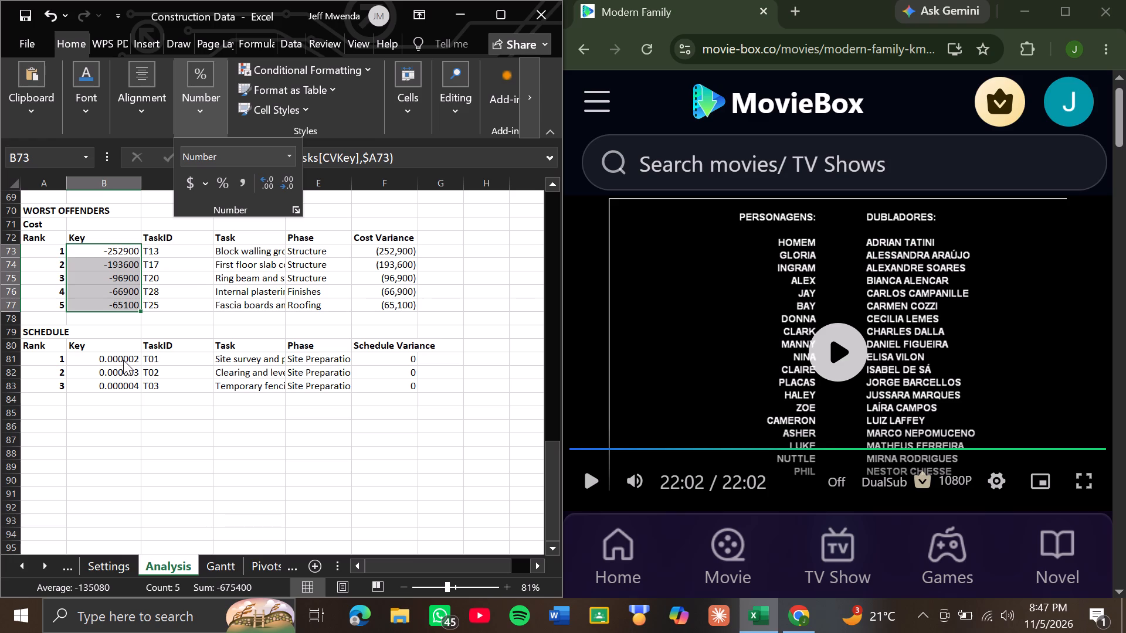
{"action": "left_click", "coordinate": [112, 377]}
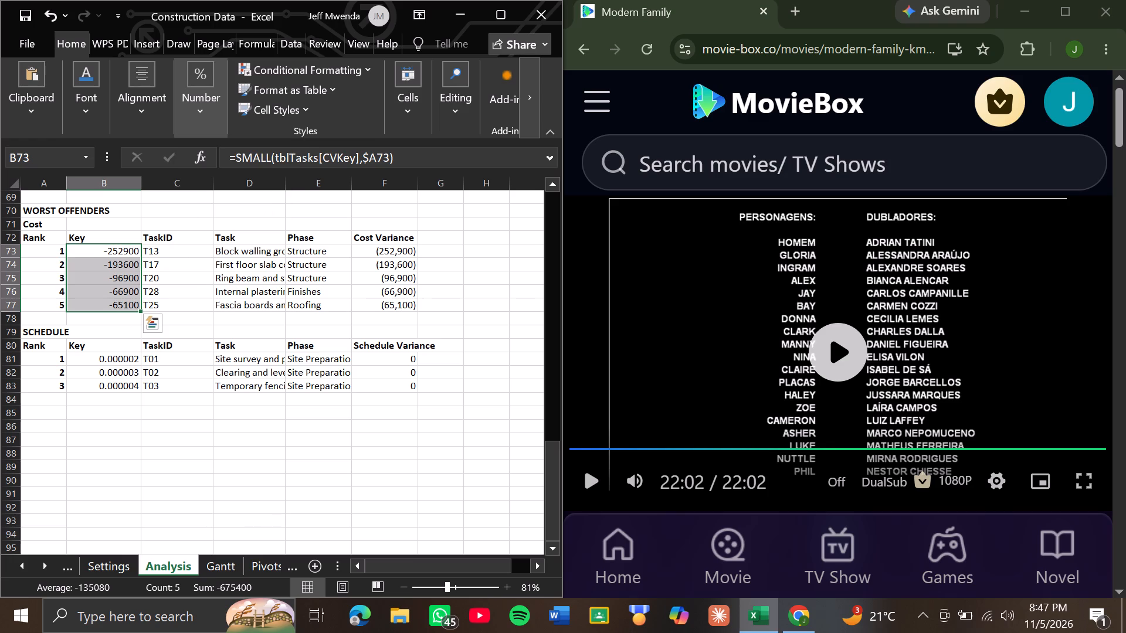
{"action": "left_click", "coordinate": [59, 408]}
Switch to Chrome, change to another Modern Family episode on MovieBox, and unmute its playback.
{"action": "scroll", "coordinate": [693, 441], "scroll_direction": "down", "scroll_amount": 1}
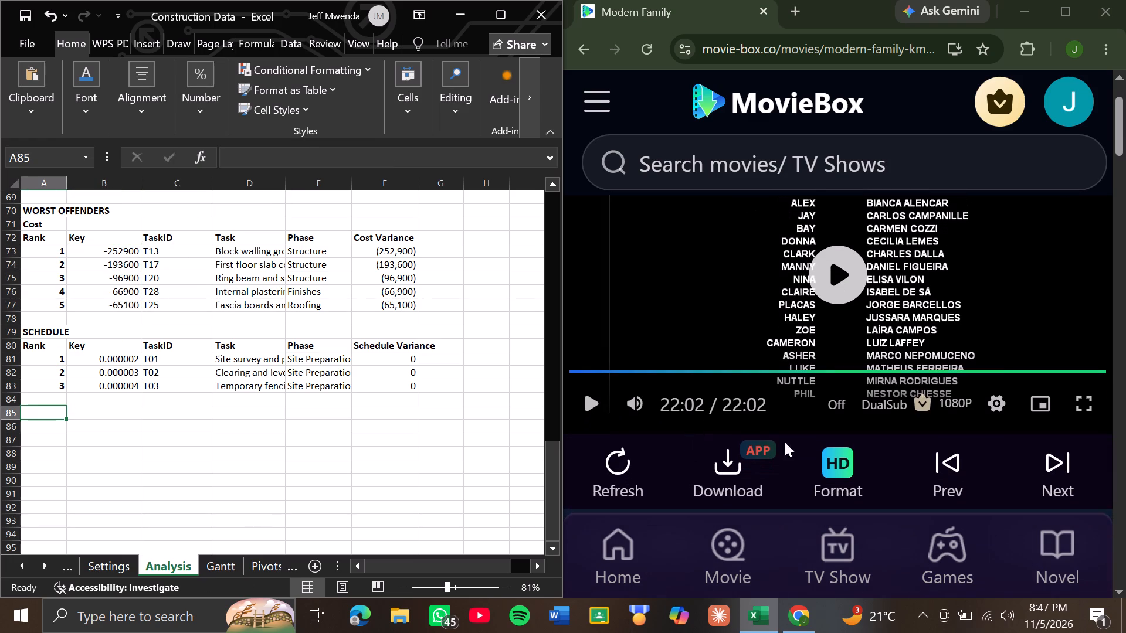
{"action": "left_click", "coordinate": [1040, 461]}
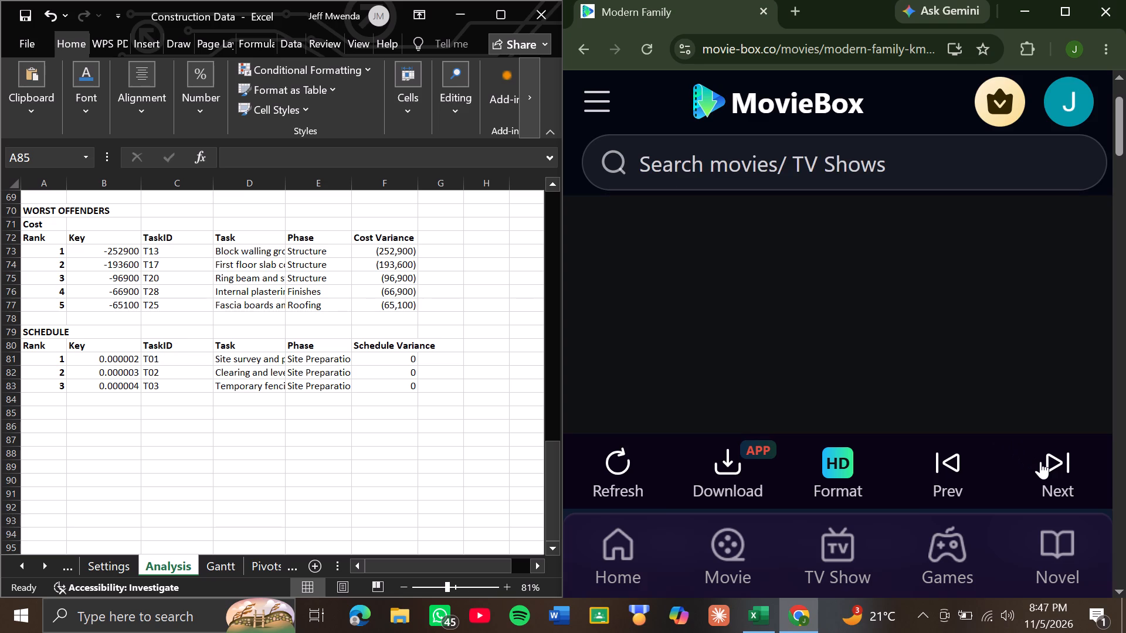
{"action": "left_click", "coordinate": [1040, 461]}
{"action": "left_click", "coordinate": [972, 458]}
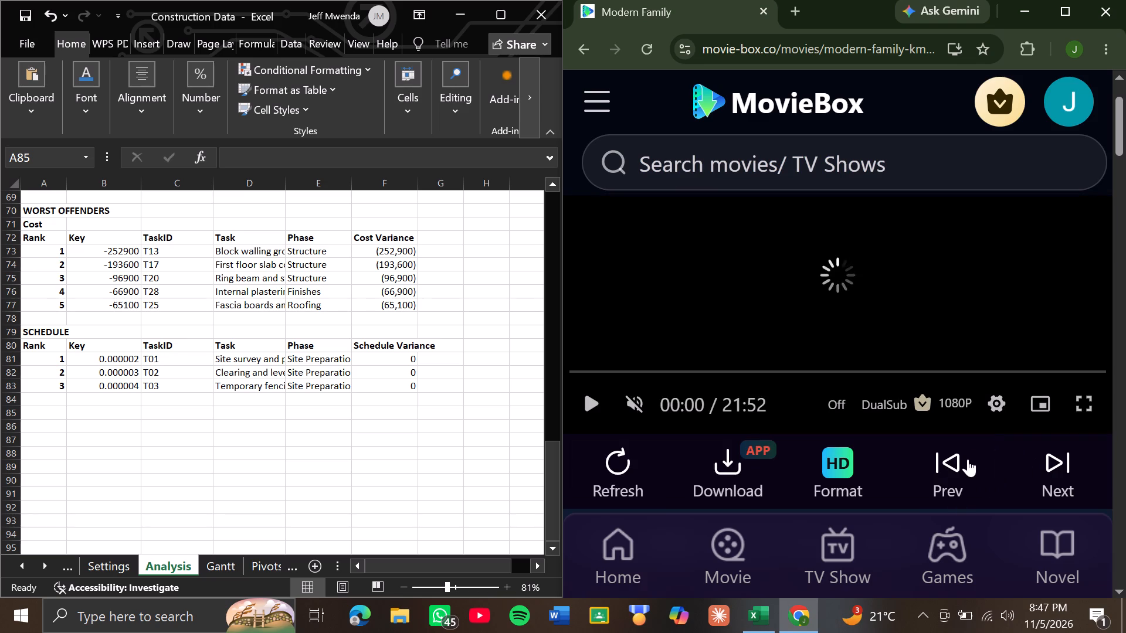
{"action": "left_click", "coordinate": [952, 470]}
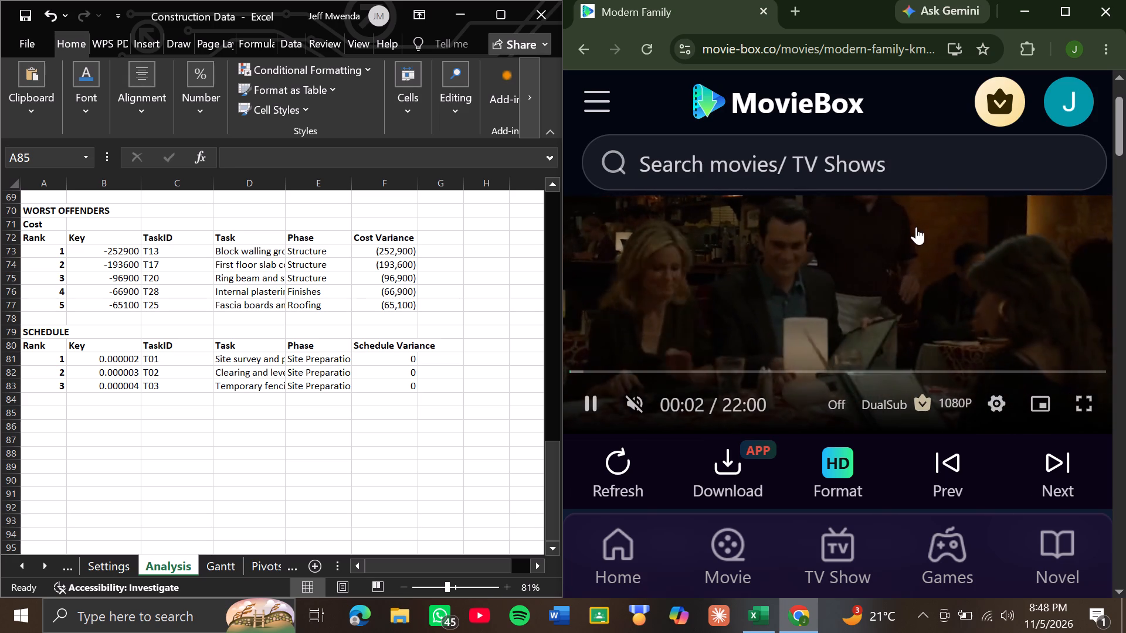
{"action": "left_click", "coordinate": [629, 402]}
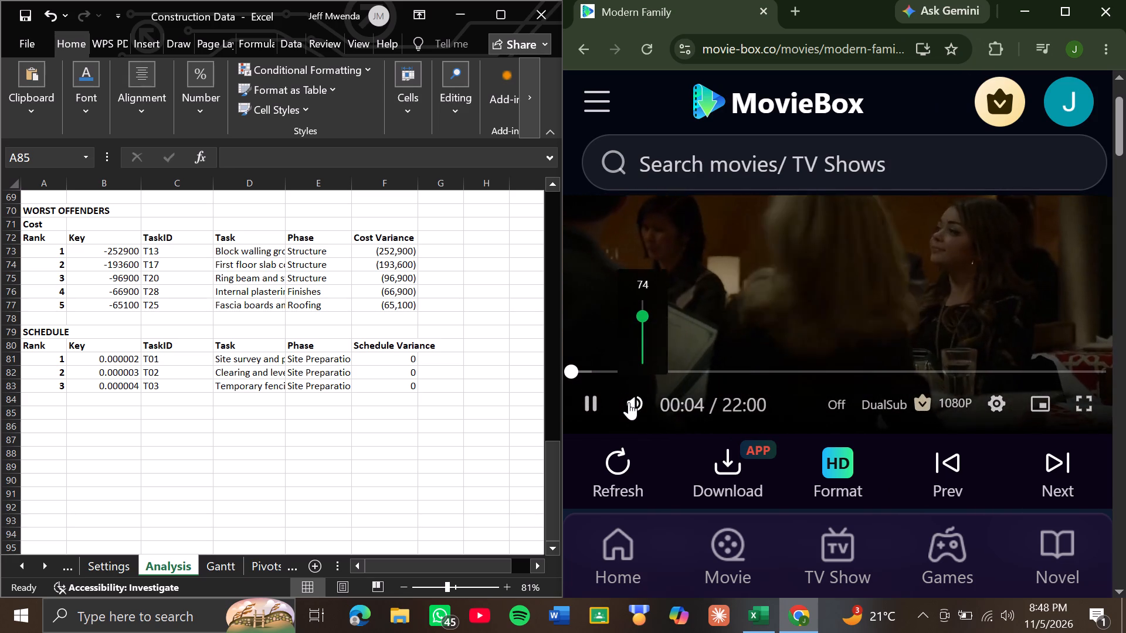
{"action": "scroll", "coordinate": [861, 263], "scroll_direction": "up", "scroll_amount": 1}
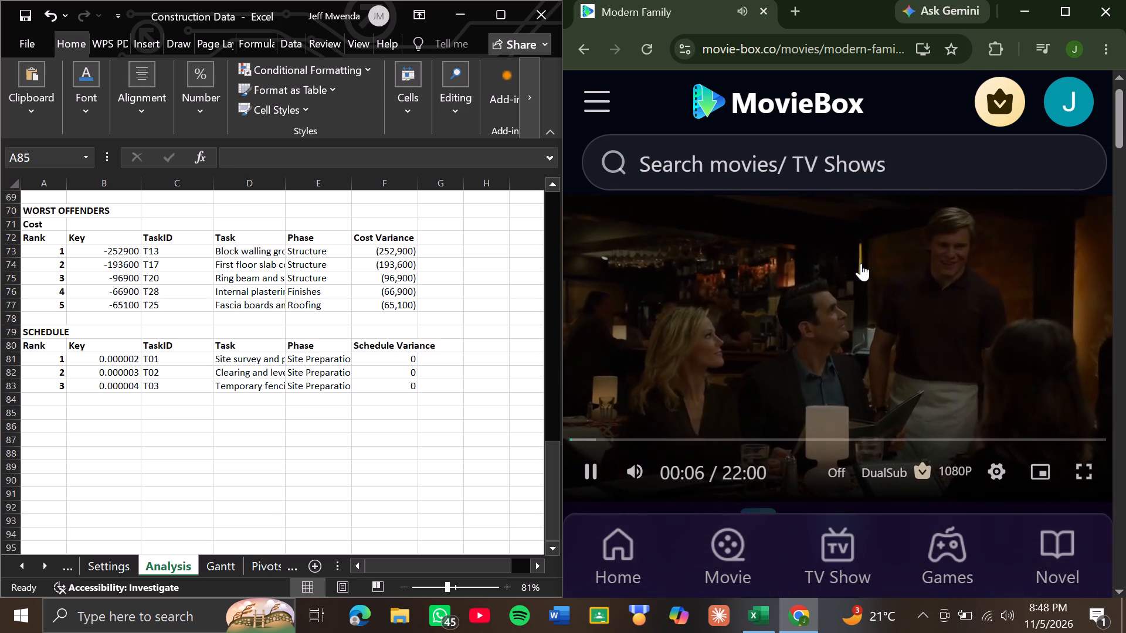
{"action": "scroll", "coordinate": [861, 263], "scroll_direction": "up", "scroll_amount": 2}
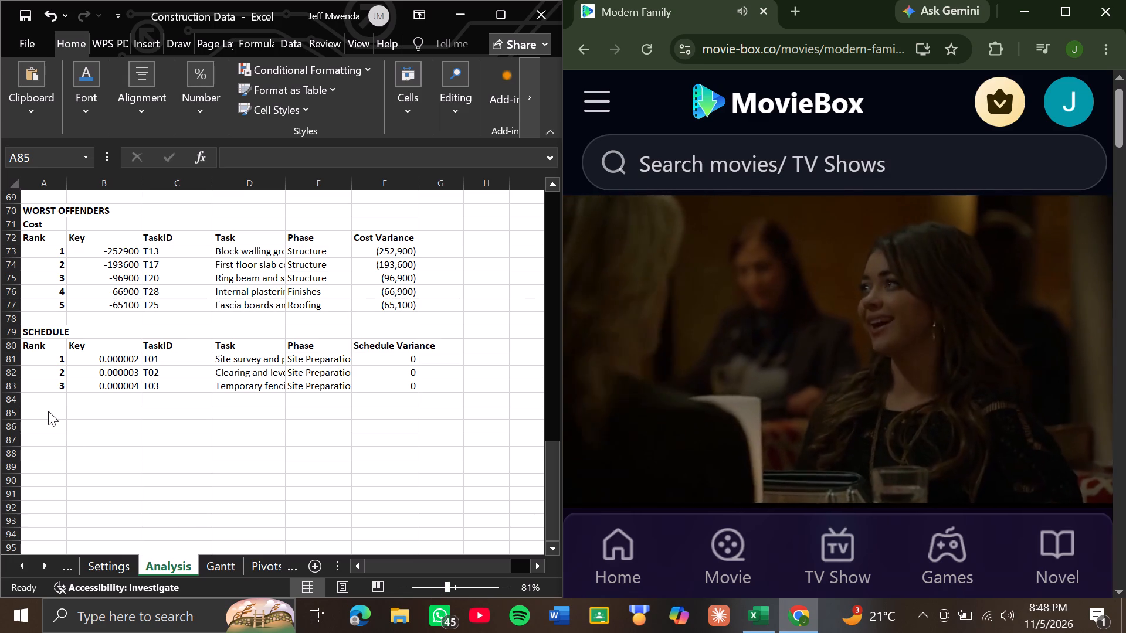
Return to the Construction Data workbook in Excel at cell A85, below the Schedule ranking table.
{"action": "left_click", "coordinate": [48, 411]}
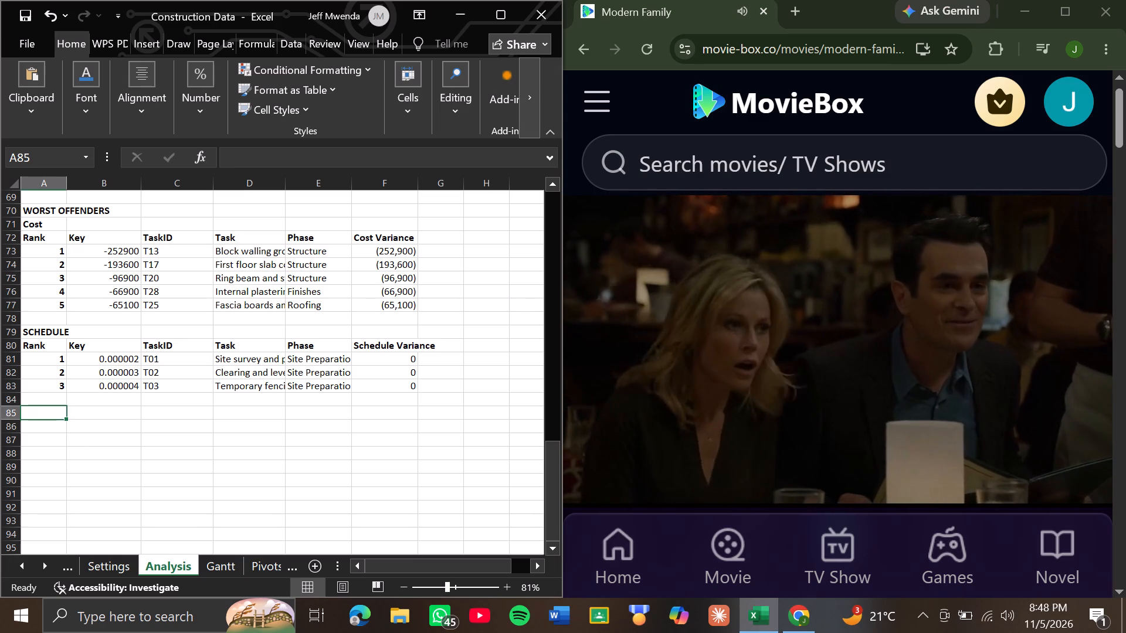
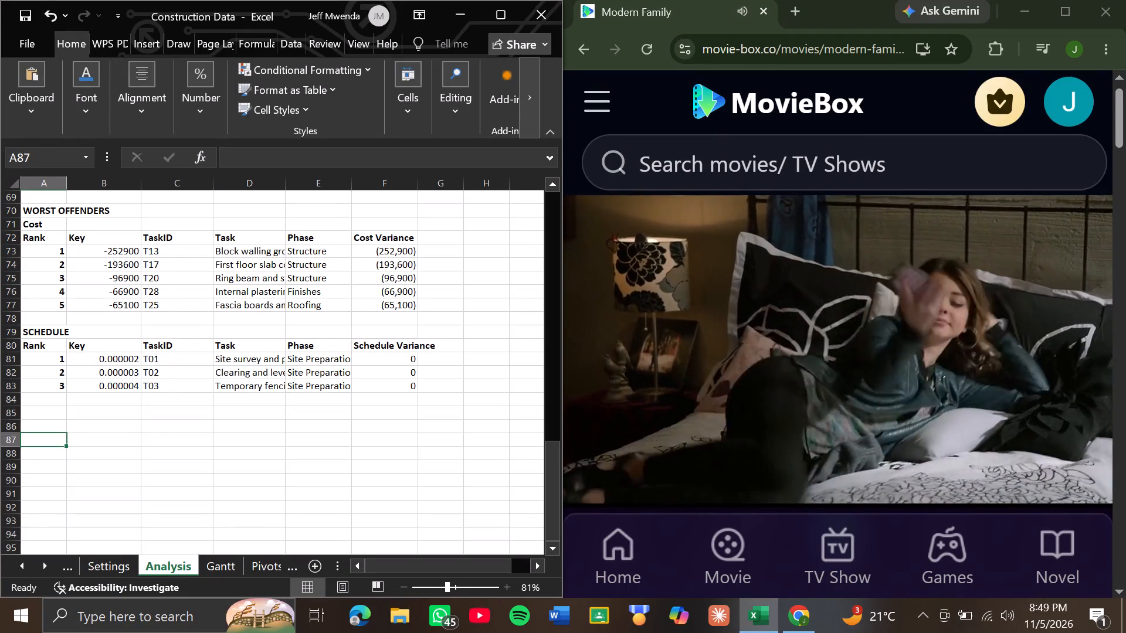
Enter the bold section heading FORECAST METHODS in cell A87, below the Schedule ranking table.
{"action": "key", "text": "ctrl+b"}
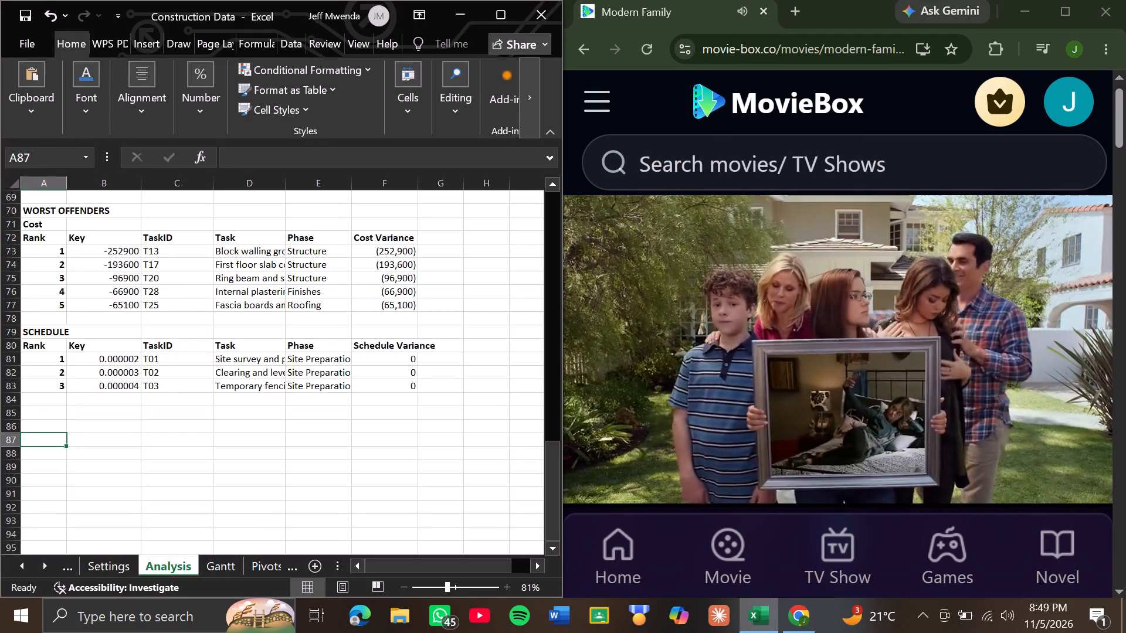
{"action": "key", "text": "f"}
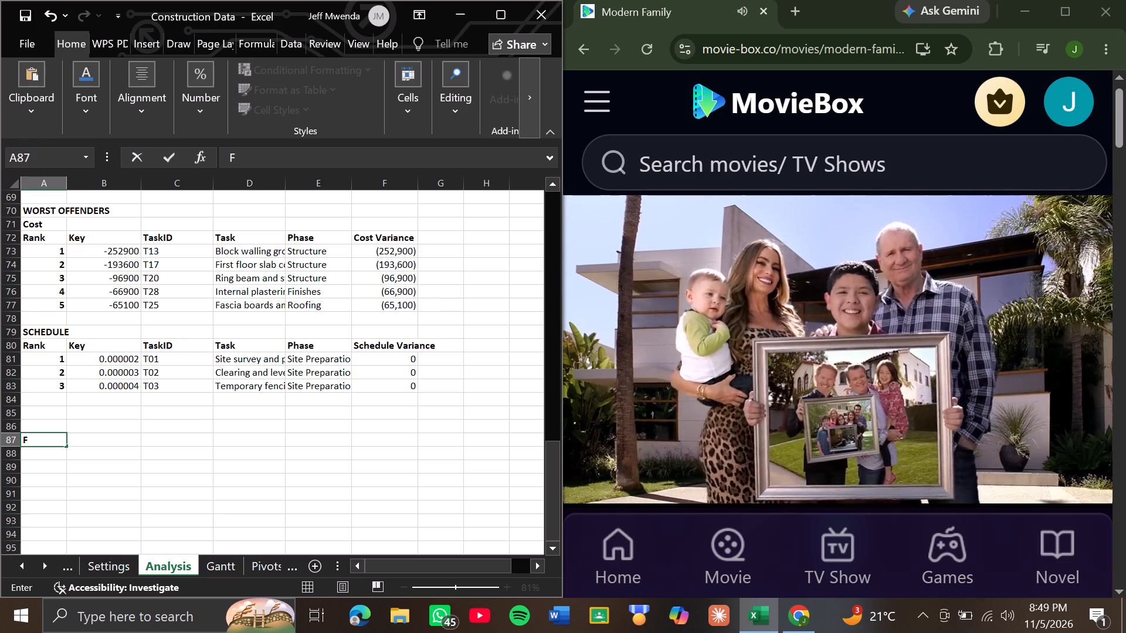
{"action": "type", "text": "ORECAST METHODS"}
{"action": "key", "text": "Up"}
{"action": "key", "text": "Down"}
{"action": "key", "text": "Down"}
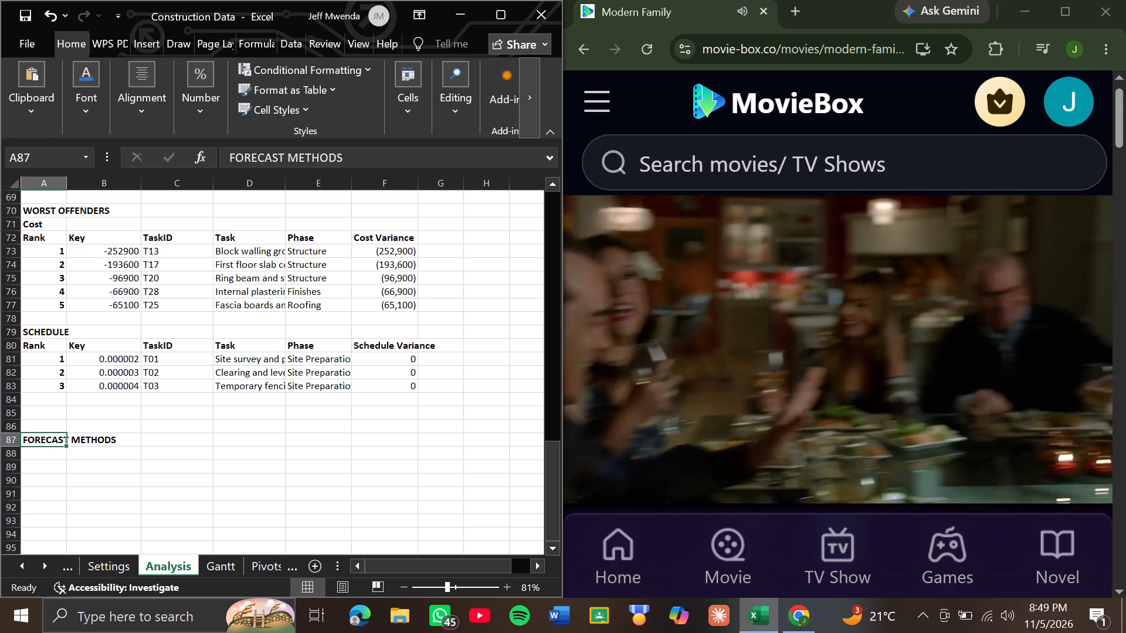
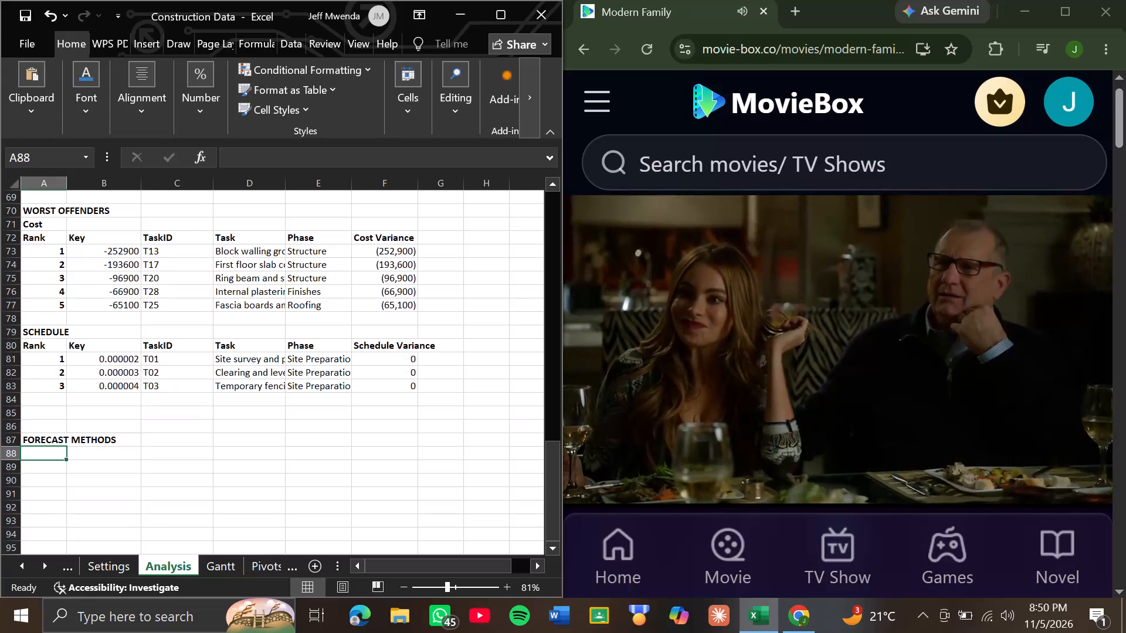
Enter the label EAC in both cells A88 and A89, under the FORECAST METHODS heading.
{"action": "type", "text": "EA"}
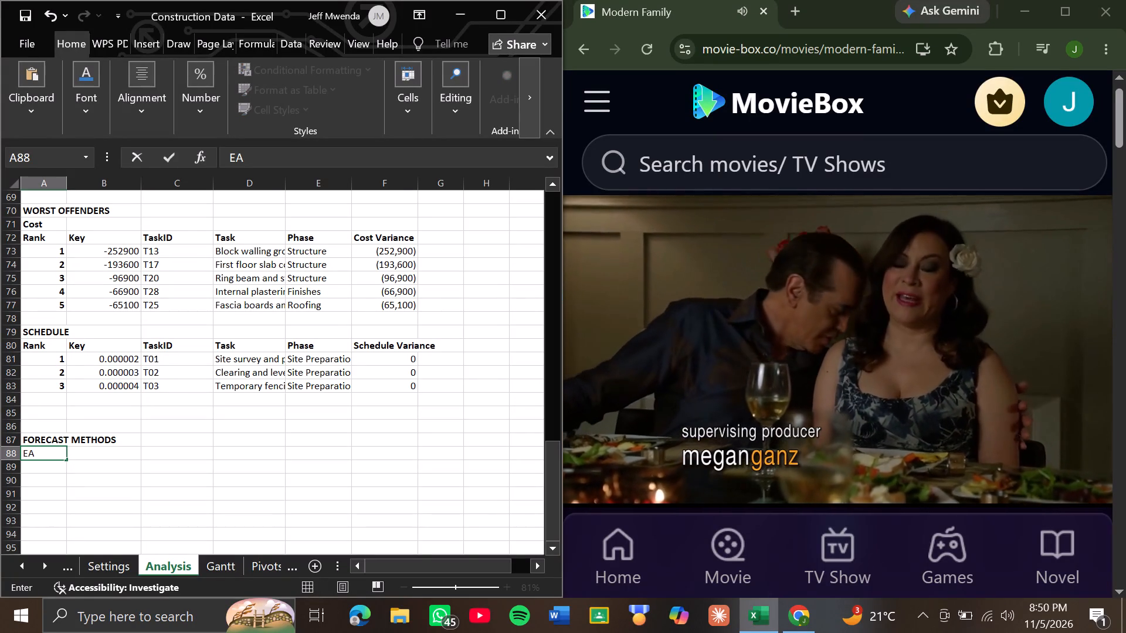
{"action": "key", "text": "c"}
{"action": "key", "text": "Down"}
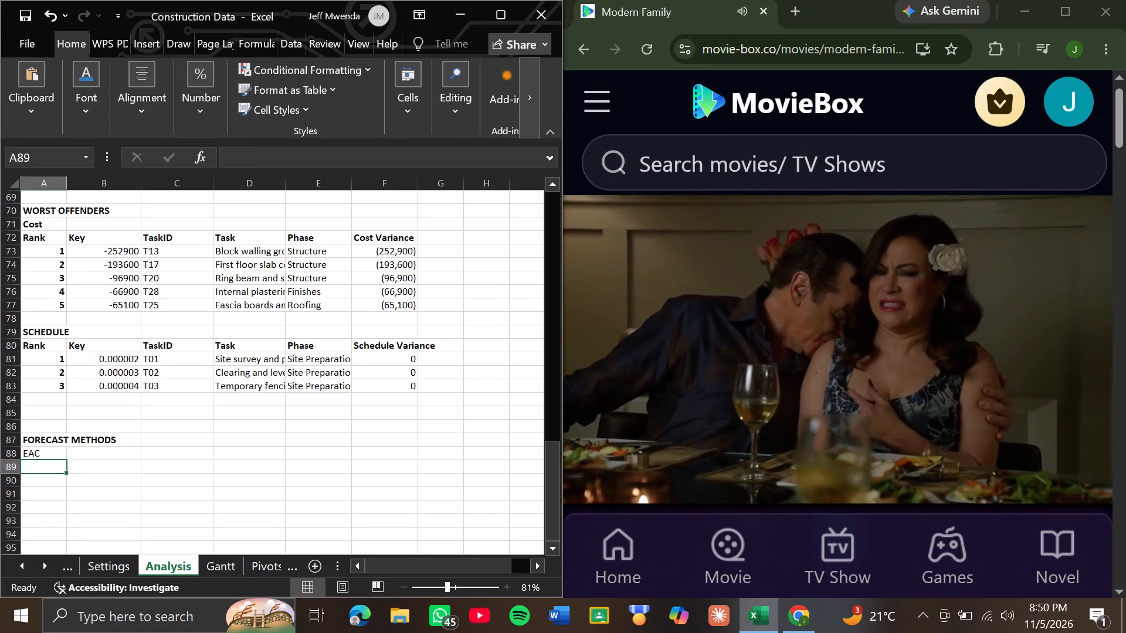
{"action": "type", "text": "EA"}
{"action": "key", "text": "c"}
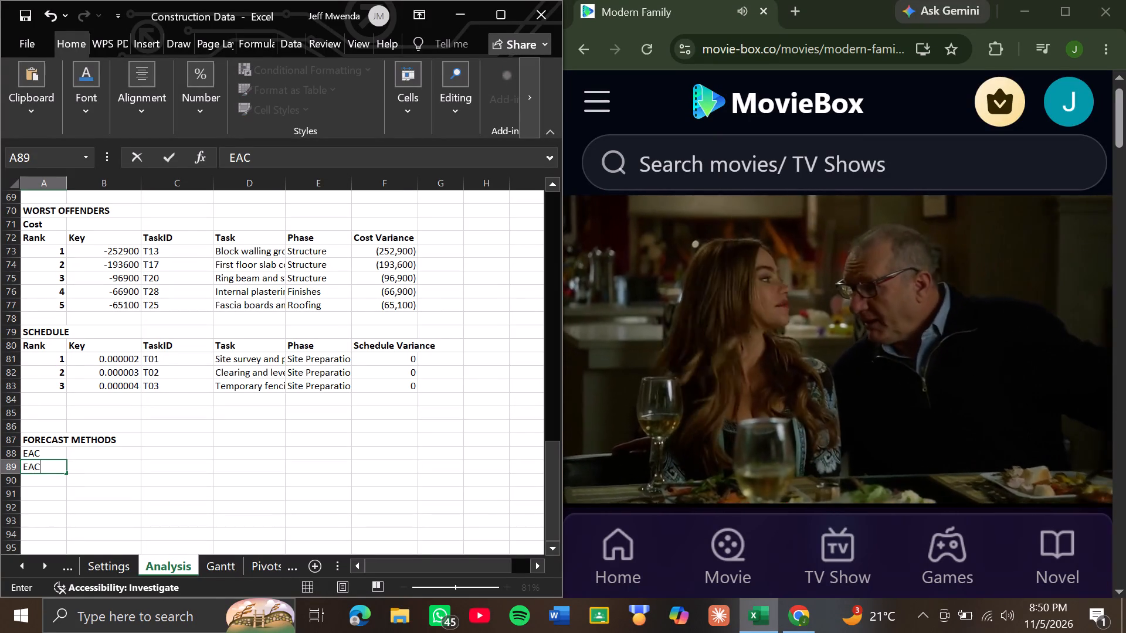
{"action": "key", "text": "End"}
{"action": "key", "text": "Right"}
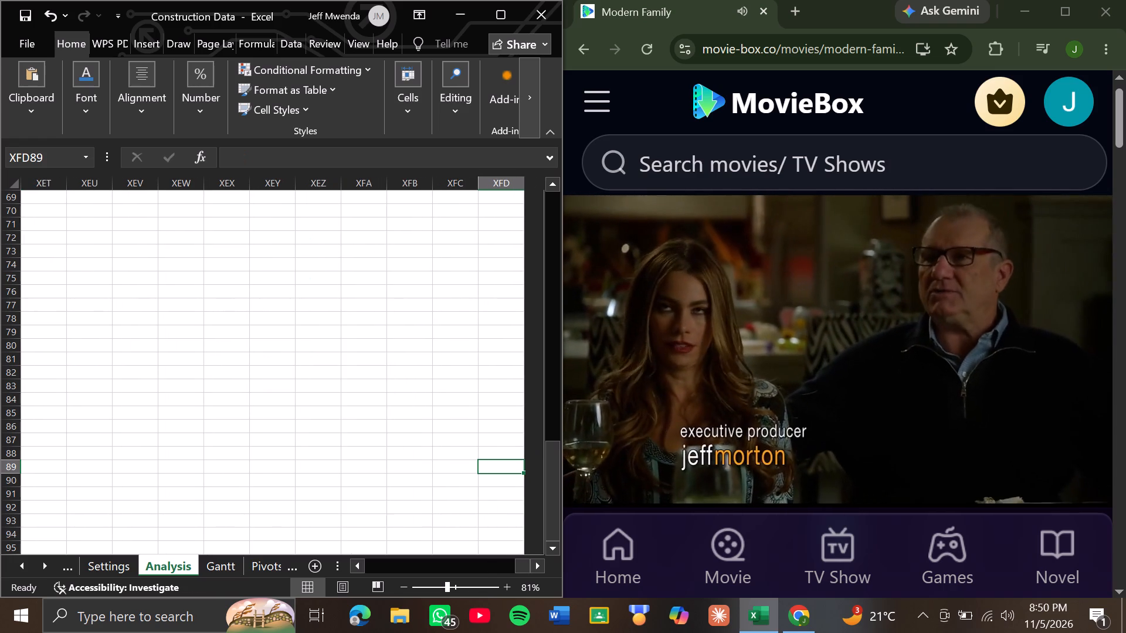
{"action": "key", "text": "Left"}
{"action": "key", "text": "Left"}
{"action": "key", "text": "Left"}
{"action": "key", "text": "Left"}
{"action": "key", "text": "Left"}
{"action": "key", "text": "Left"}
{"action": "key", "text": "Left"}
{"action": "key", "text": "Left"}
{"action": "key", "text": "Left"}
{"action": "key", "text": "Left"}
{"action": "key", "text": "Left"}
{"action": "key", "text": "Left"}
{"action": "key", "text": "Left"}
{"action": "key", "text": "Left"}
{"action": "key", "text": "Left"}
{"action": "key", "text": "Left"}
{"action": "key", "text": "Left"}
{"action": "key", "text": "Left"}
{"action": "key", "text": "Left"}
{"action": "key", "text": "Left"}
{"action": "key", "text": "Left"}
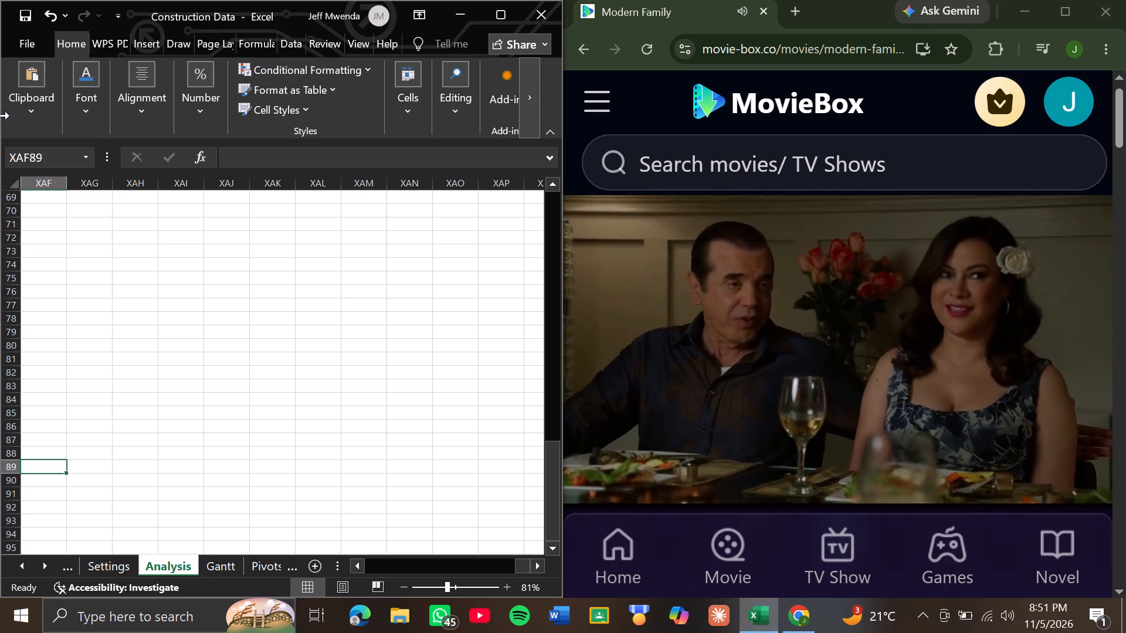
Enter the formula =B4/B8 in cell B88, beside the first EAC label.
{"action": "left_click", "coordinate": [50, 155]}
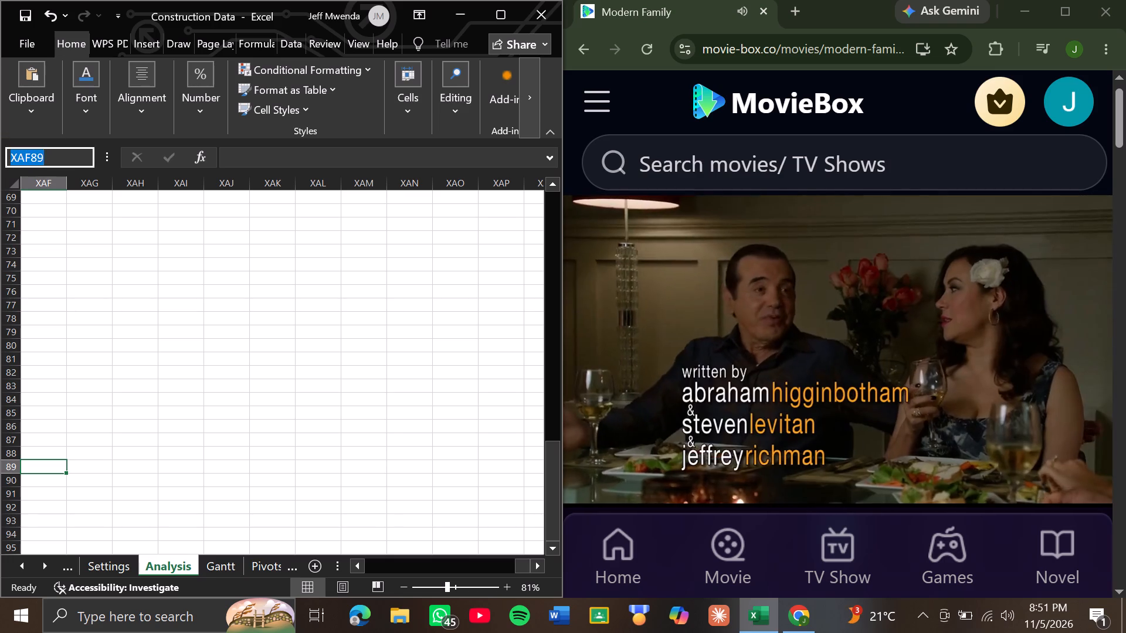
{"action": "key", "text": "BackSpace"}
{"action": "key", "text": "a"}
{"action": "type", "text": "89"}
{"action": "key", "text": "Return"}
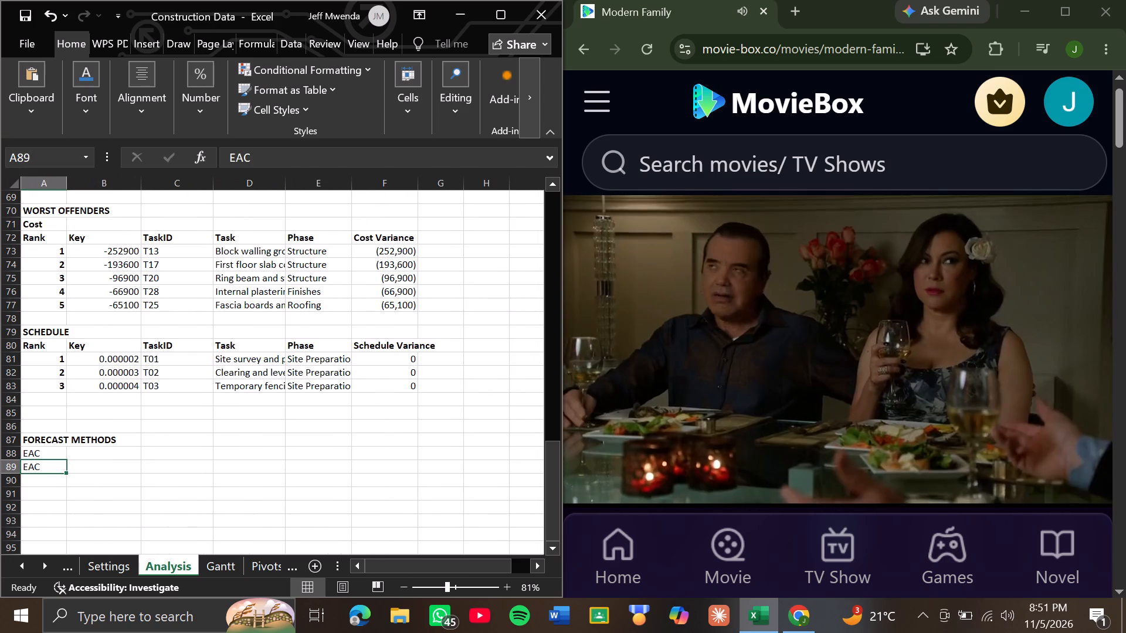
{"action": "key", "text": "Up"}
{"action": "key", "text": "Right"}
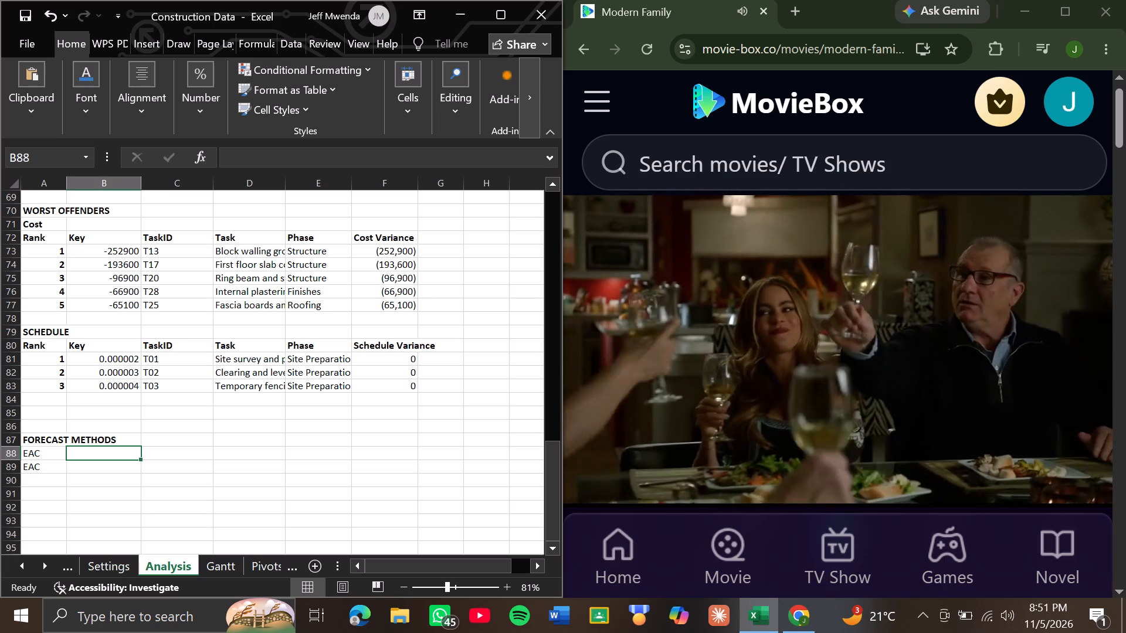
{"action": "type", "text": "B4/"}
{"action": "key", "text": "b"}
{"action": "key", "text": "8"}
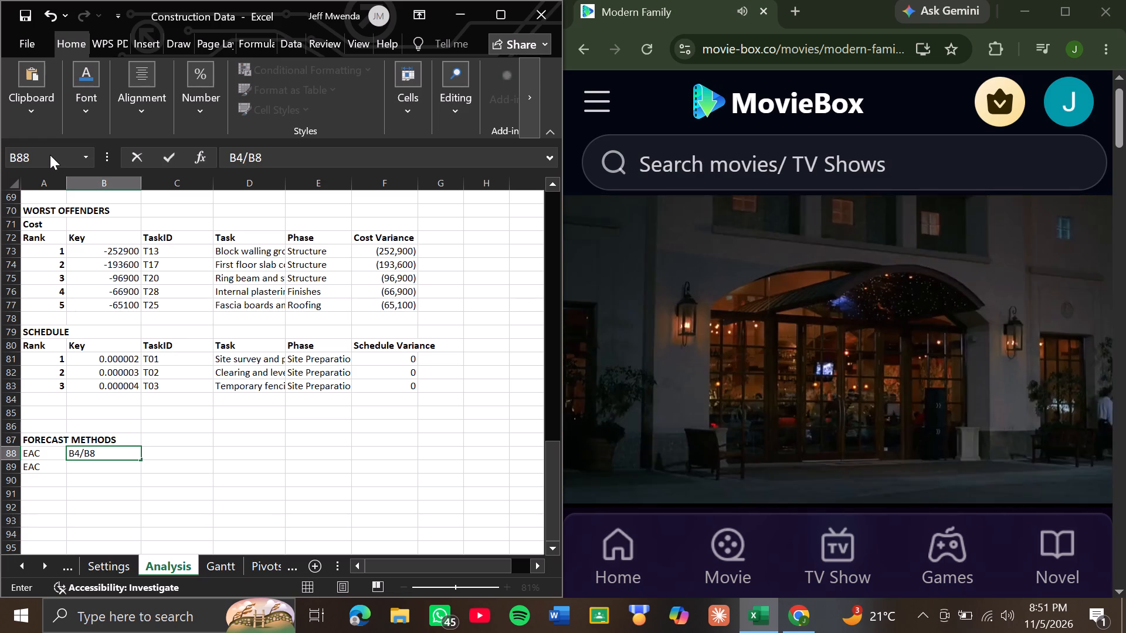
{"action": "key", "text": "Return"}
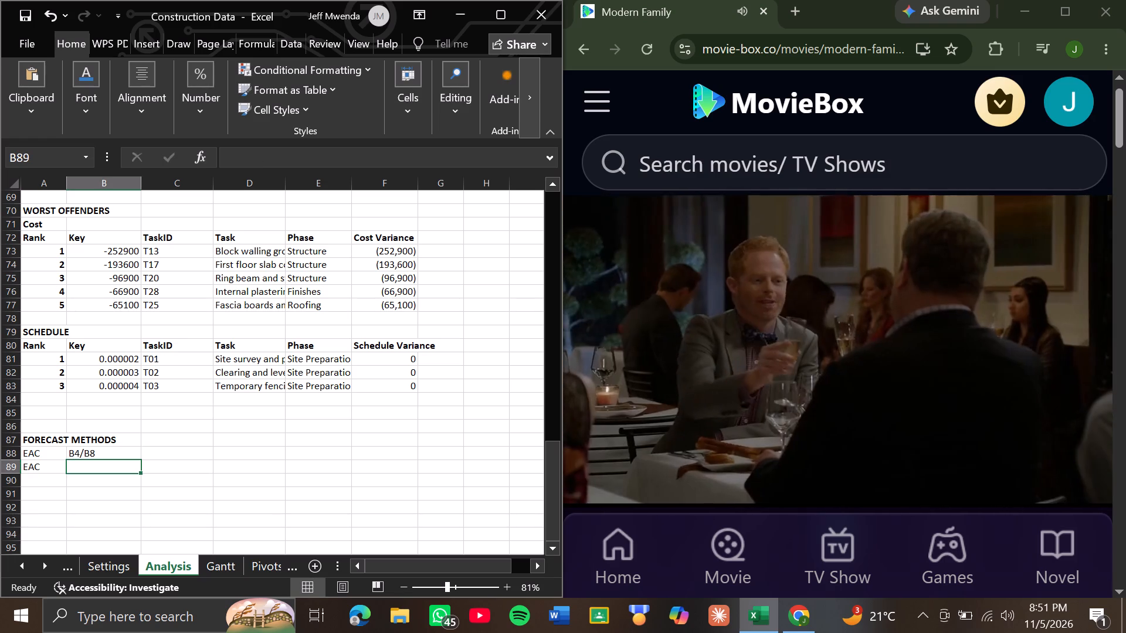
{"action": "key", "text": "Up"}
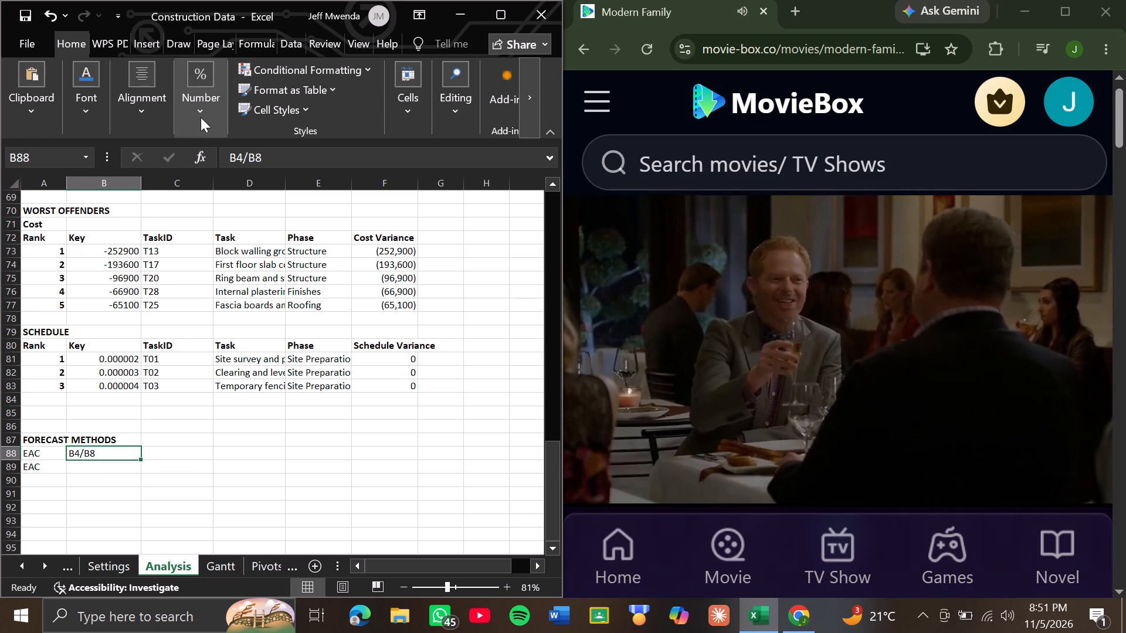
{"action": "left_click", "coordinate": [228, 158]}
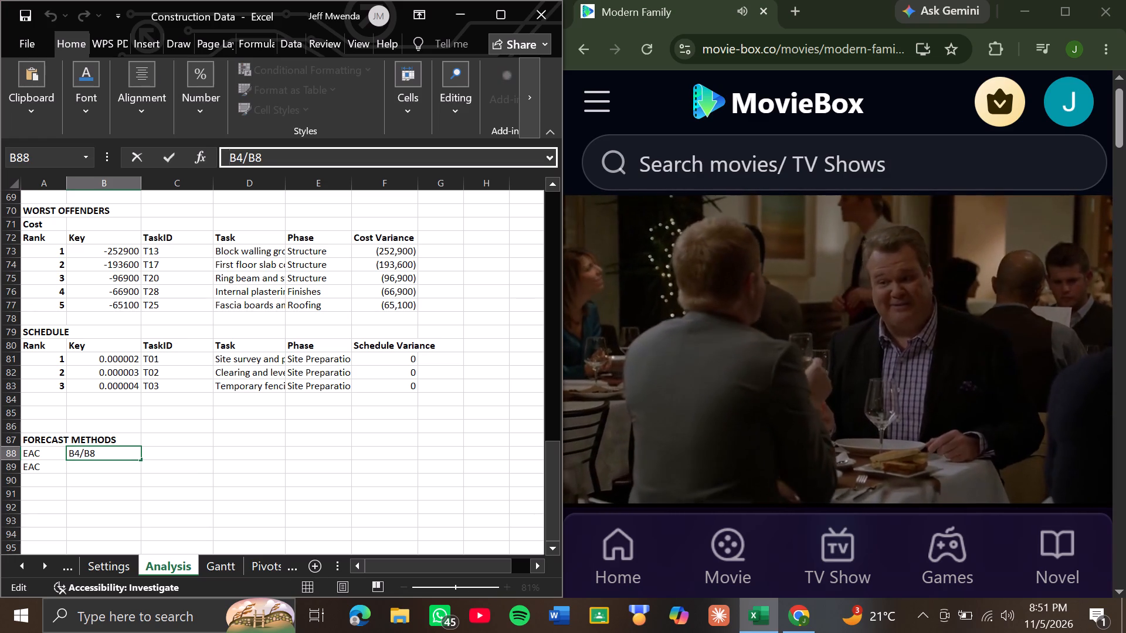
{"action": "key", "text": "equal"}
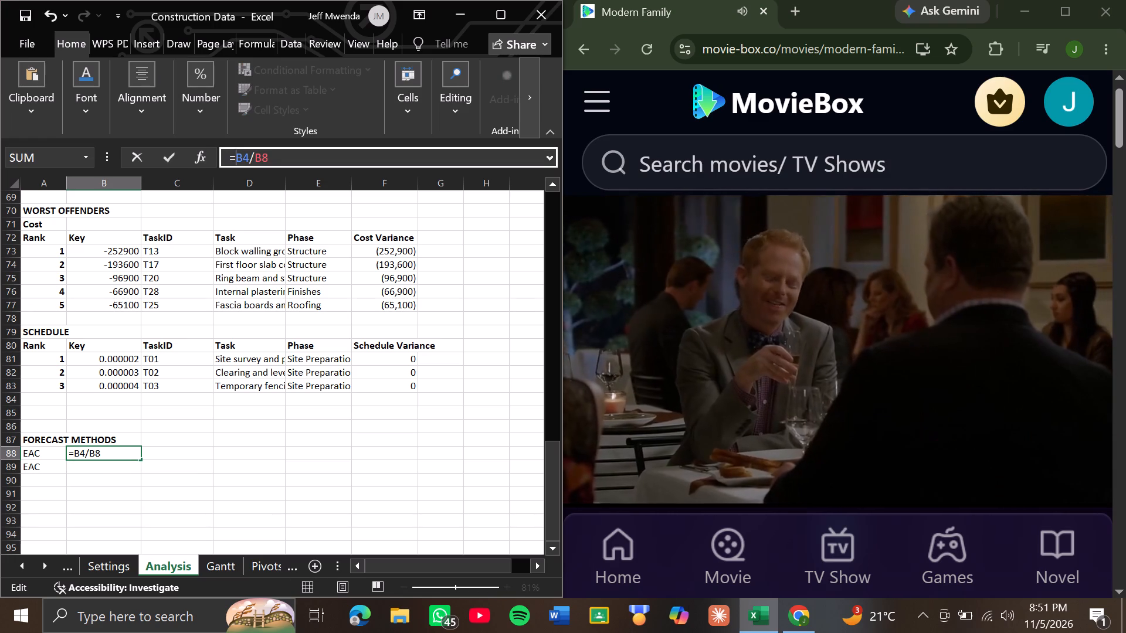
{"action": "key", "text": "Return"}
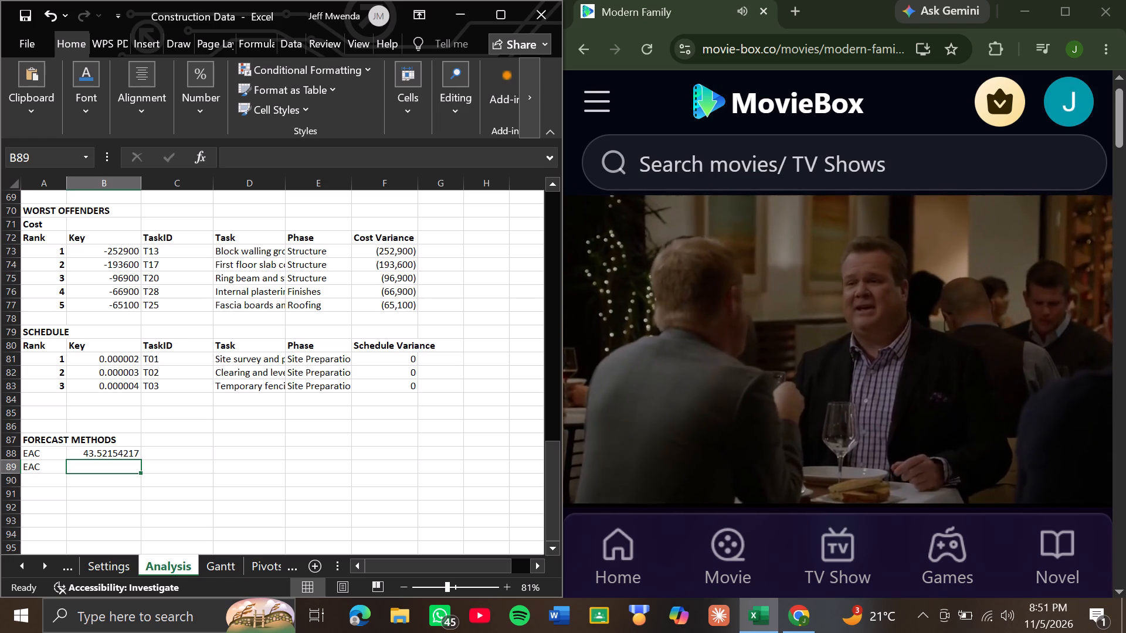
Enter the formula =B7+(B4-B6) in cell B89, beside the second EAC label.
{"action": "key", "text": "equal"}
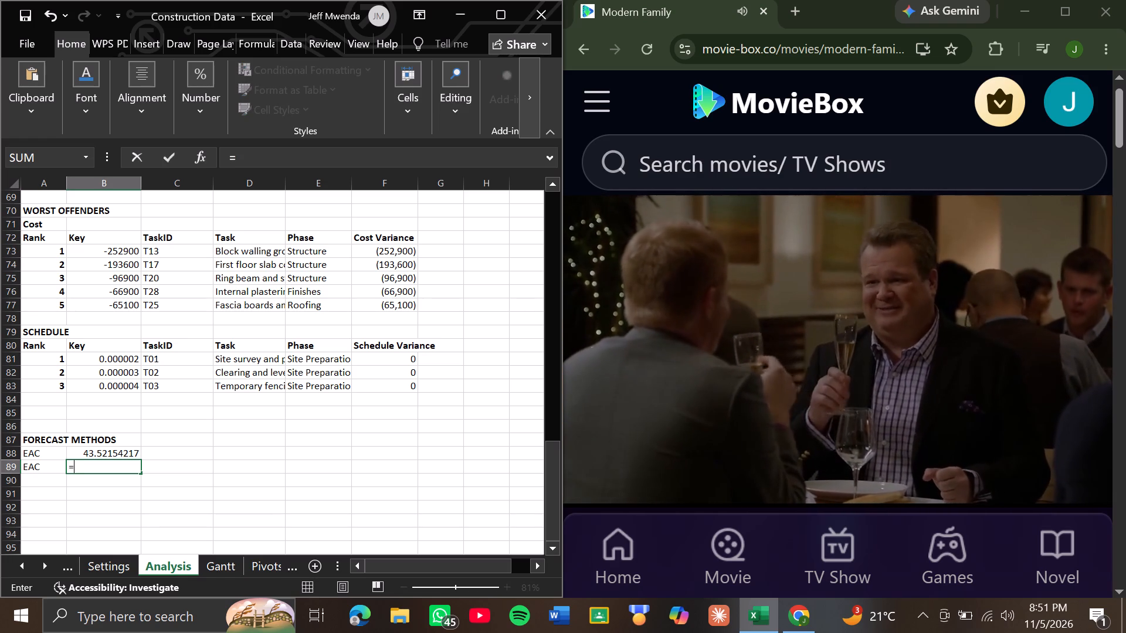
{"action": "key", "text": "b"}
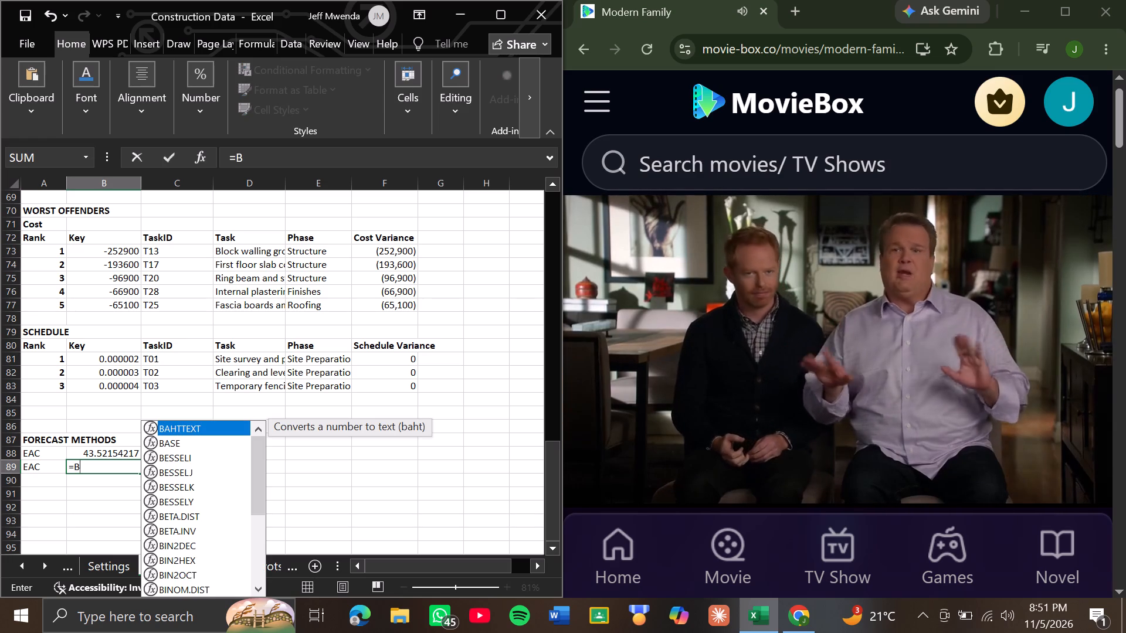
{"action": "key", "text": "7"}
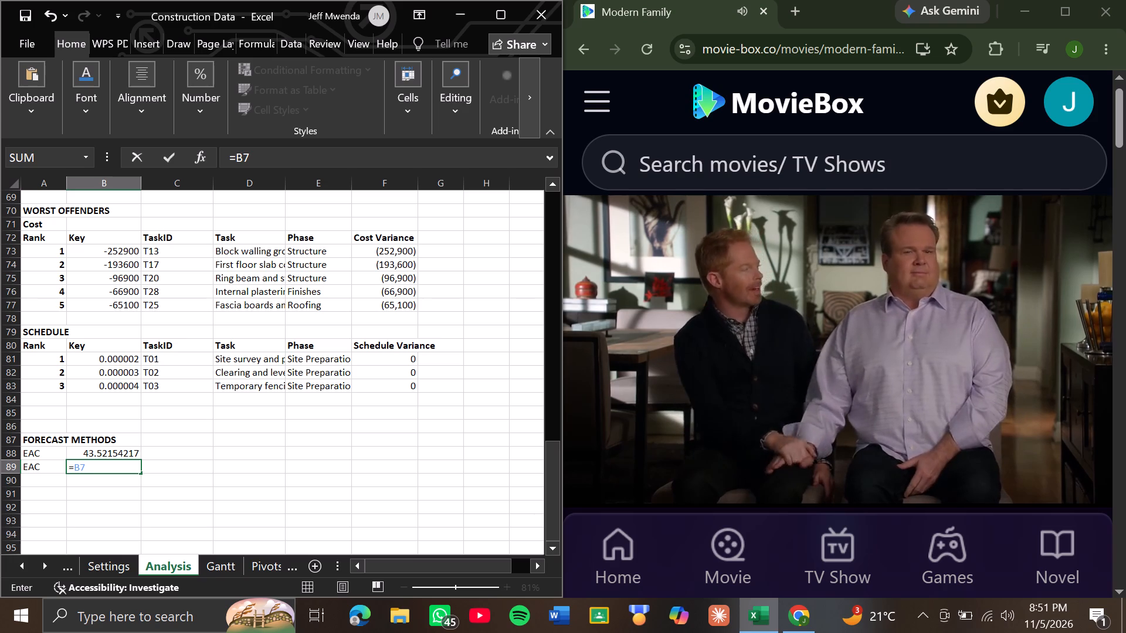
{"action": "key", "text": "shift+plus"}
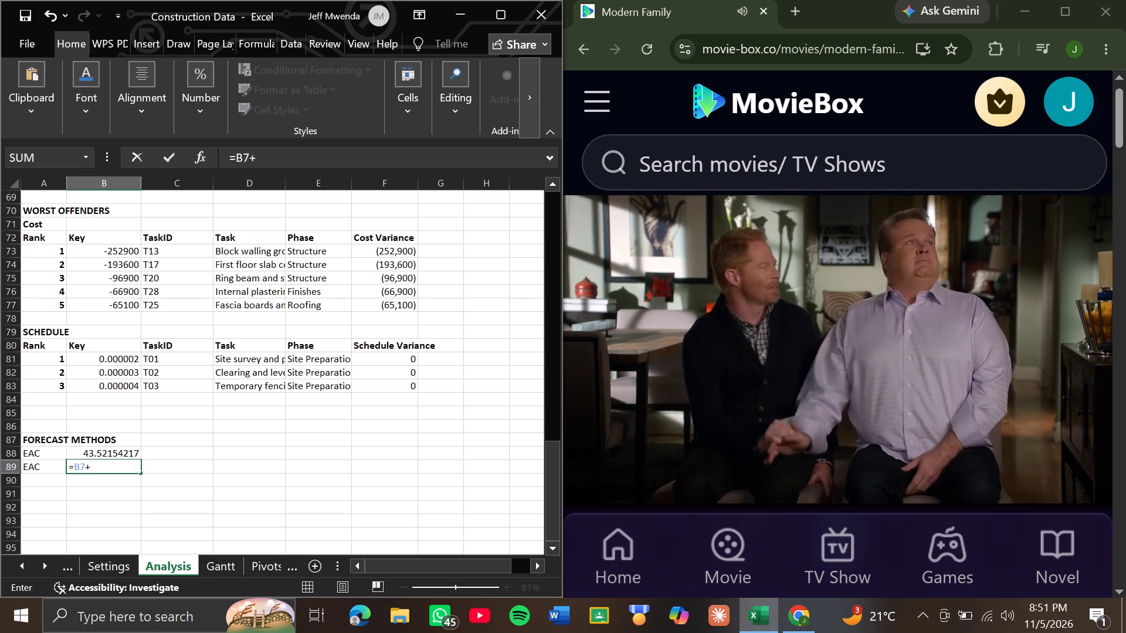
{"action": "key", "text": "shift+parenleft"}
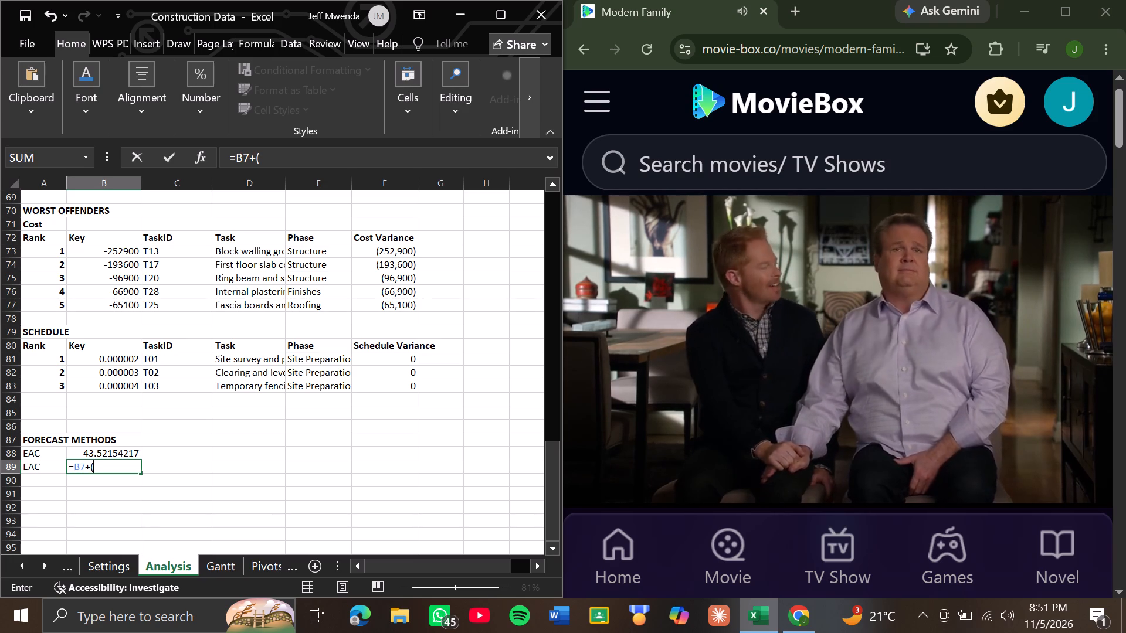
{"action": "type", "text": "B4-"}
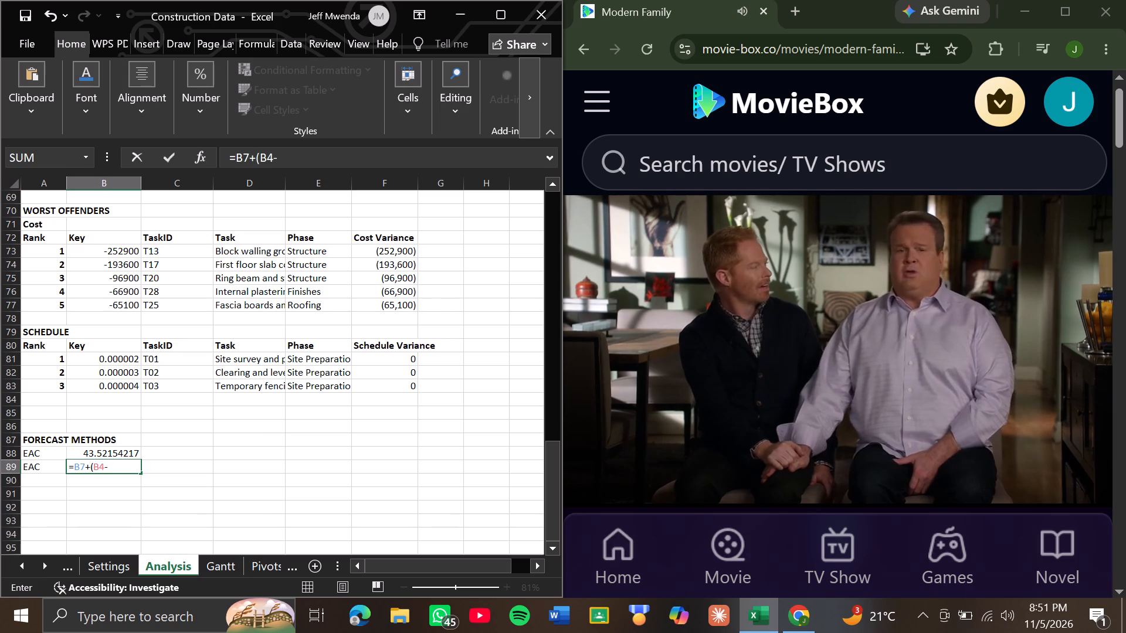
{"action": "type", "text": "B6"}
{"action": "key", "text": "shift+parenright"}
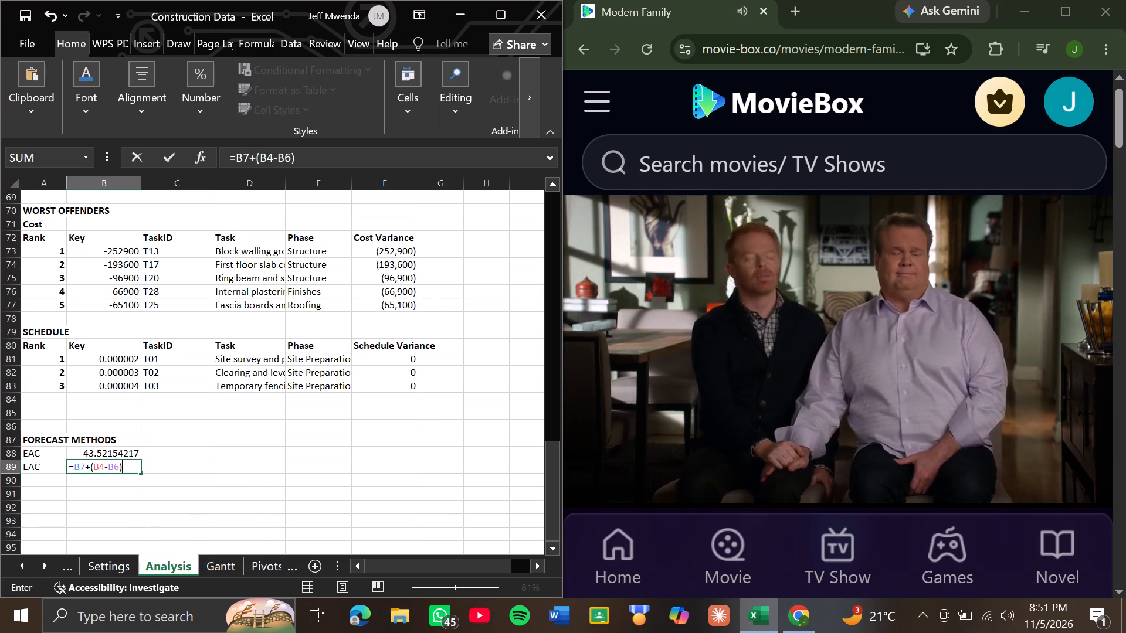
{"action": "key", "text": "Return"}
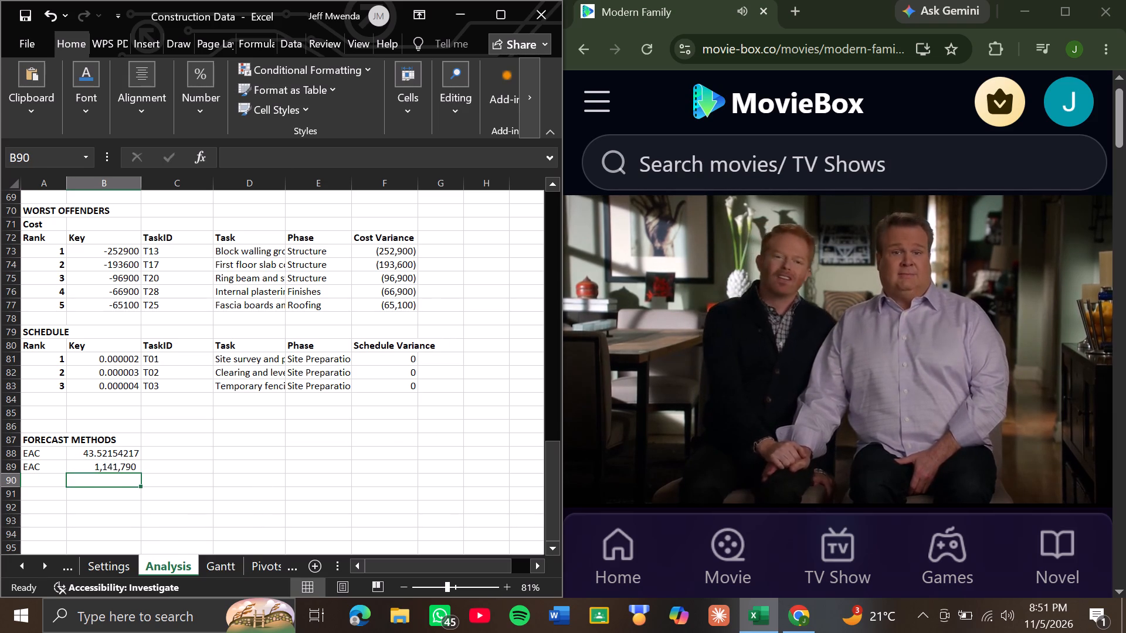
Enter the label Forecast Final Cost in cell A90, below the two EAC labels.
{"action": "key", "text": "Left"}
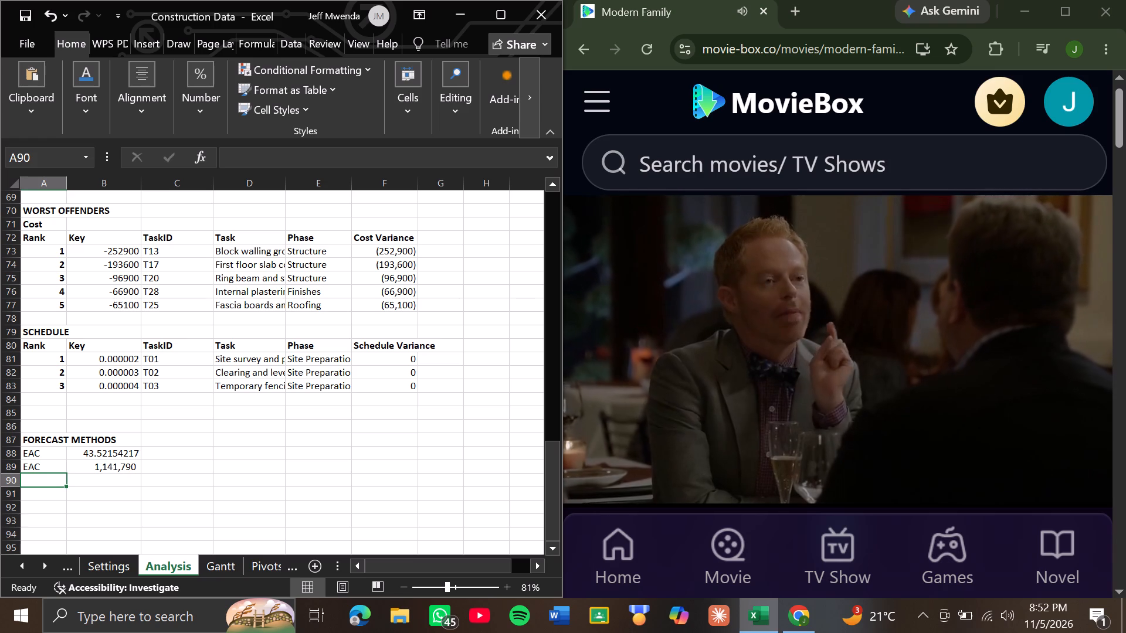
{"action": "key", "text": "f"}
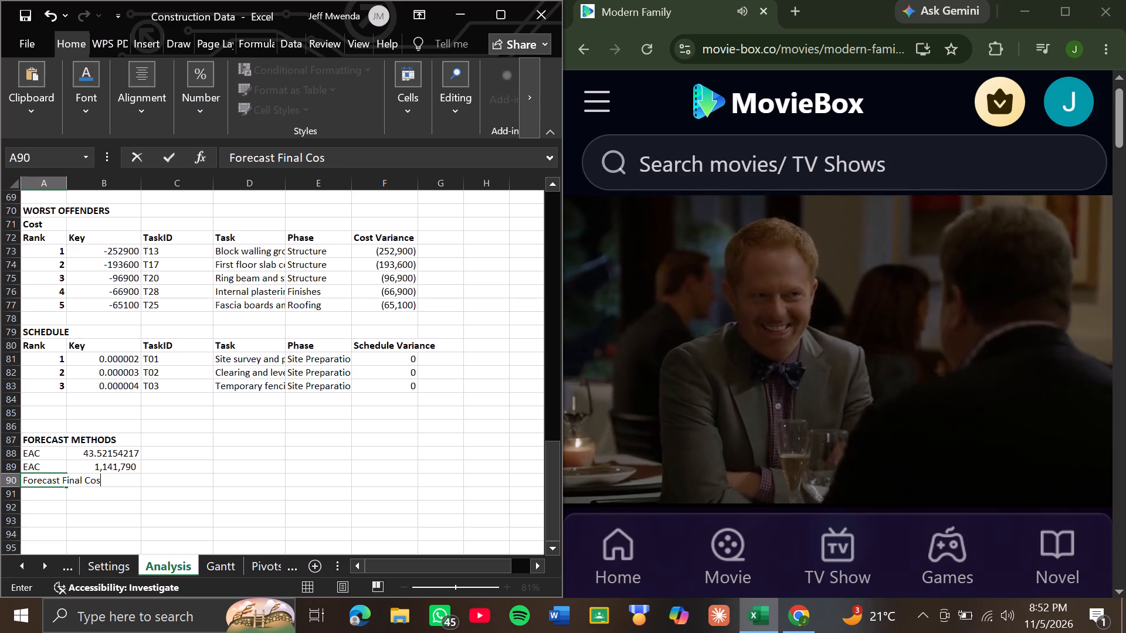
{"action": "key", "text": "Right"}
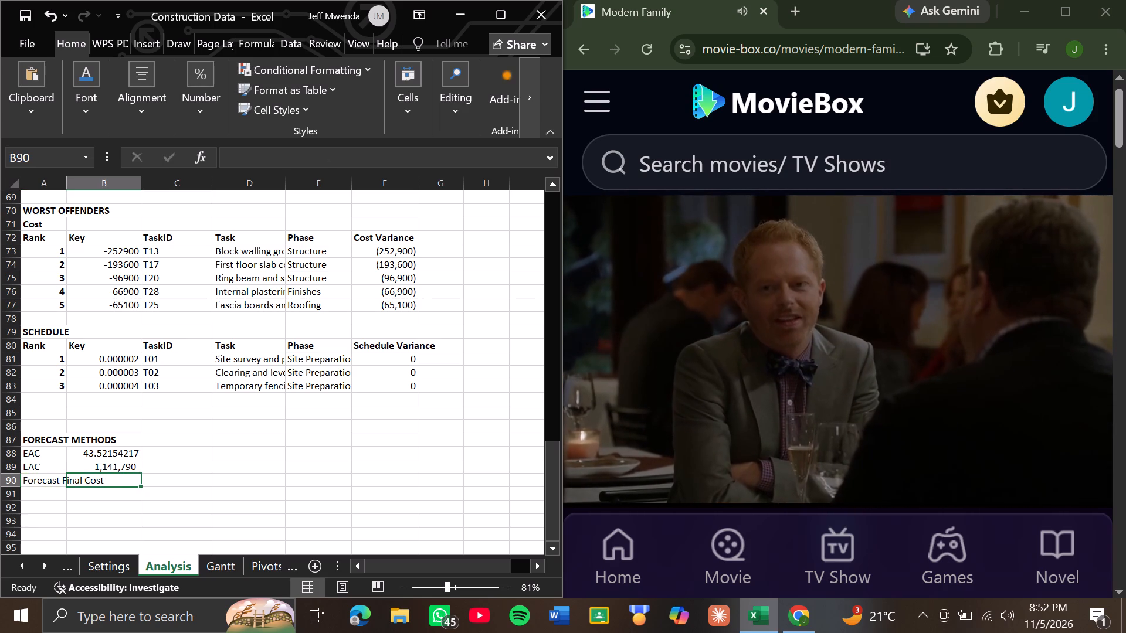
Enter the formula =B7+(B4-B6)*Settings!$B$9 in cell B90, beside the Forecast Final Cost label.
{"action": "type", "text": "=B"}
{"action": "key", "text": "7"}
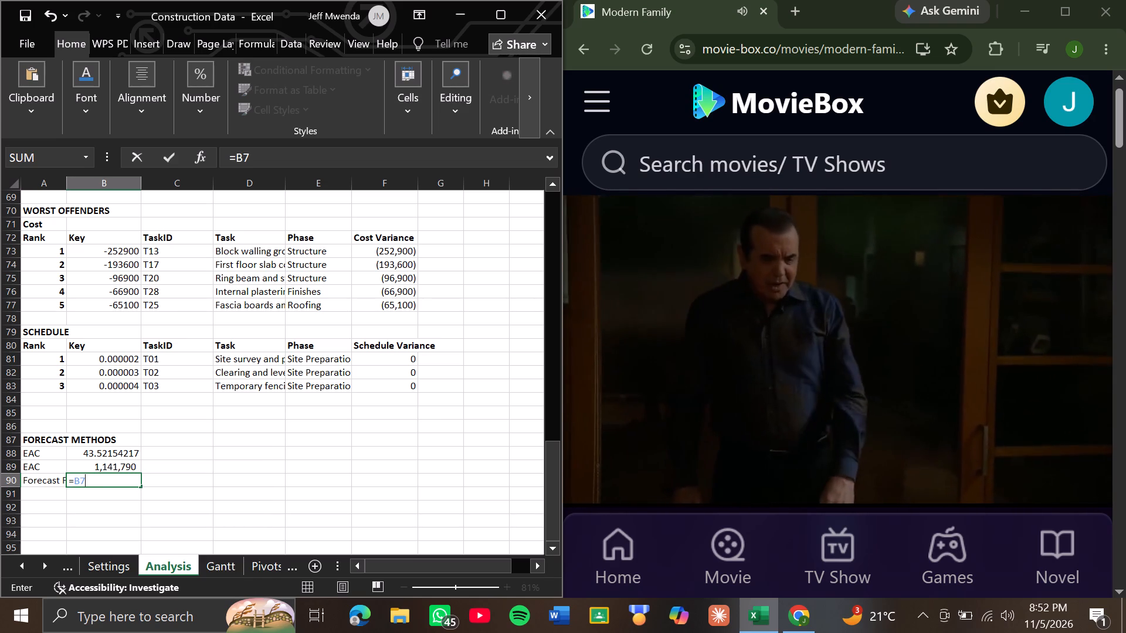
{"action": "key", "text": "shift+plus"}
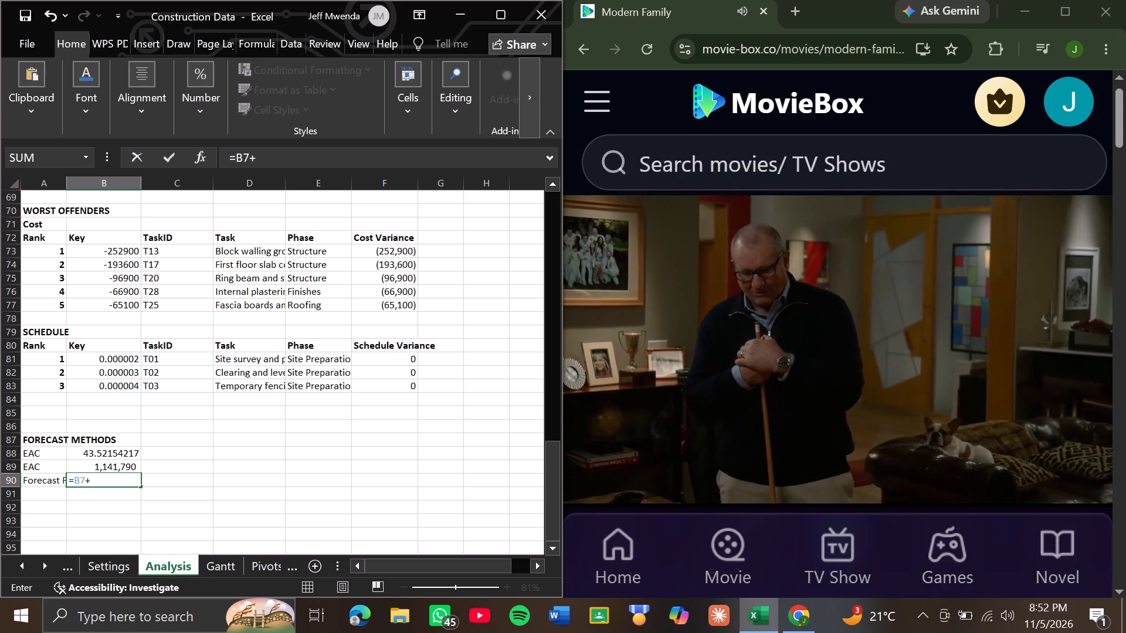
{"action": "key", "text": "shift+parenleft"}
{"action": "key", "text": "b"}
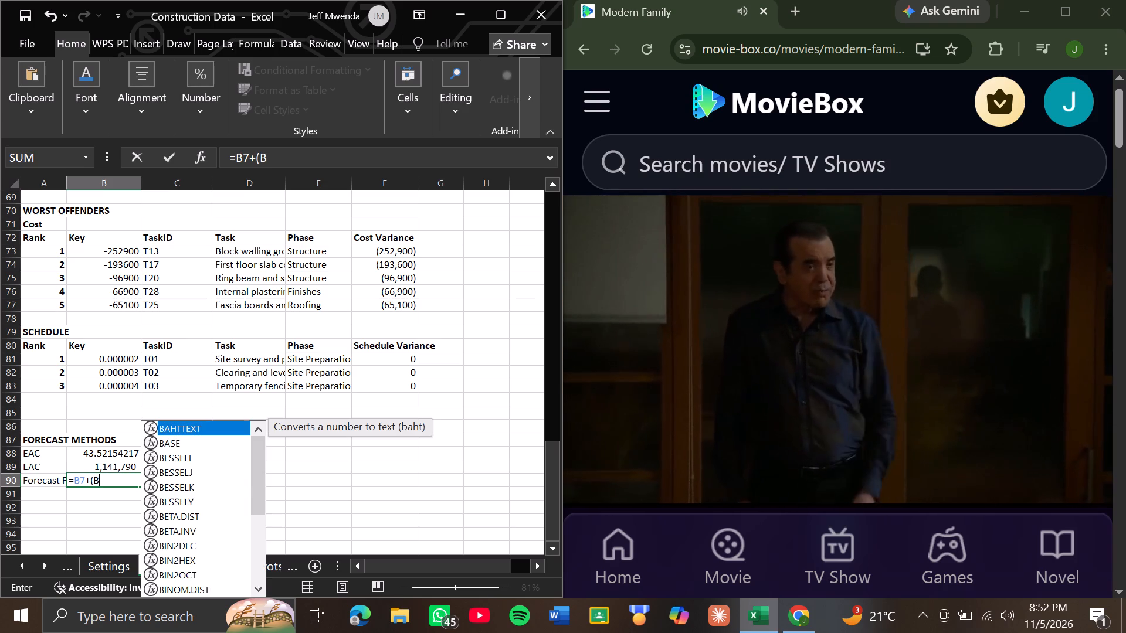
{"action": "type", "text": "4-"}
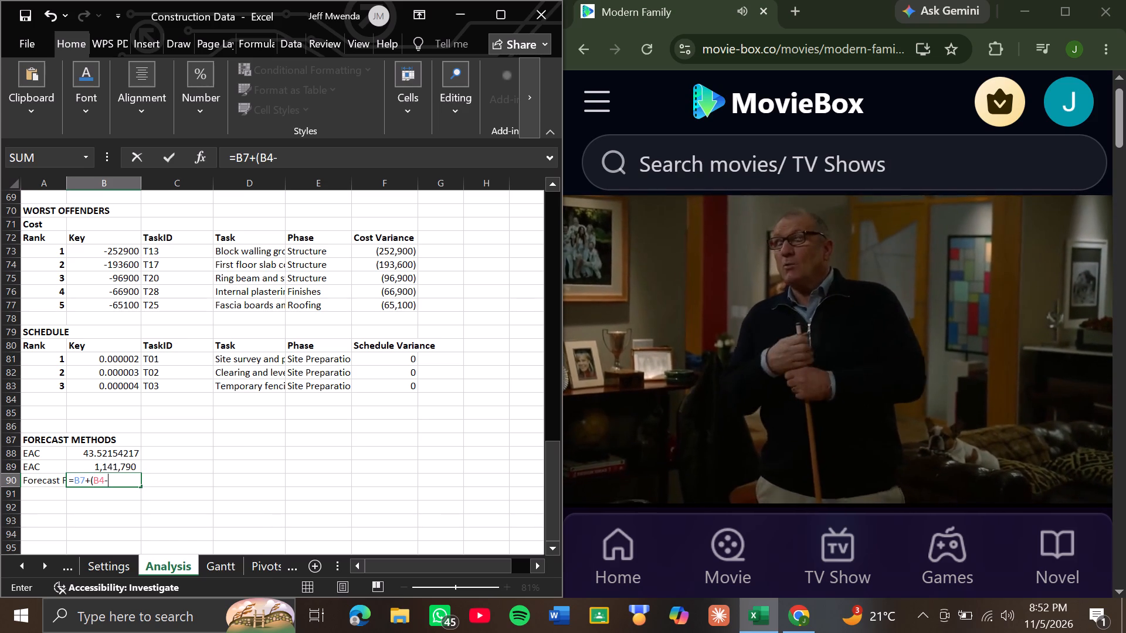
{"action": "key", "text": "b"}
{"action": "key", "text": "6"}
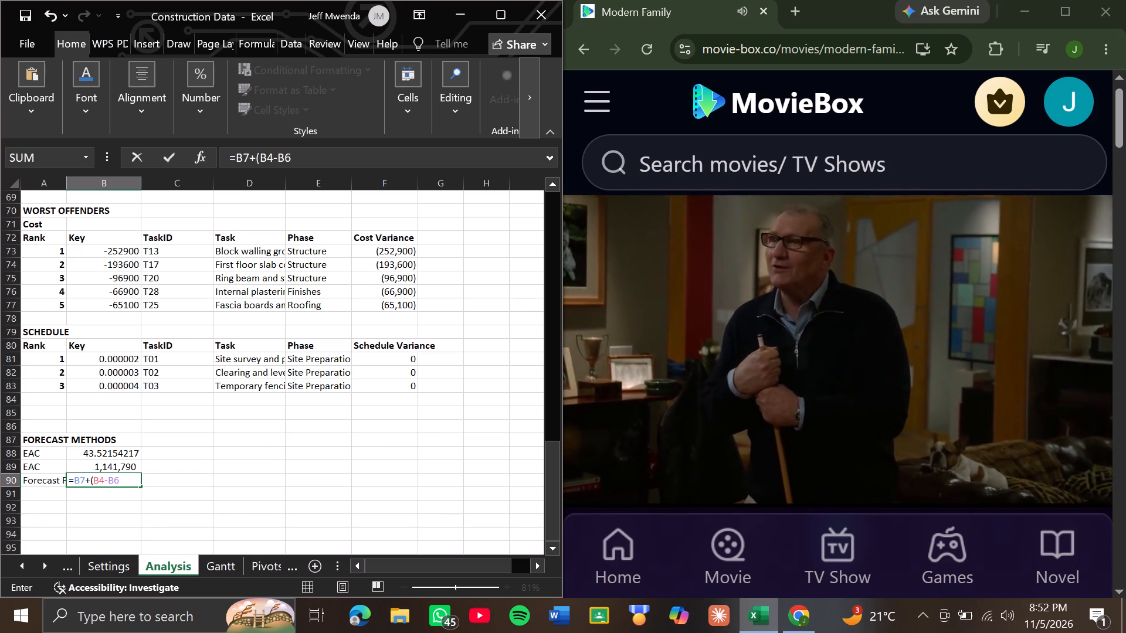
{"action": "key", "text": "shift+parenright"}
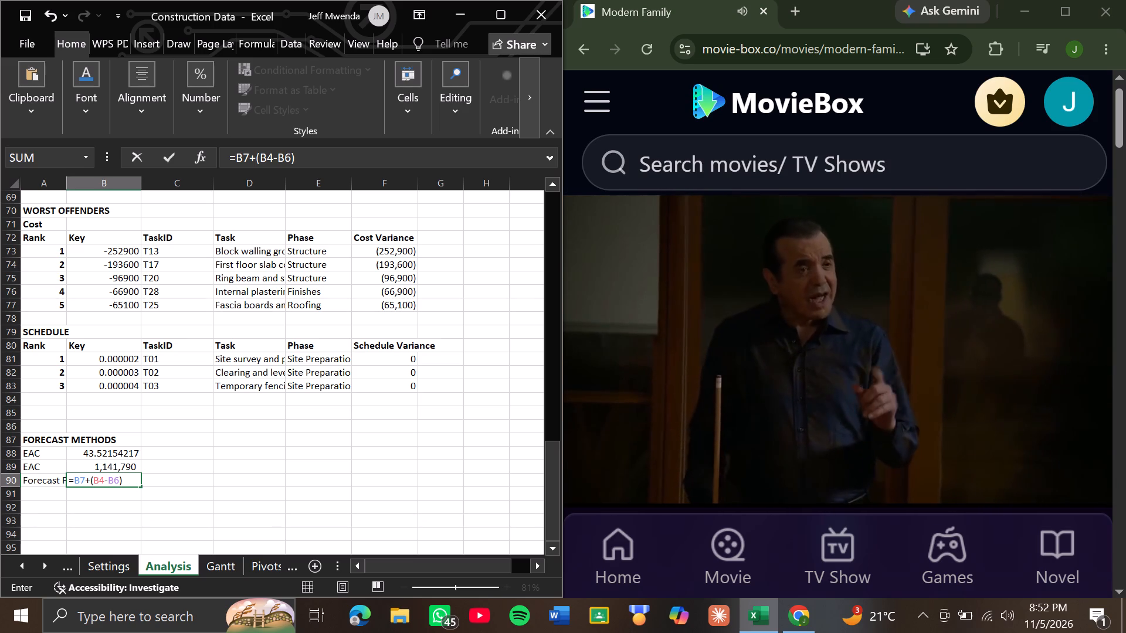
{"action": "key", "text": "shift+asterisk"}
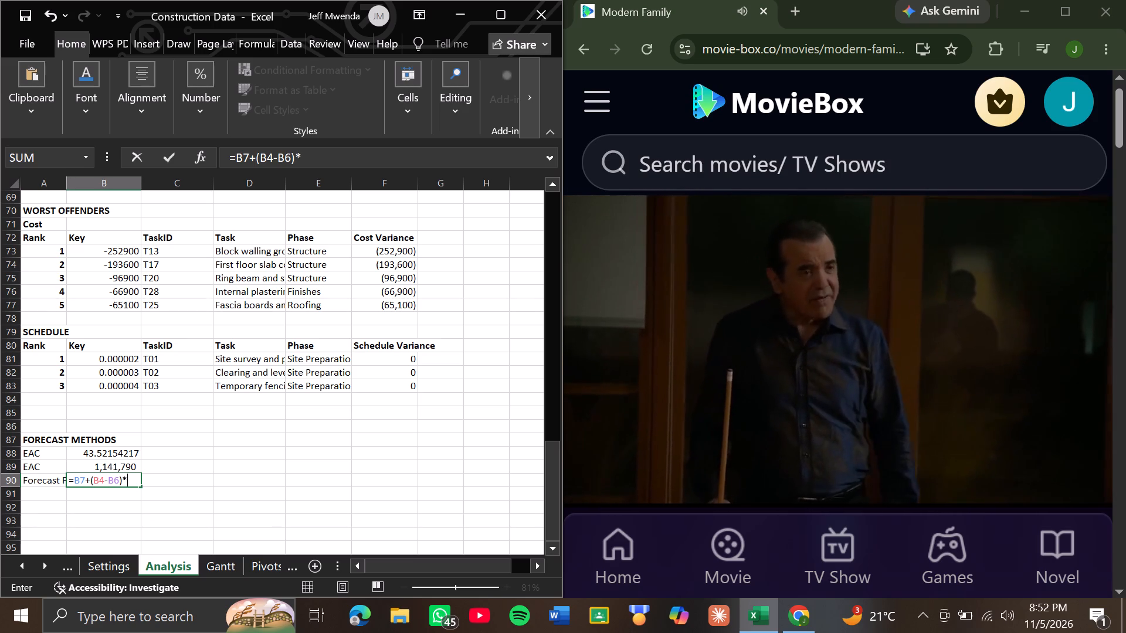
{"action": "type", "text": "ettings"}
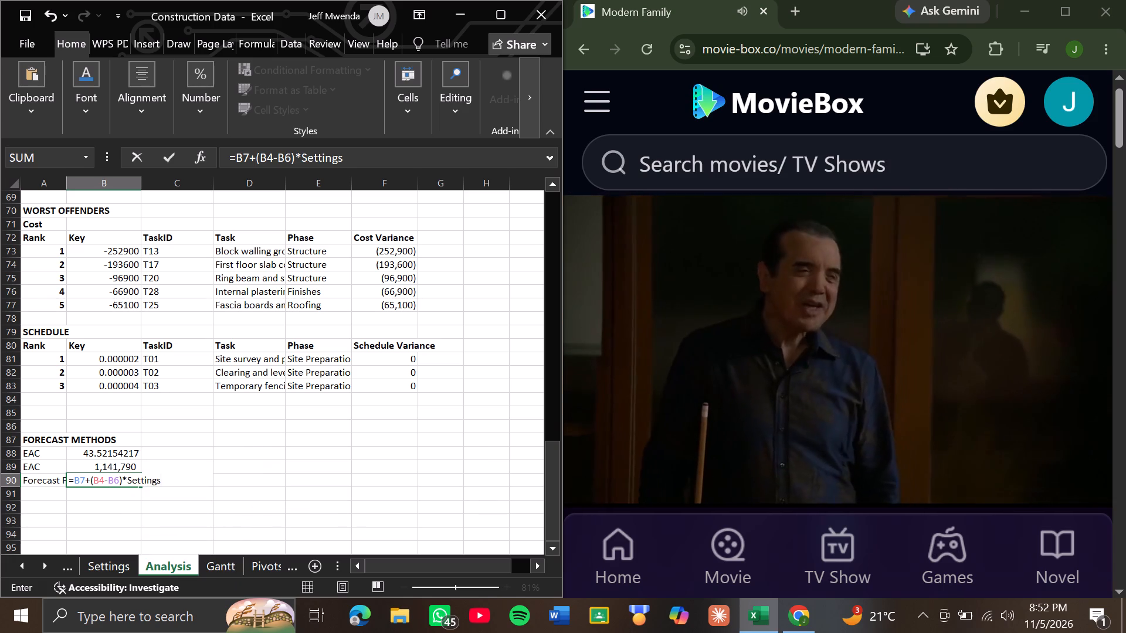
{"action": "key", "text": "shift+exclam"}
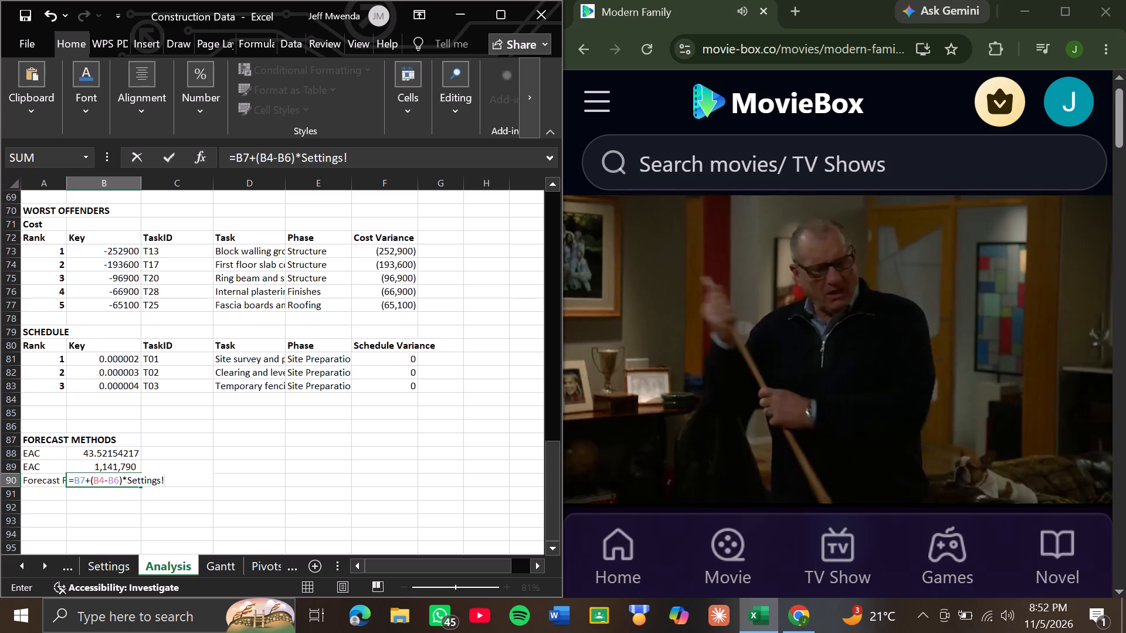
{"action": "key", "text": "shift+dollar"}
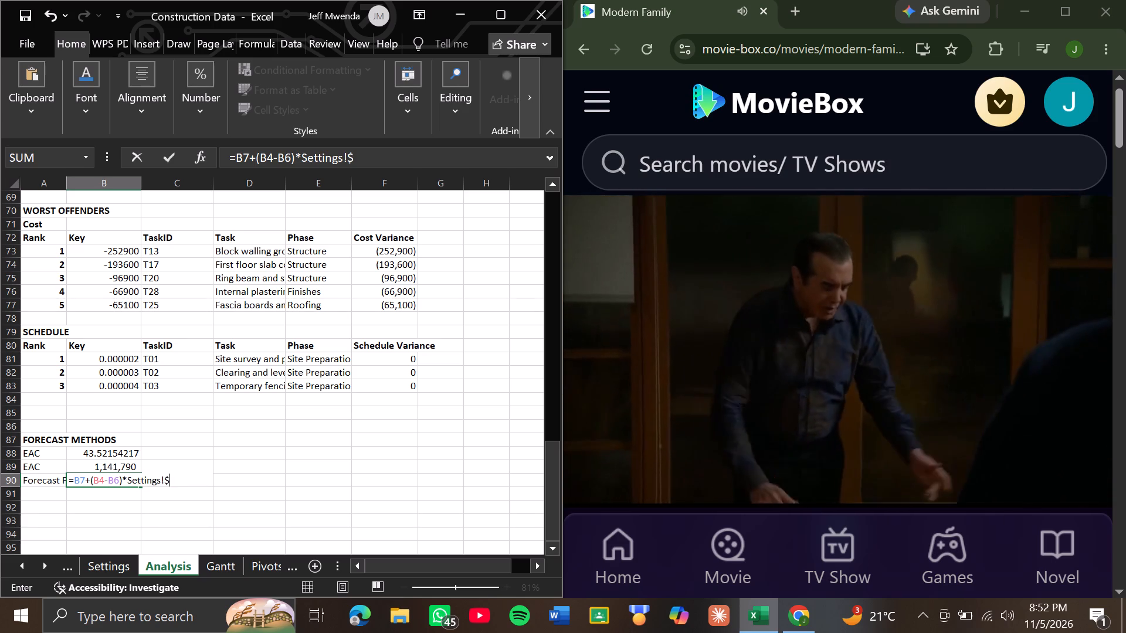
{"action": "key", "text": "b"}
{"action": "key", "text": "shift+dollar"}
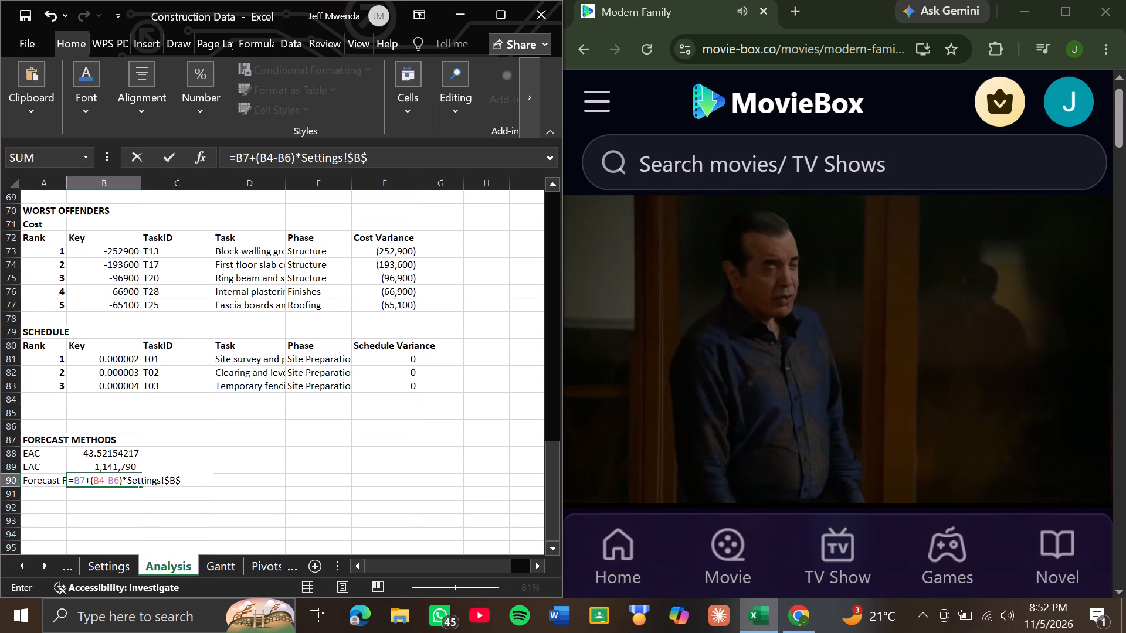
{"action": "key", "text": "9"}
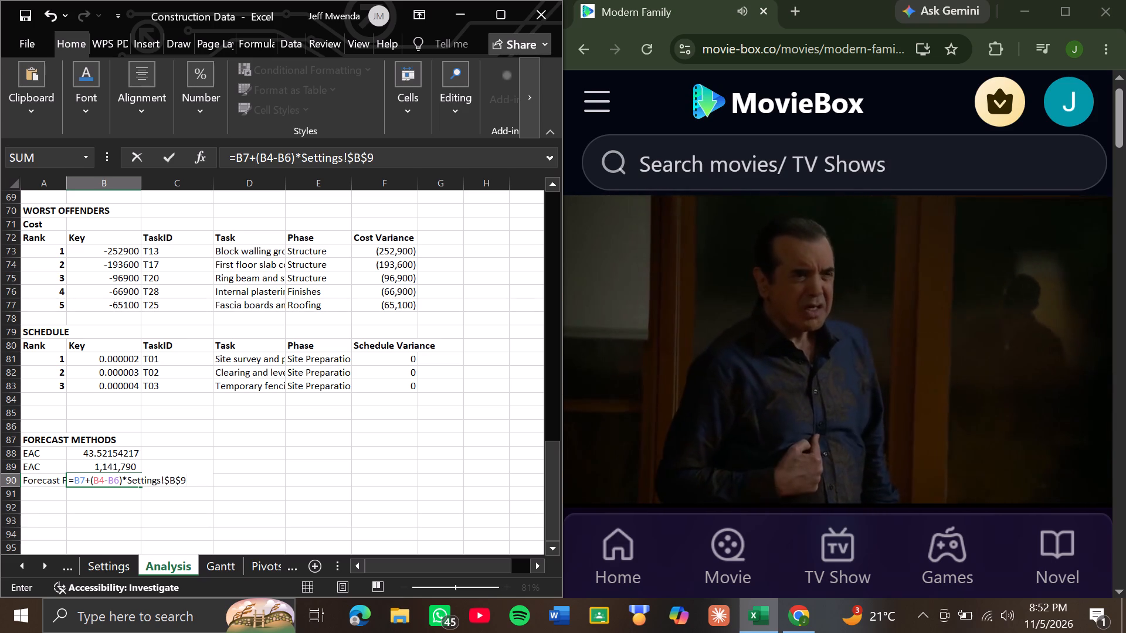
{"action": "key", "text": "Return"}
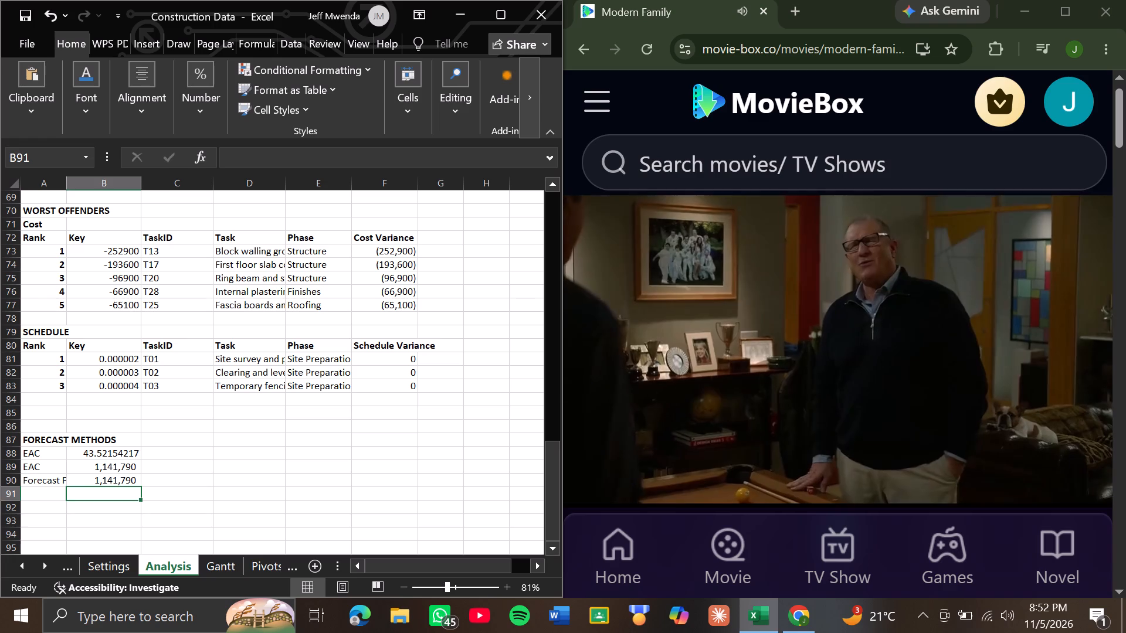
Enter the label EAC in cell A91, below the Forecast Final Cost label.
{"action": "key", "text": "Left"}
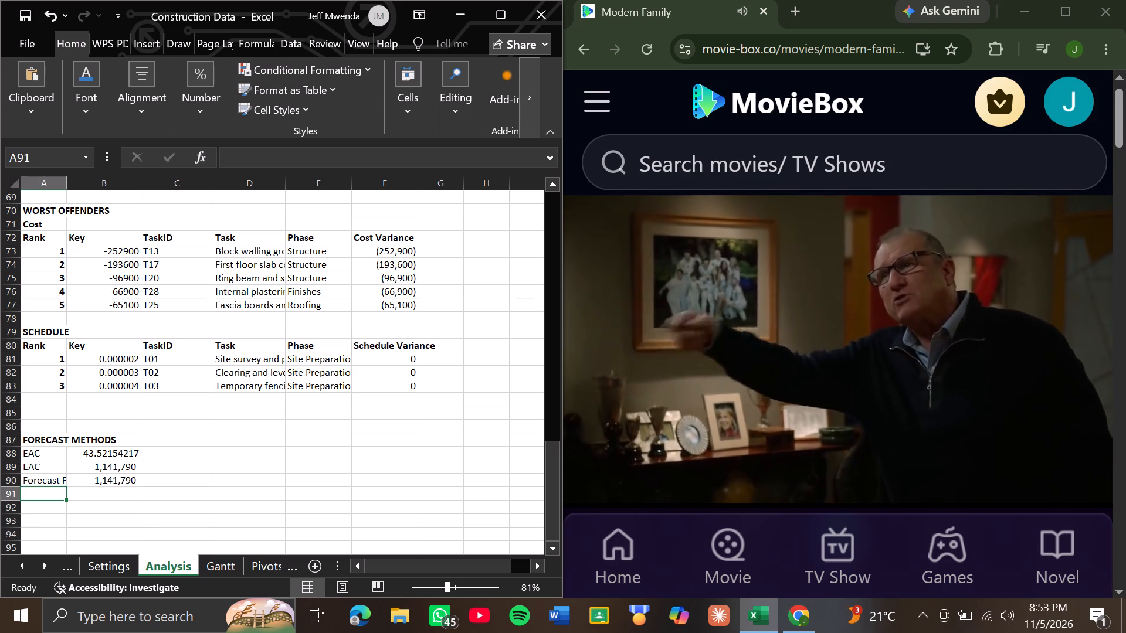
{"action": "type", "text": "EAC"}
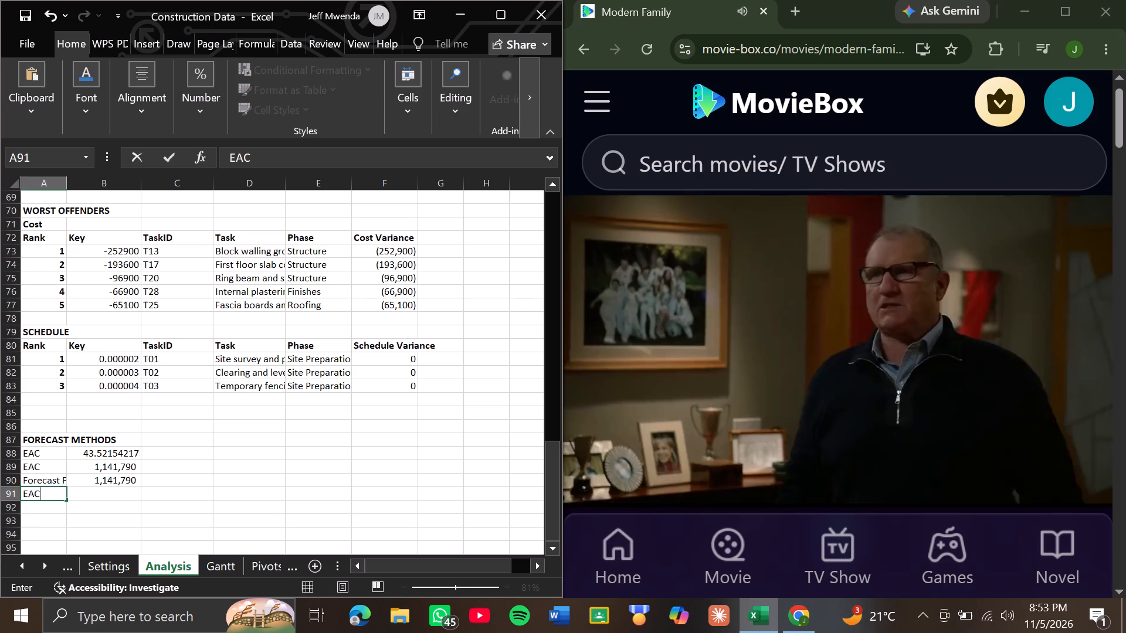
{"action": "key", "text": "Right"}
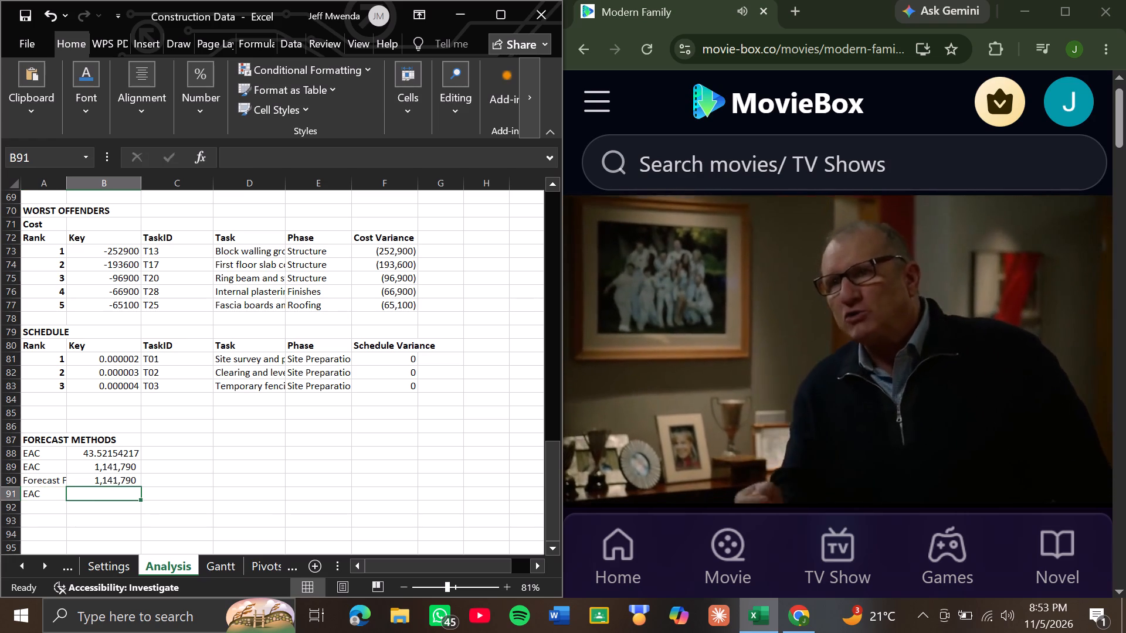
Enter B7+(B4-B6)/(B8*B9), without a leading equals sign, in cell B91 beside the third EAC label.
{"action": "key", "text": "b"}
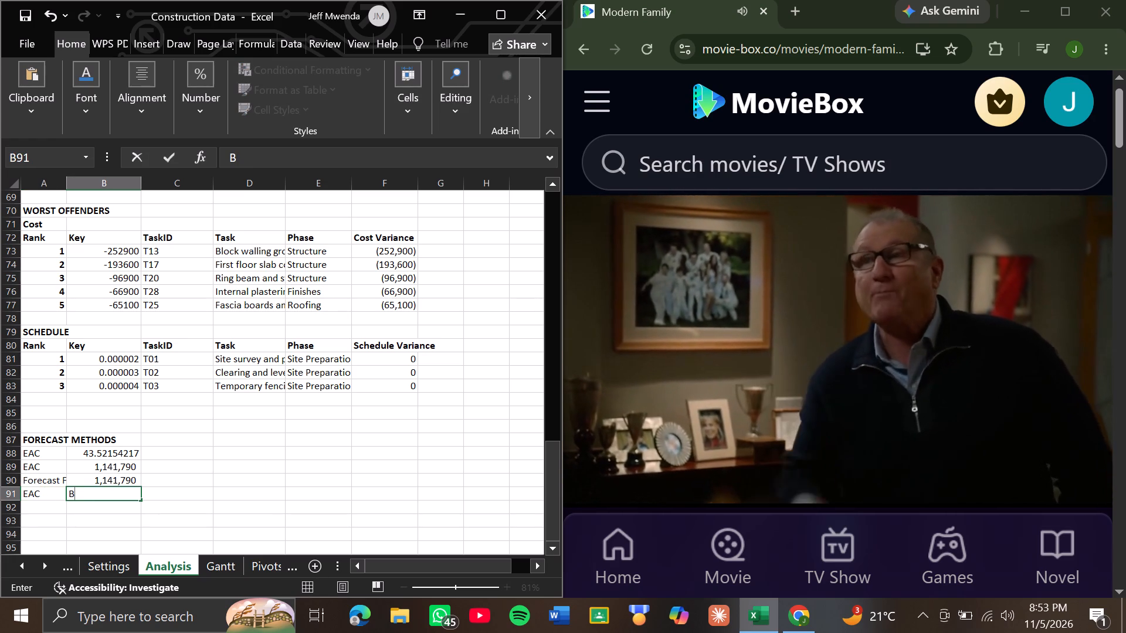
{"action": "key", "text": "7"}
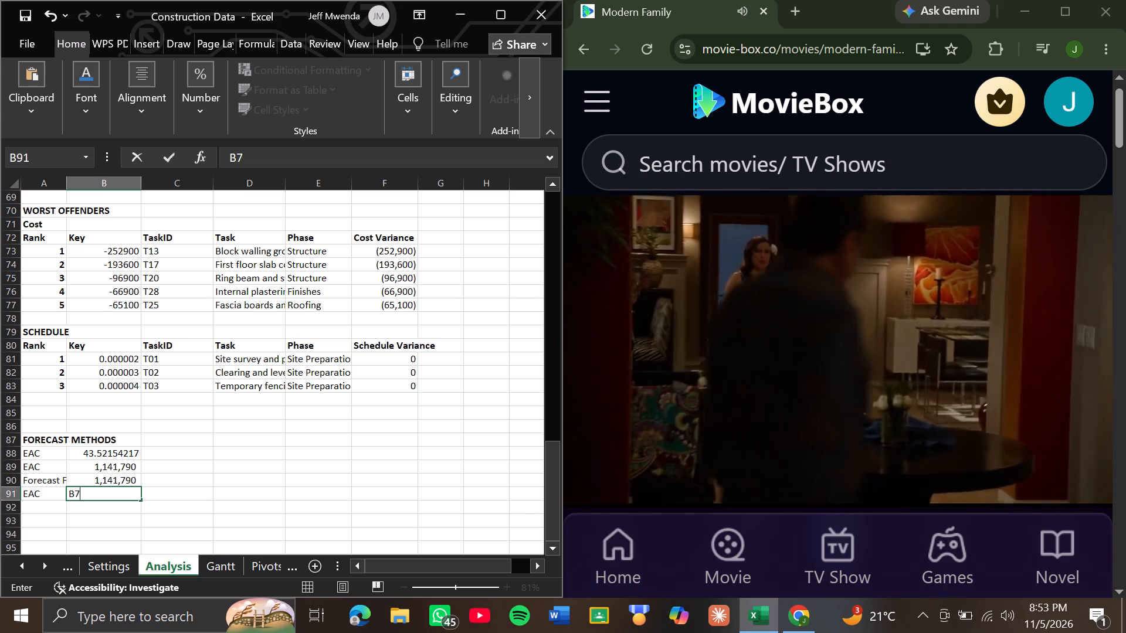
{"action": "key", "text": "shift+plus"}
{"action": "key", "text": "shift+parenleft"}
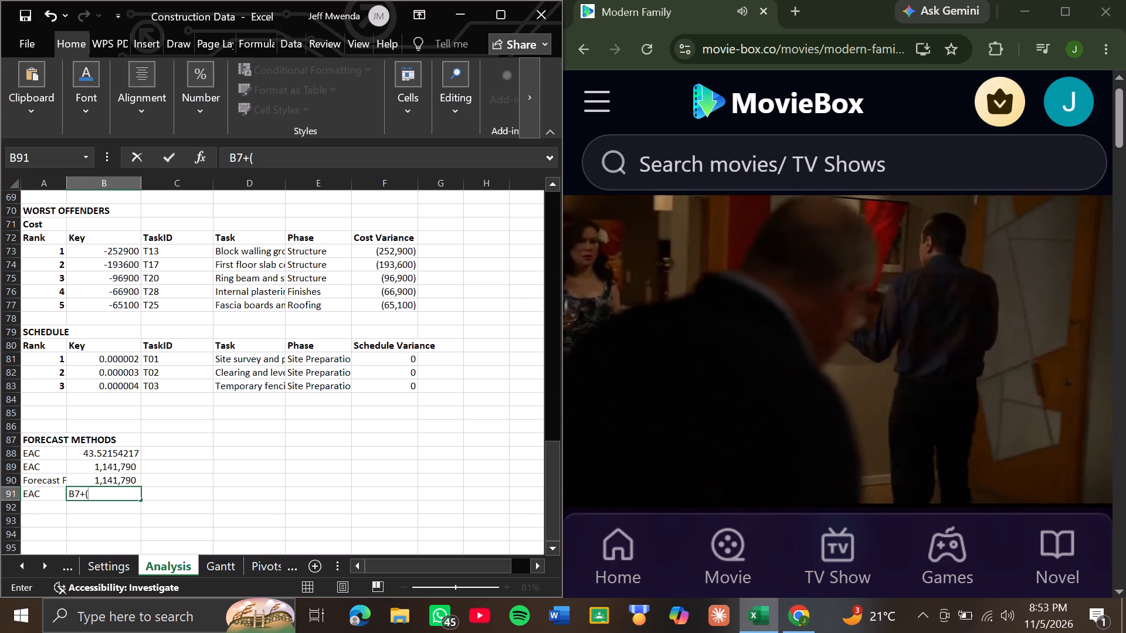
{"action": "type", "text": "B4-B"}
{"action": "key", "text": "6"}
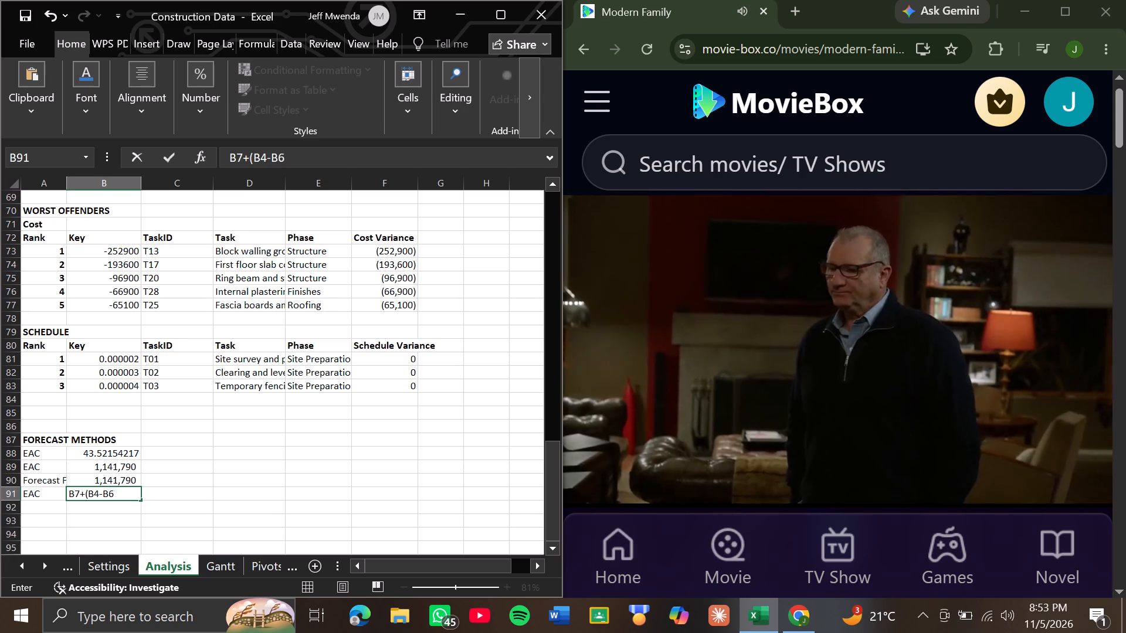
{"action": "key", "text": "shift+parenright"}
{"action": "key", "text": "slash"}
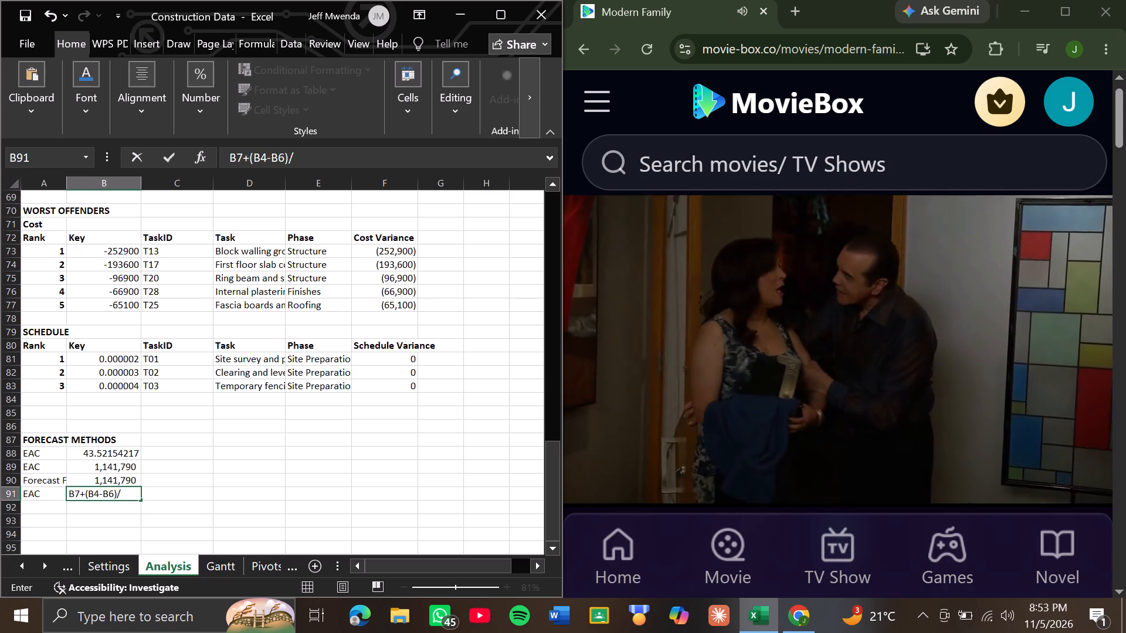
{"action": "key", "text": "shift+parenleft"}
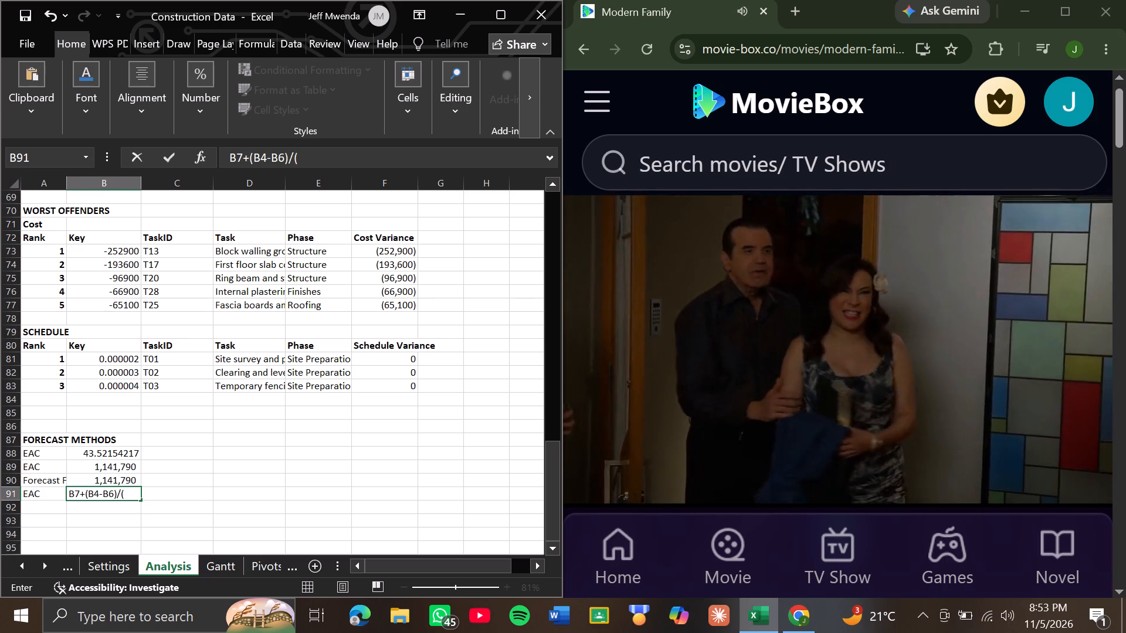
{"action": "key", "text": "b"}
{"action": "key", "text": "8"}
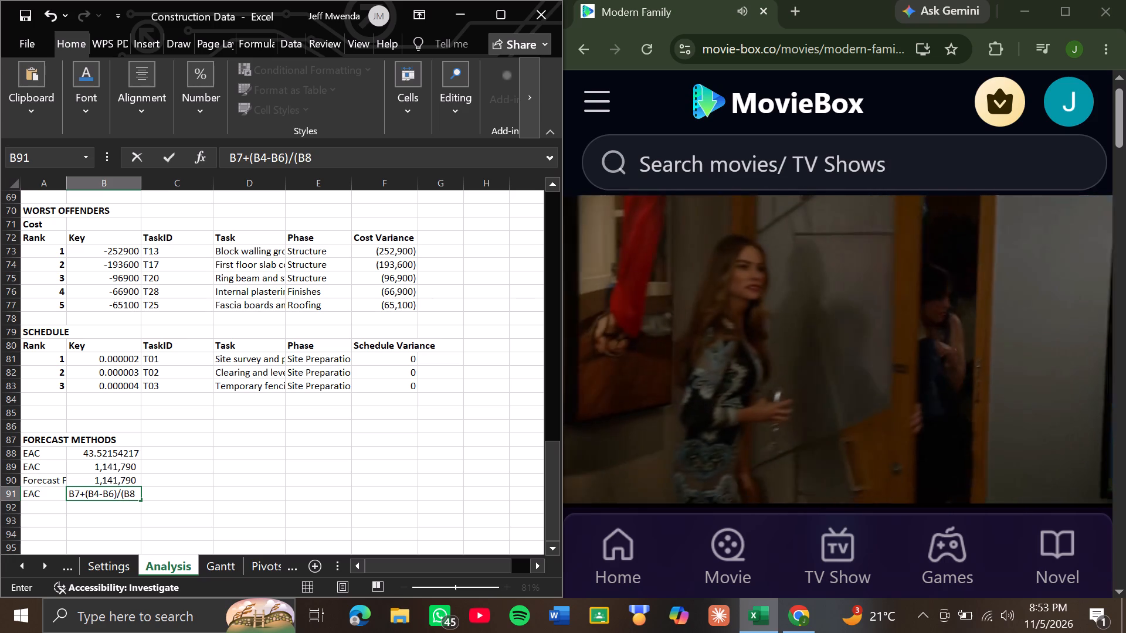
{"action": "key", "text": "shift+asterisk"}
{"action": "type", "text": "B9"}
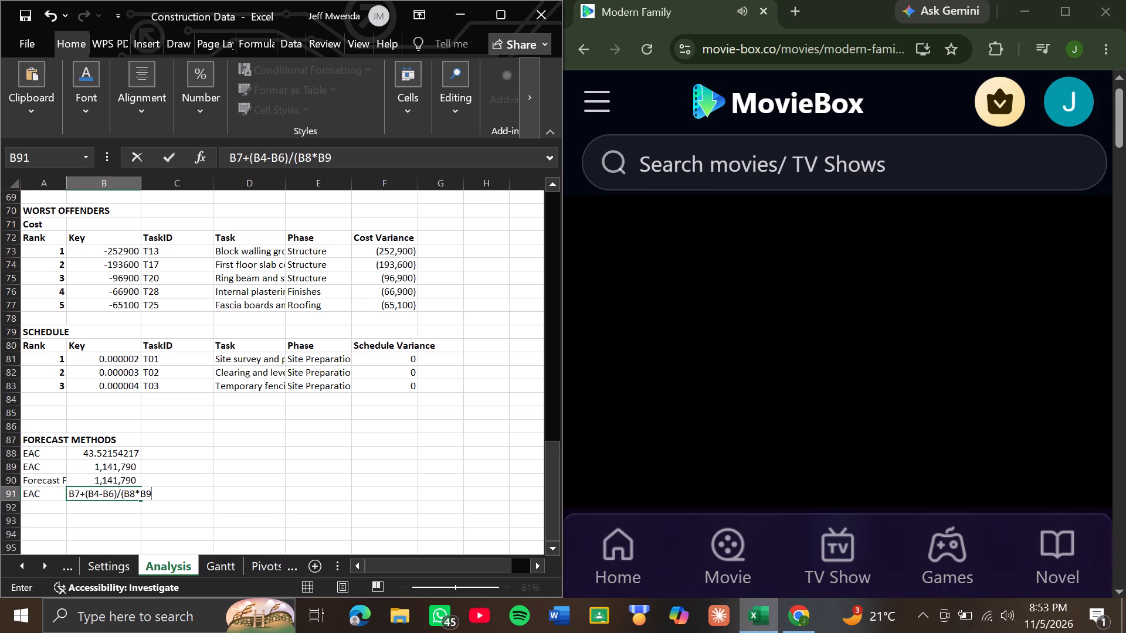
{"action": "key", "text": "shift+parenright"}
{"action": "key", "text": "Return"}
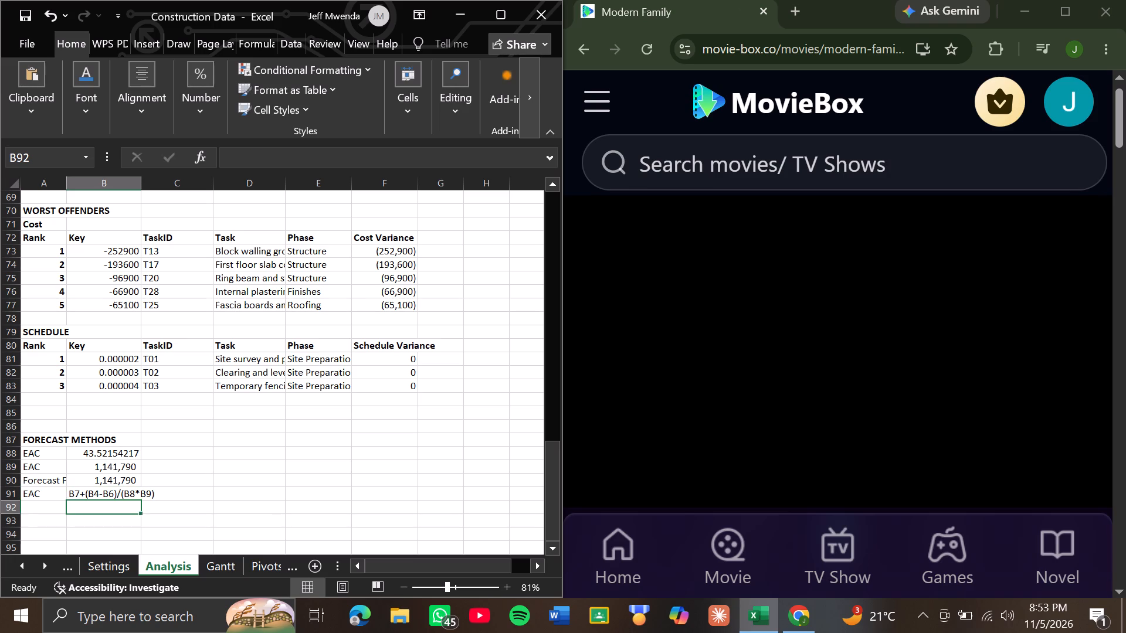
Enter the label TCPI in cell A92, below the third EAC label.
{"action": "key", "text": "Left"}
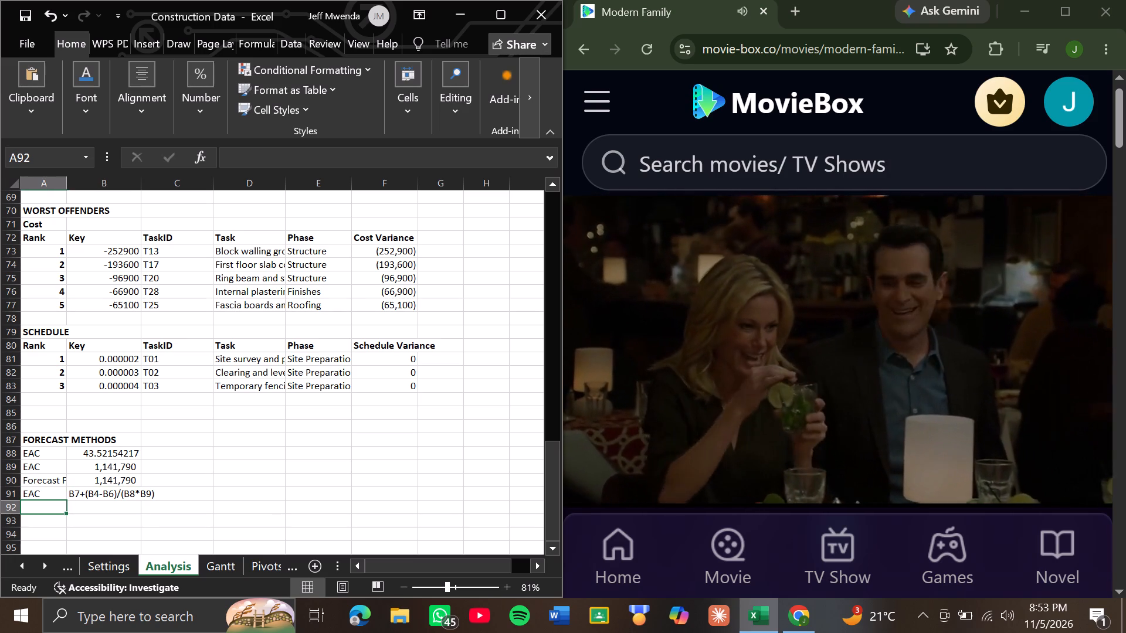
{"action": "type", "text": "TCPI"}
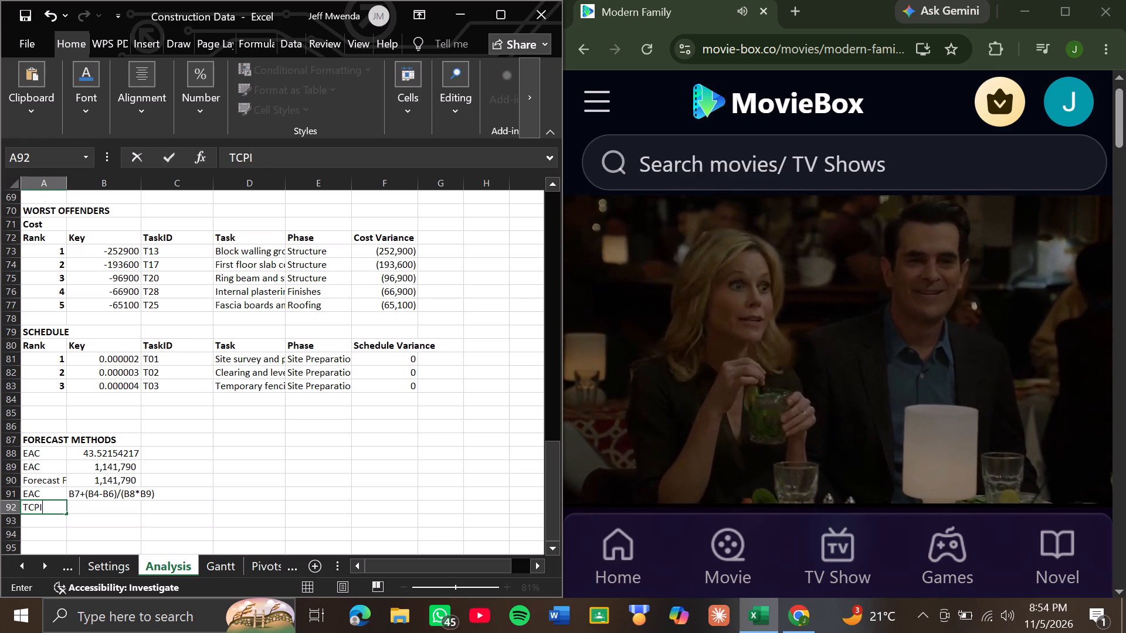
{"action": "key", "text": "Right"}
Enter the formula =(B4-B6)/(B4-B7) in cell B92, beside the TCPI label.
{"action": "key", "text": "equal"}
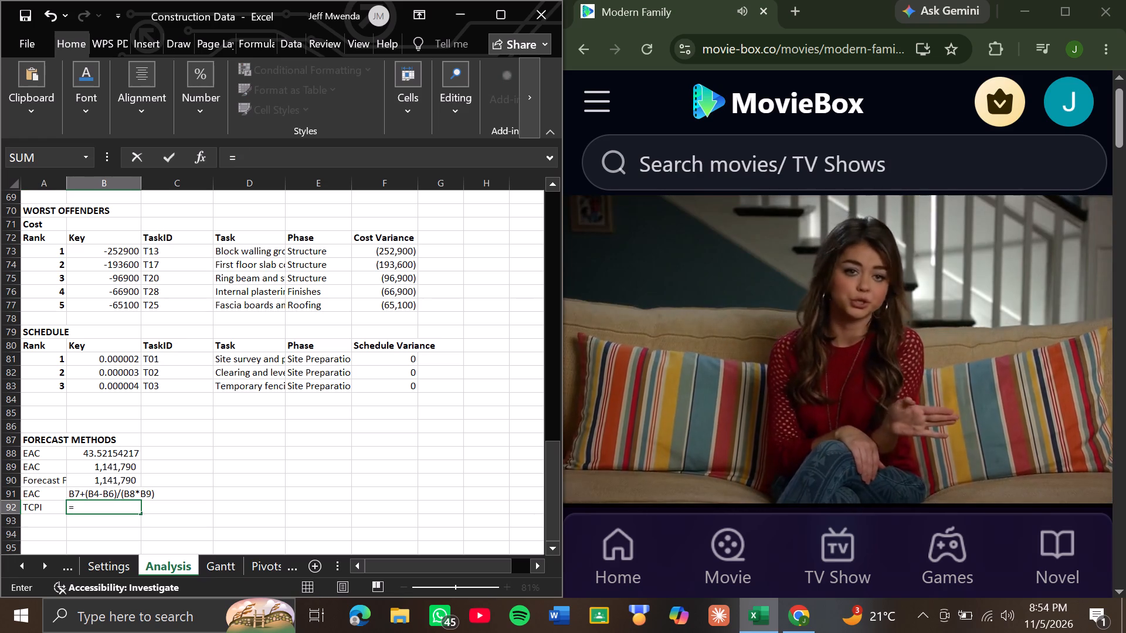
{"action": "key", "text": "shift+parenleft"}
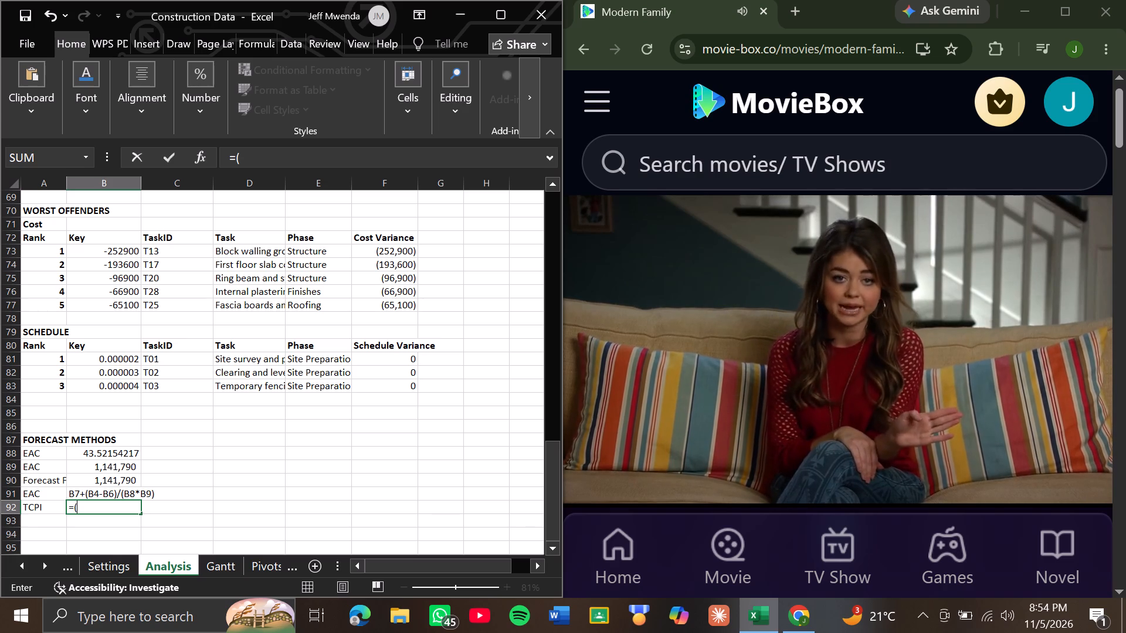
{"action": "key", "text": "b"}
{"action": "type", "text": "4-B"}
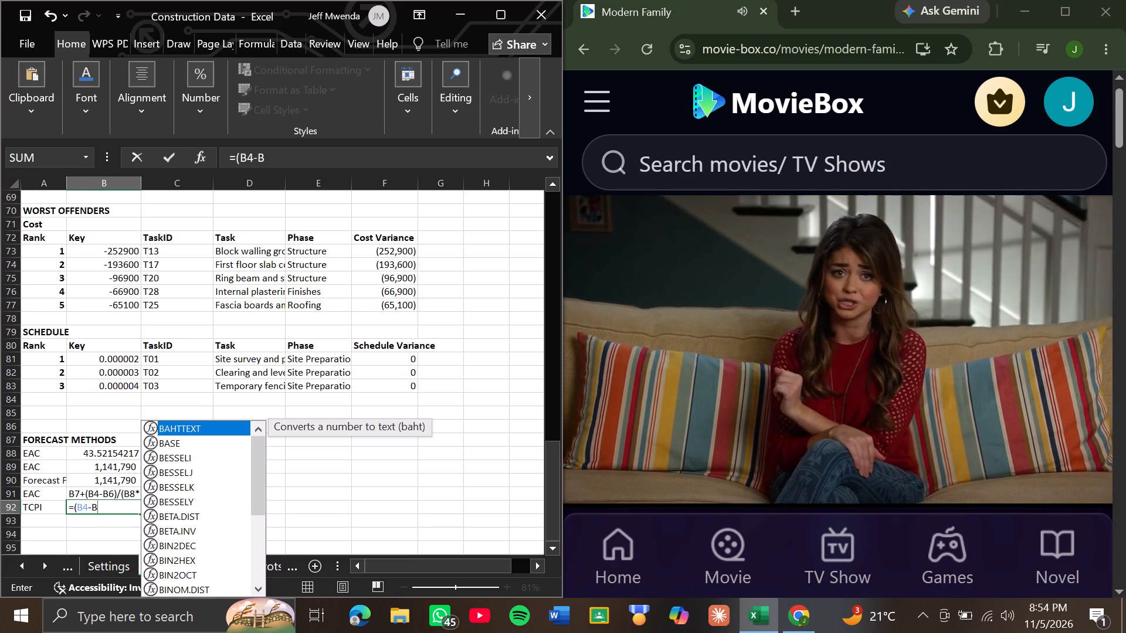
{"action": "key", "text": "6"}
{"action": "type", "text": ")/"}
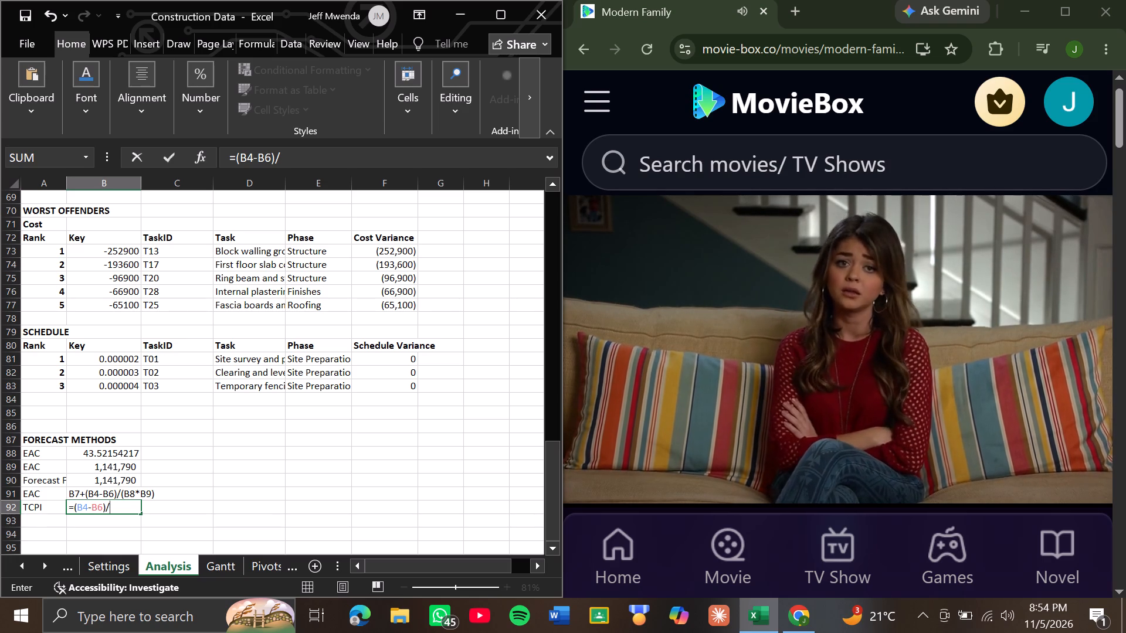
{"action": "key", "text": "shift+parenleft"}
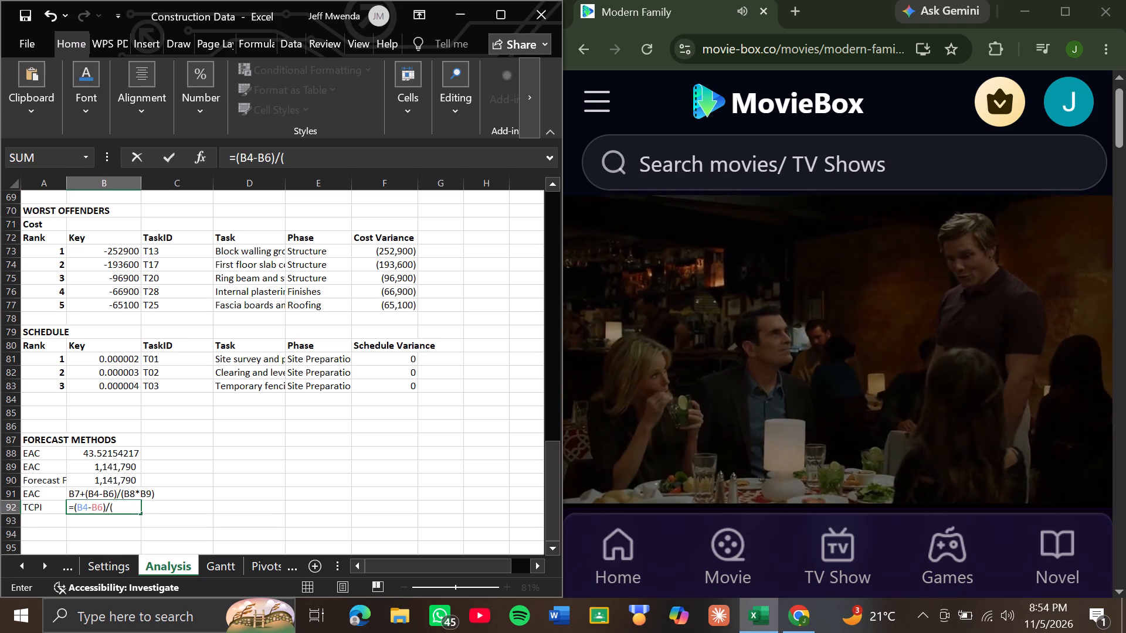
{"action": "type", "text": "B4"}
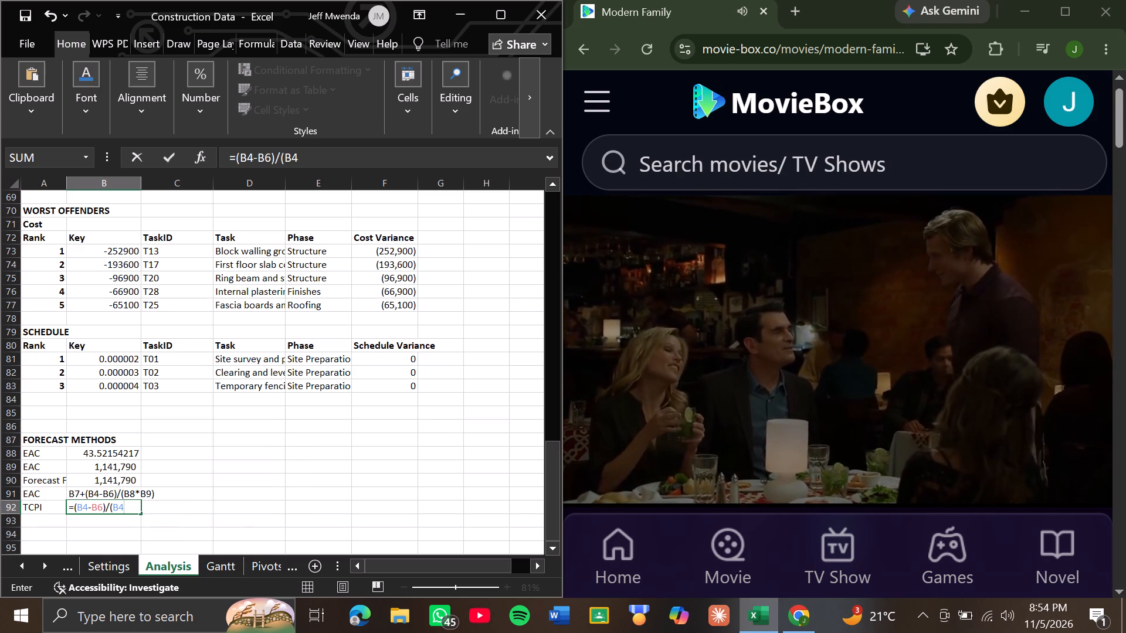
{"action": "type", "text": "-B"}
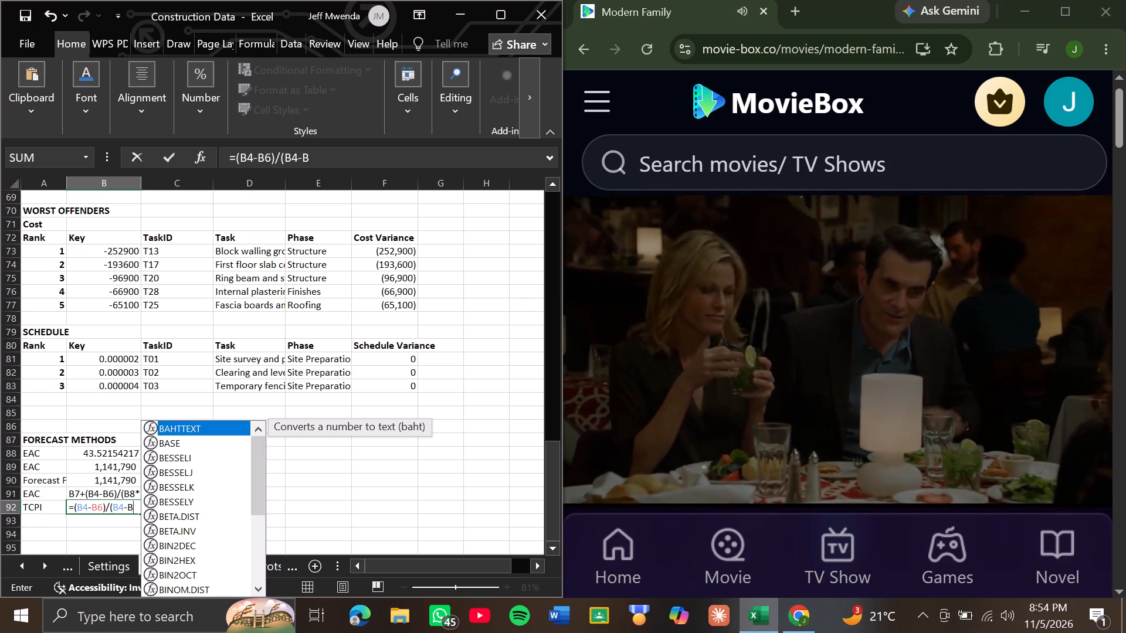
{"action": "key", "text": "7"}
{"action": "key", "text": "shift+parenright"}
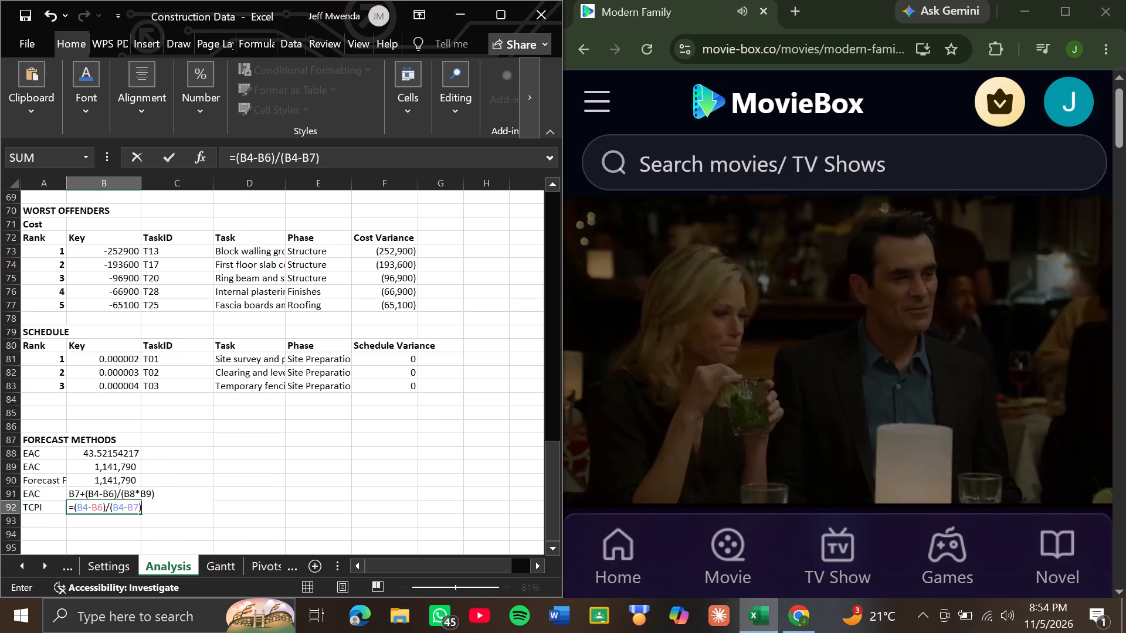
{"action": "key", "text": "Return"}
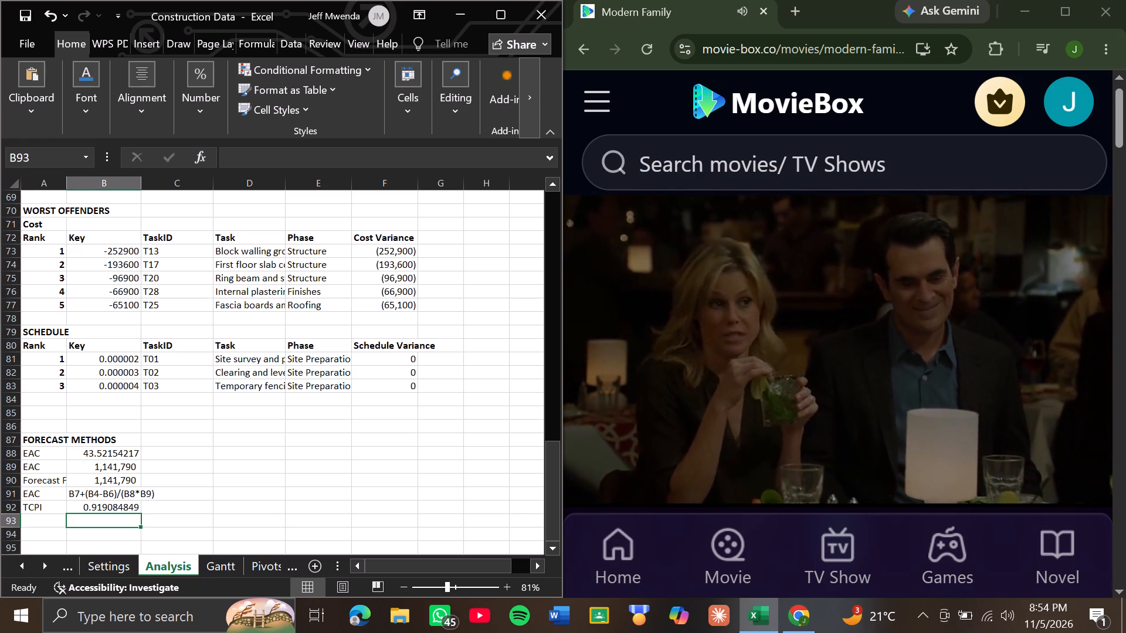
Add the missing leading equals sign in cell B91 so it holds the formula =B7+(B4-B6)/(B8*B9).
{"action": "key", "text": "Up"}
{"action": "key", "text": "Up"}
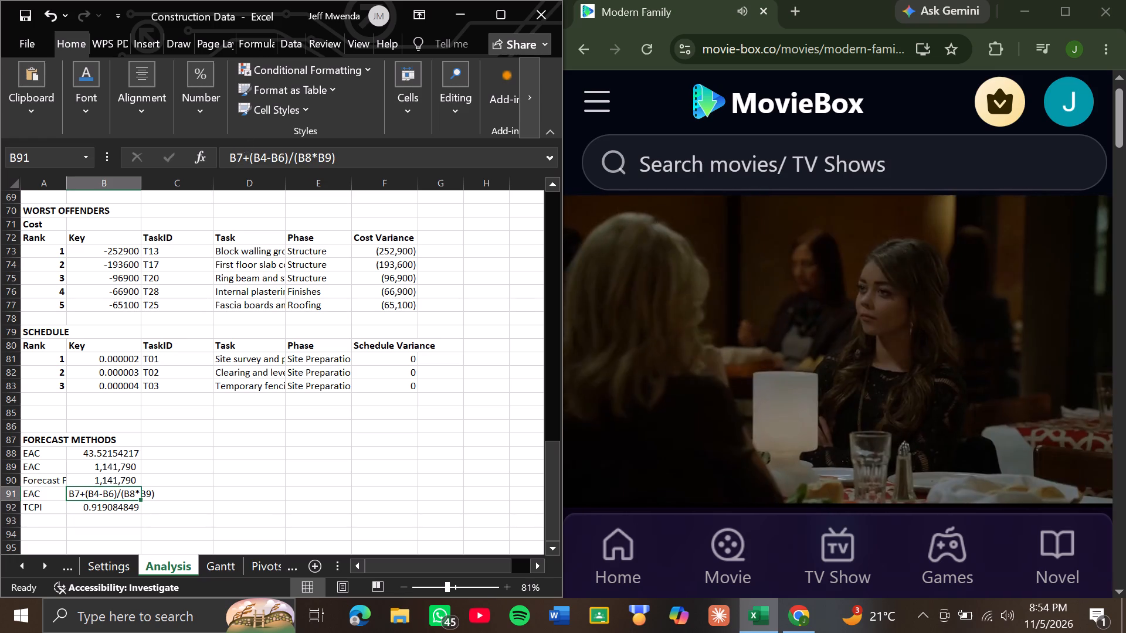
{"action": "left_click", "coordinate": [228, 164]}
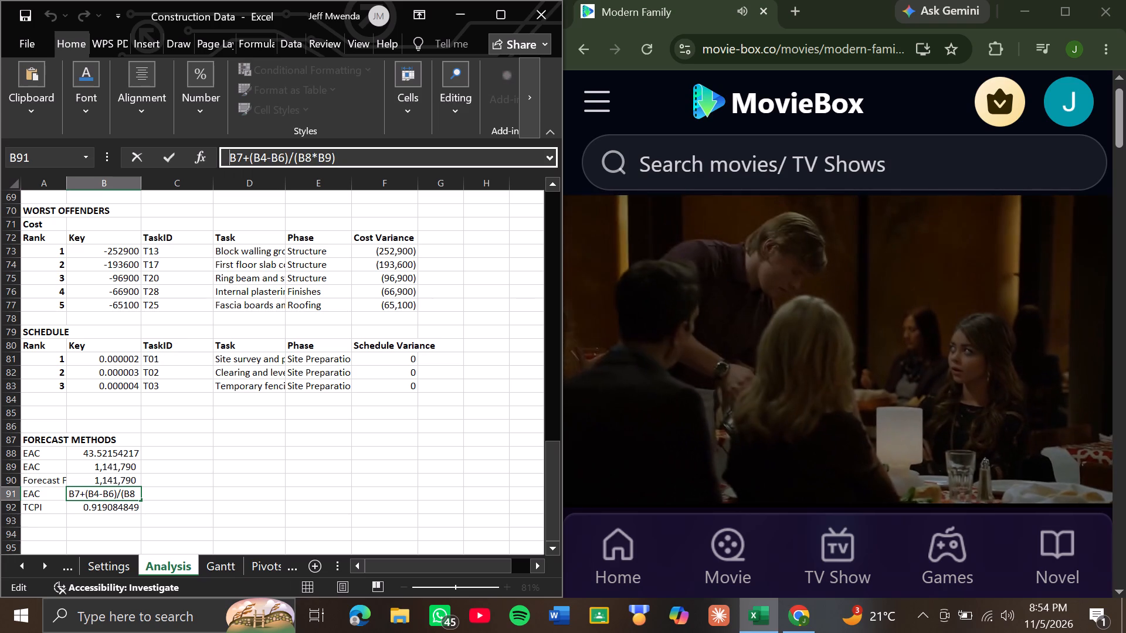
{"action": "key", "text": "equal"}
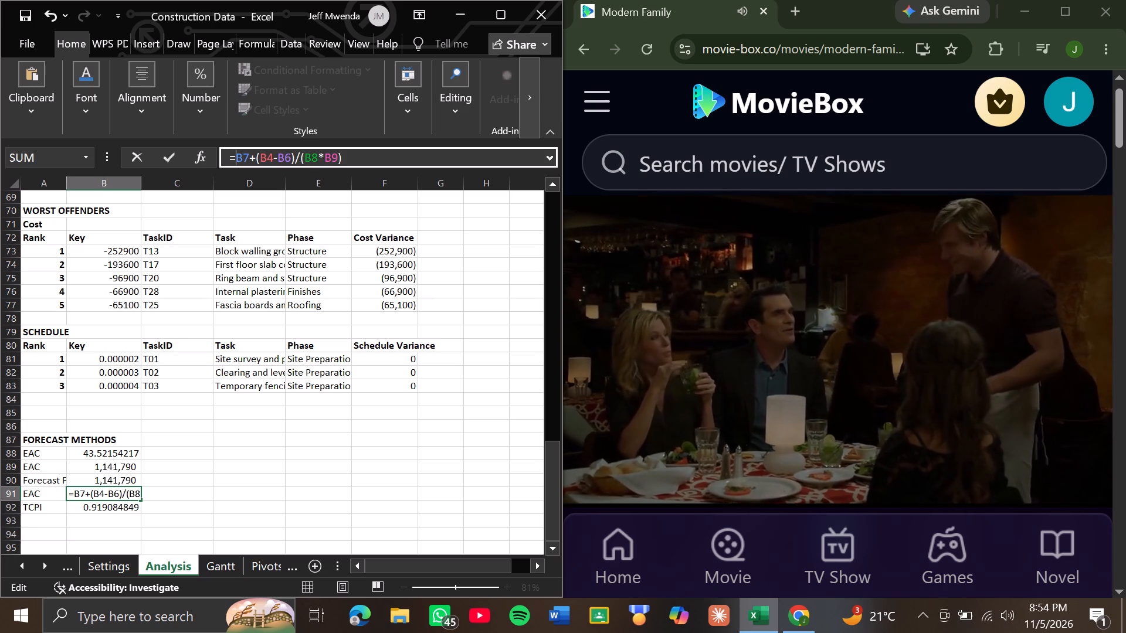
{"action": "key", "text": "Return"}
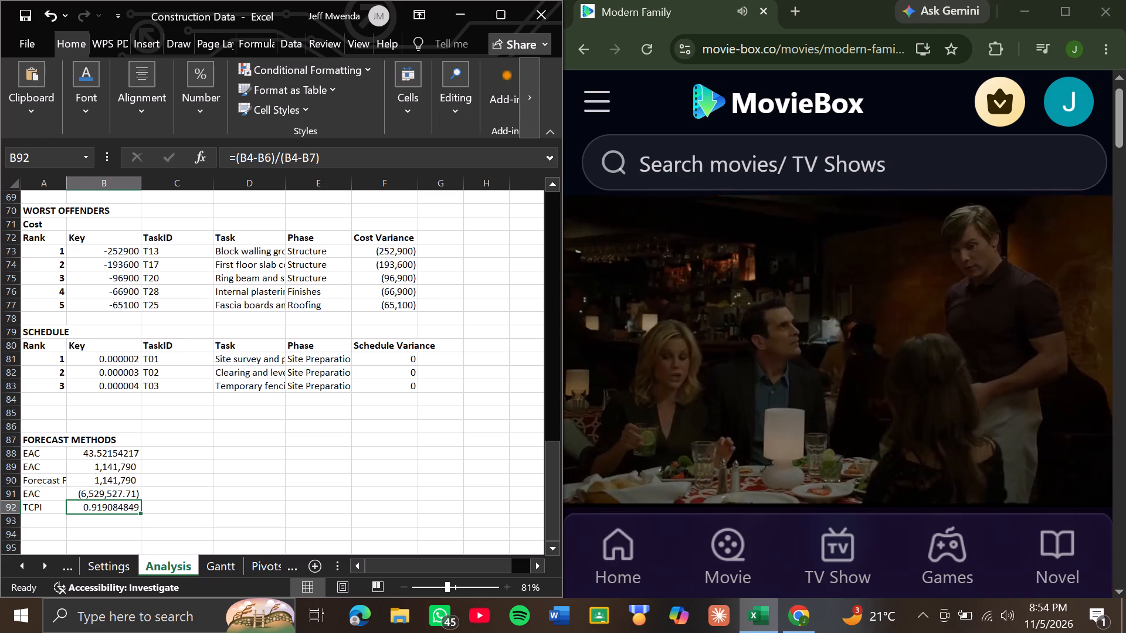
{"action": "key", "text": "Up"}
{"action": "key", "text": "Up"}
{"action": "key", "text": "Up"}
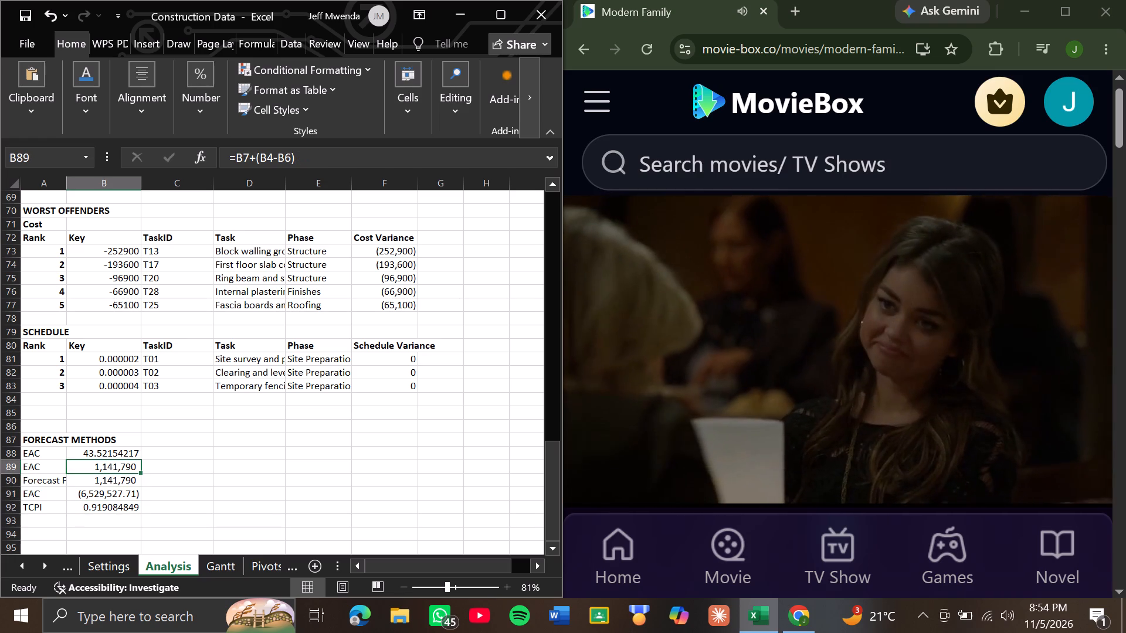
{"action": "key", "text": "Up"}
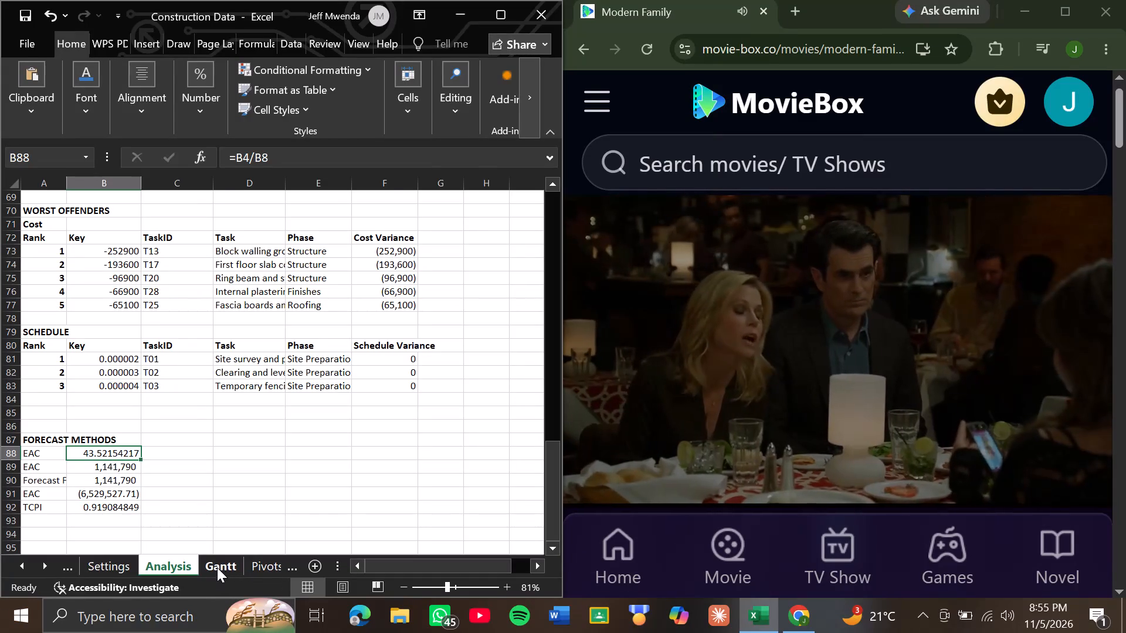
Switch to the Gantt sheet of the Construction Data workbook.
{"action": "left_click", "coordinate": [217, 567]}
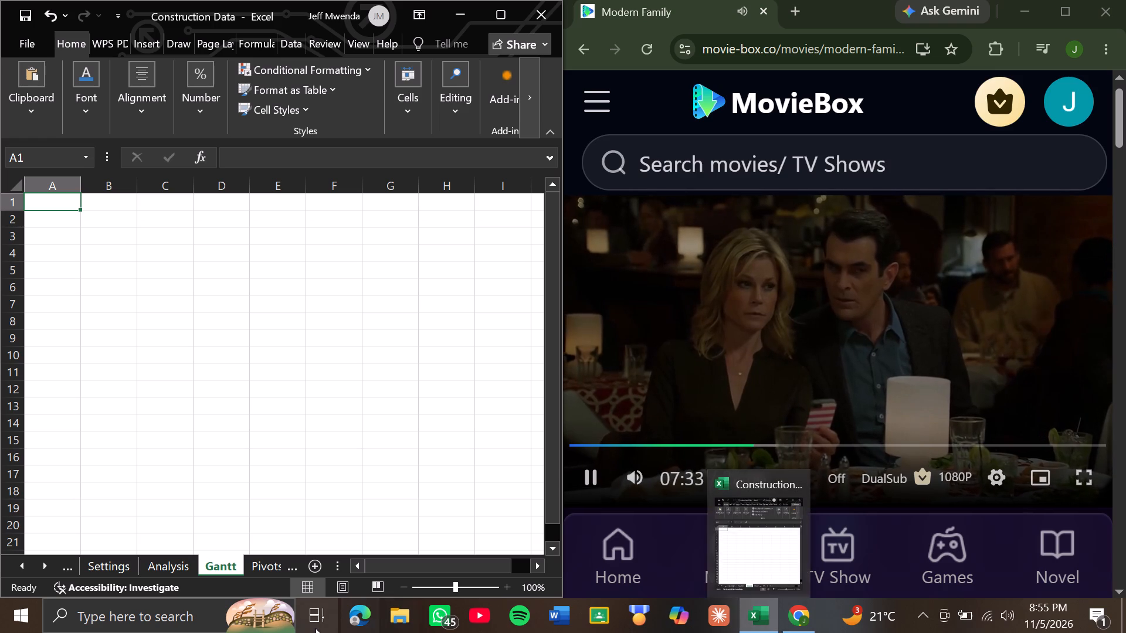
Launch the recently added Kuro app.
{"action": "left_click", "coordinate": [4, 604]}
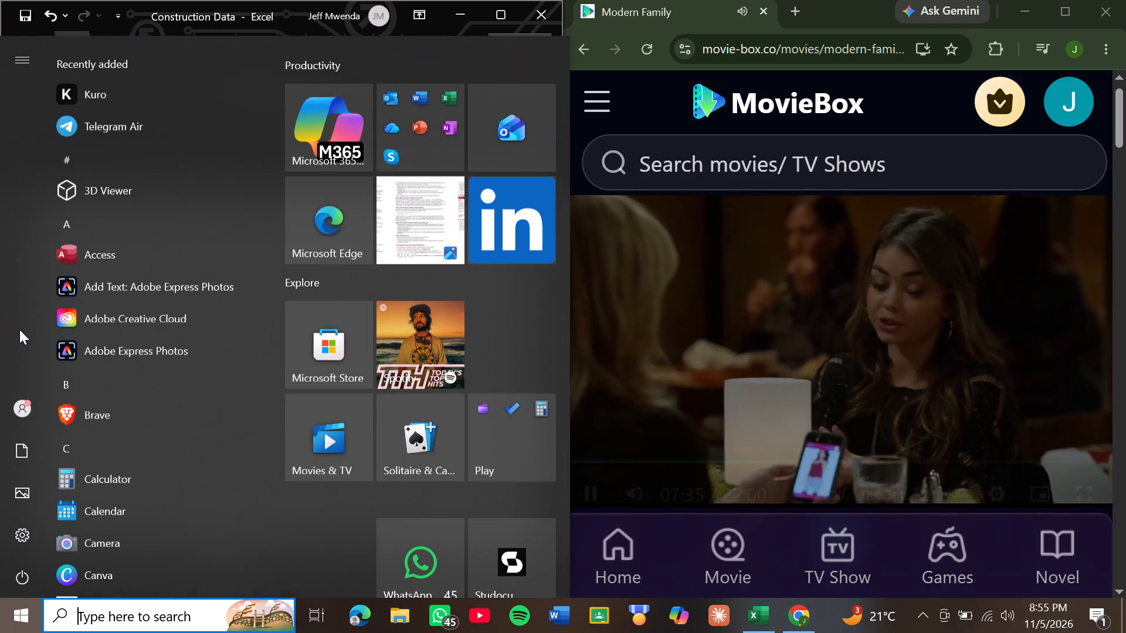
{"action": "left_click", "coordinate": [133, 83]}
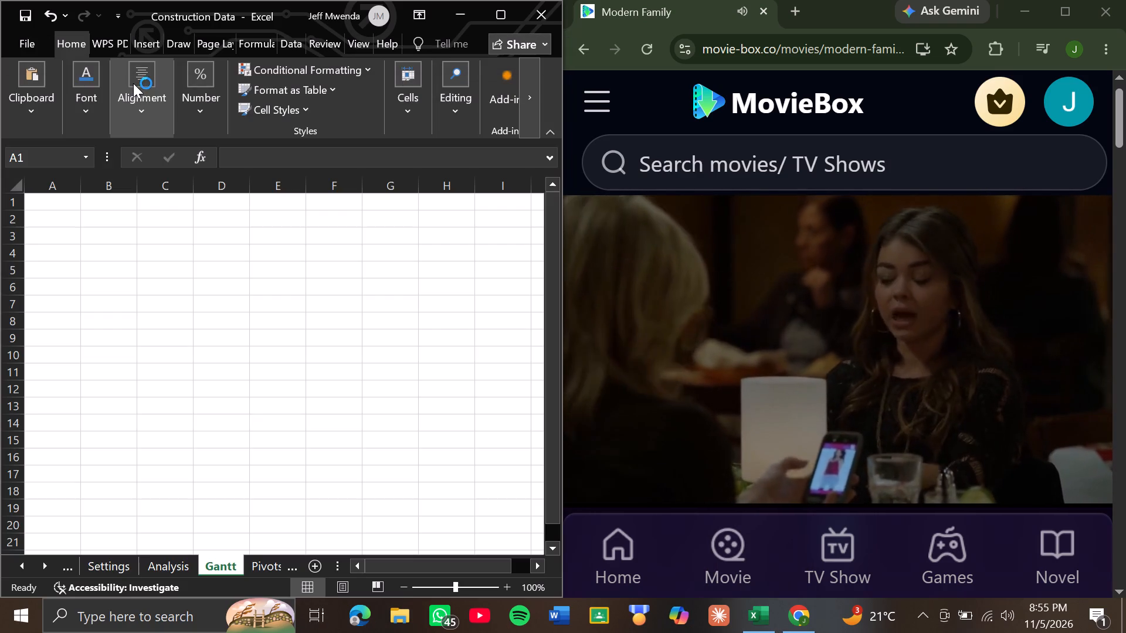
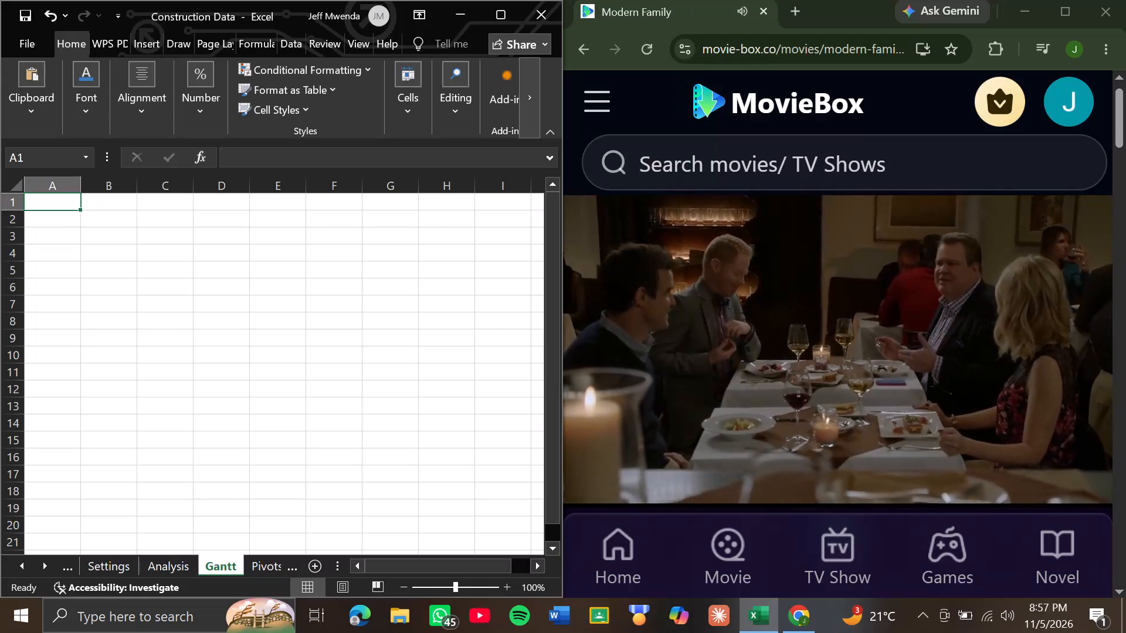
Enter the bold title PROJECT GANTT CHART in cell A1 of the Gantt sheet.
{"action": "key", "text": "ctrl+b"}
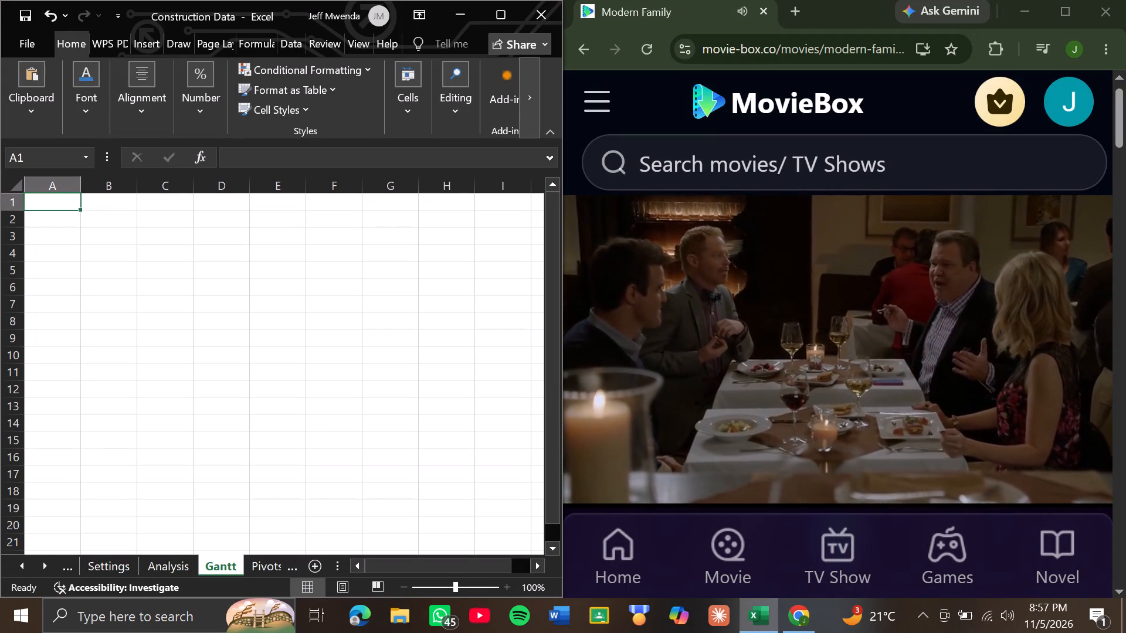
{"action": "key", "text": "p"}
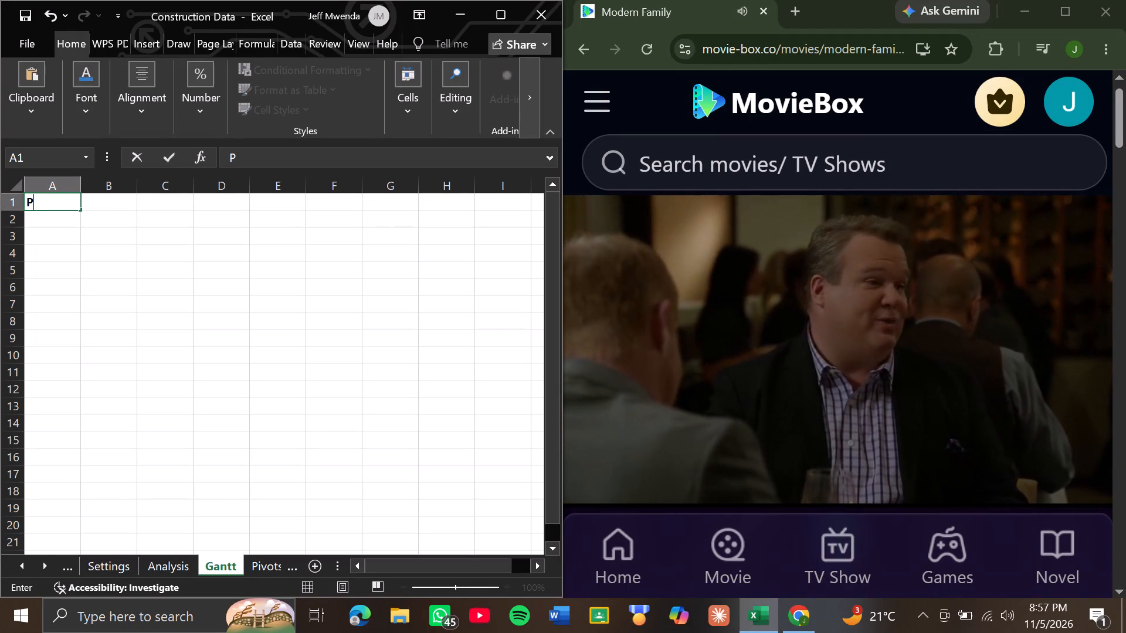
{"action": "type", "text": "ROJECT"}
{"action": "key", "text": "space"}
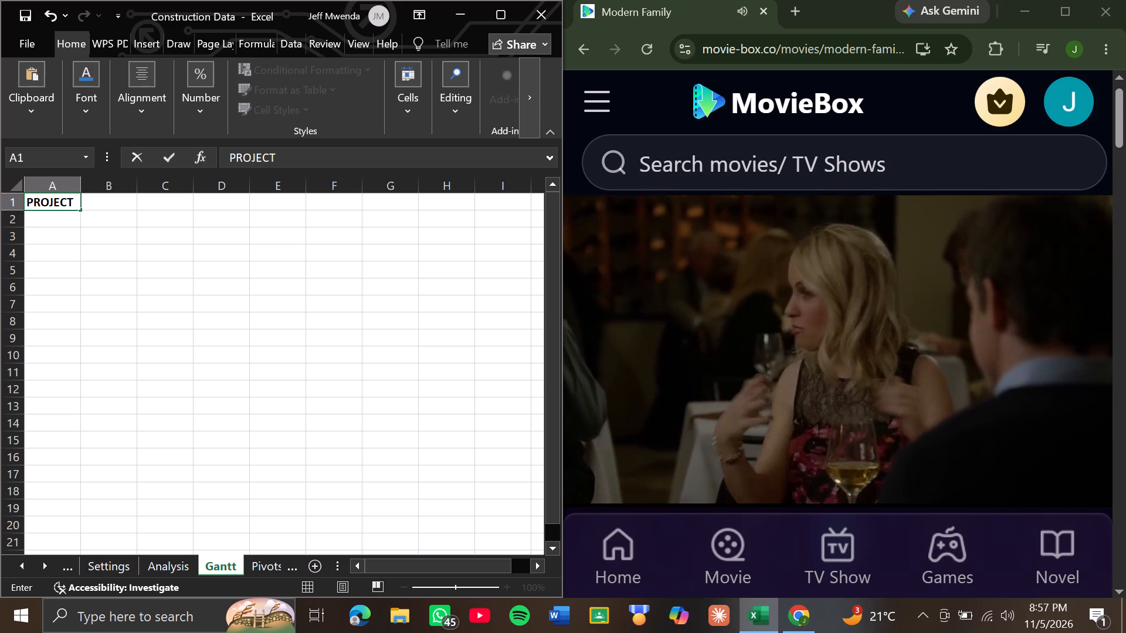
{"action": "type", "text": "GANTT"}
{"action": "key", "text": "space"}
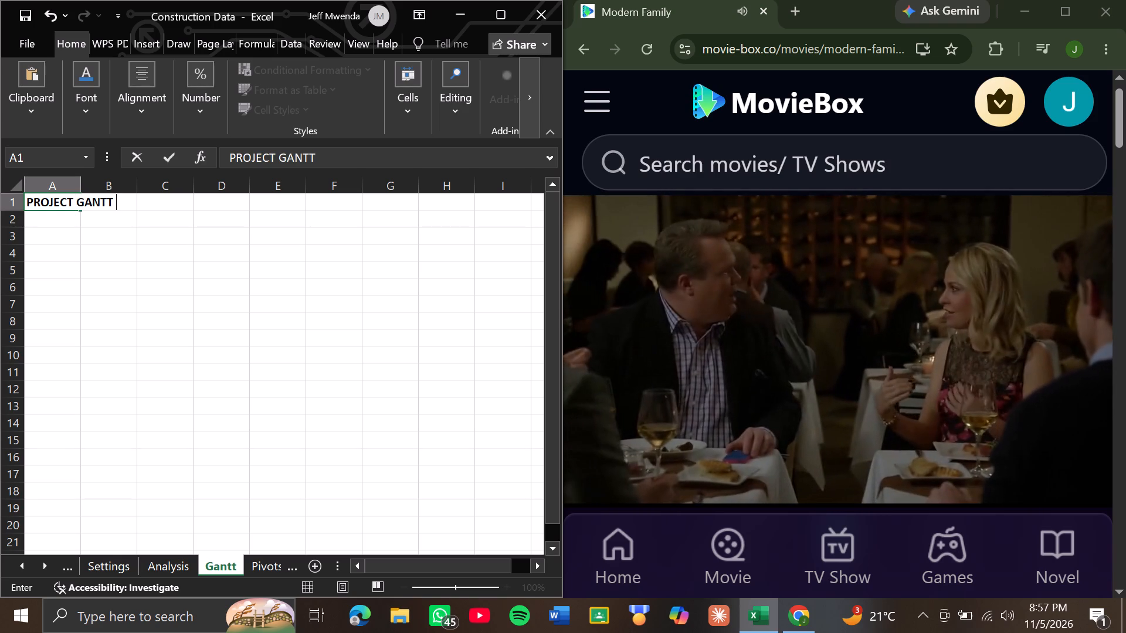
{"action": "type", "text": "CHART"}
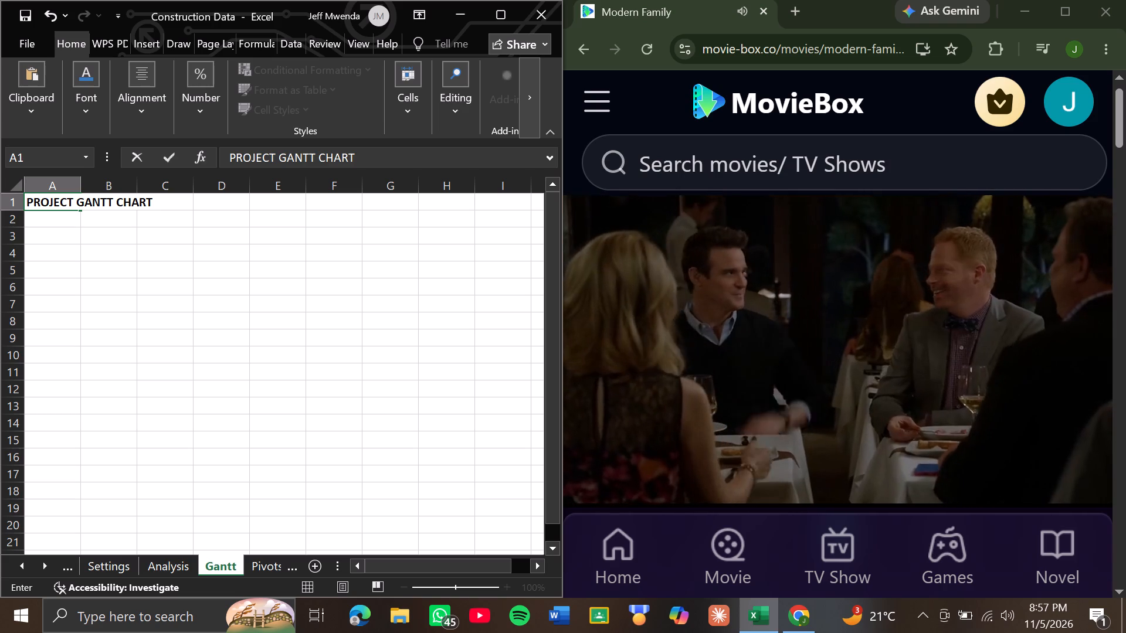
{"action": "key", "text": "Down"}
Enter the column headers ID, Task, Start, Finish, %Done and Status across cells A4 to F4.
{"action": "key", "text": "Down"}
{"action": "key", "text": "Down"}
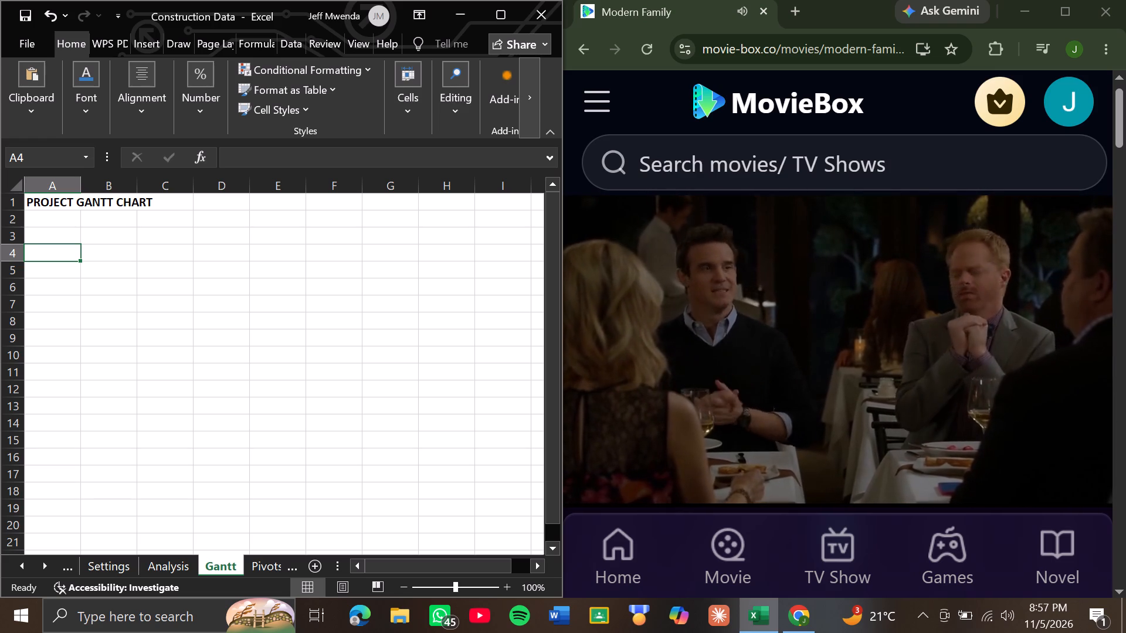
{"action": "key", "text": "i"}
{"action": "key", "text": "d"}
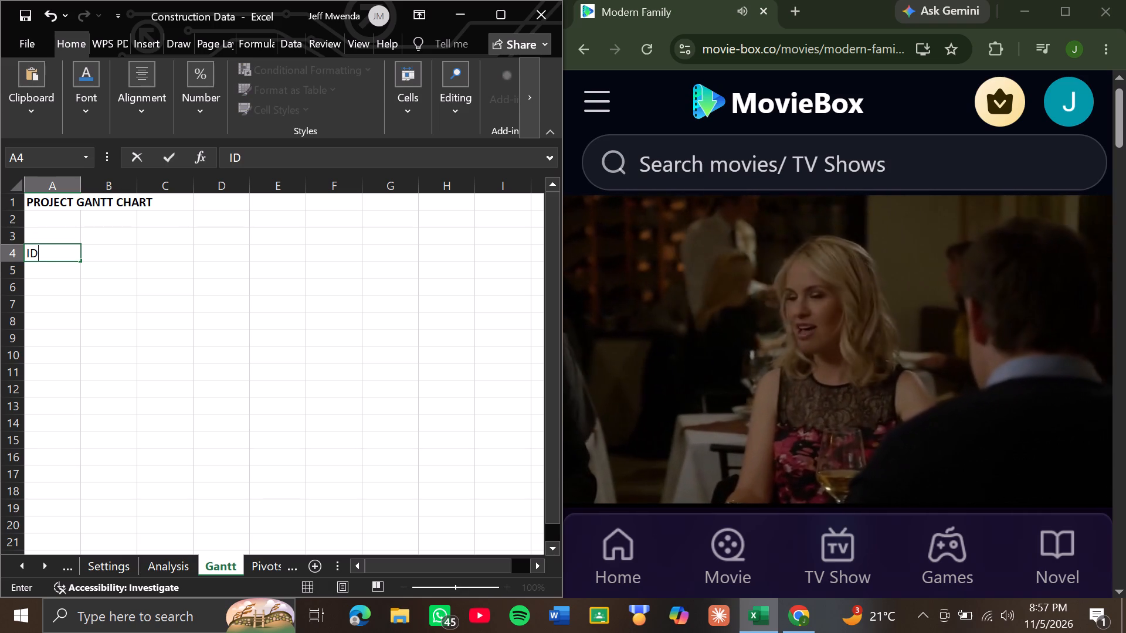
{"action": "key", "text": "Right"}
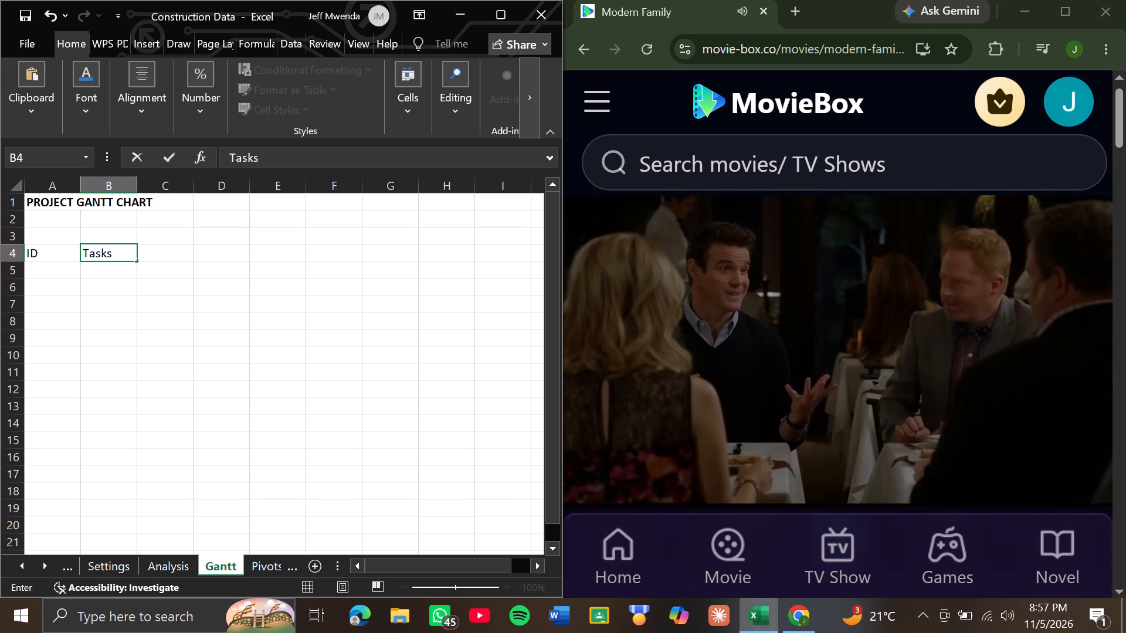
{"action": "key", "text": "BackSpace"}
{"action": "key", "text": "Right"}
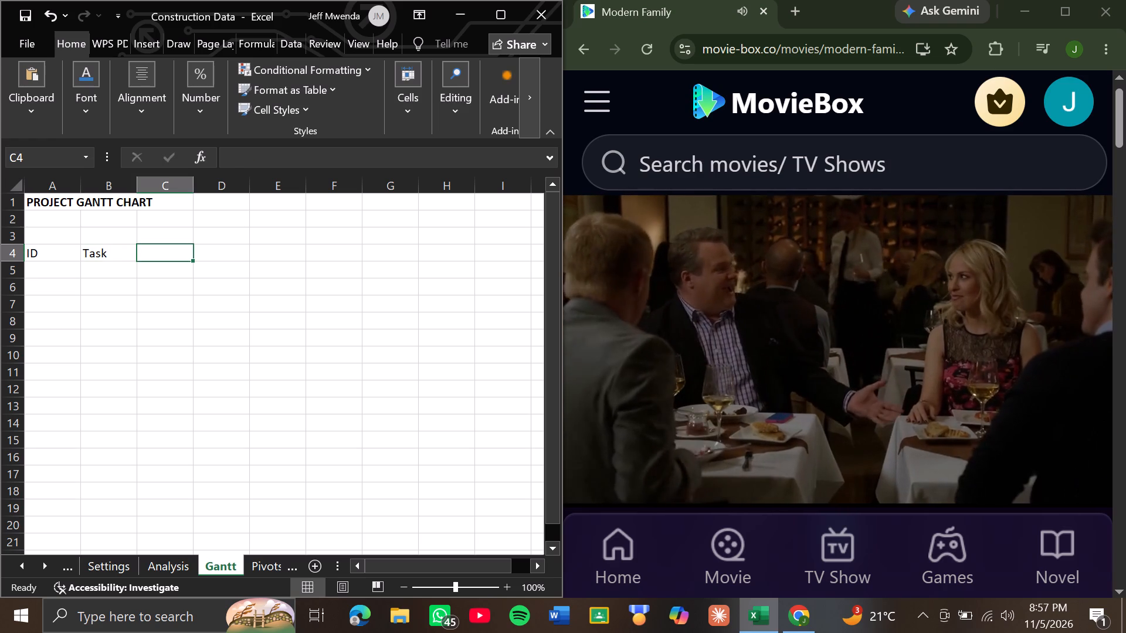
{"action": "key", "text": "s"}
{"action": "key", "text": "Right"}
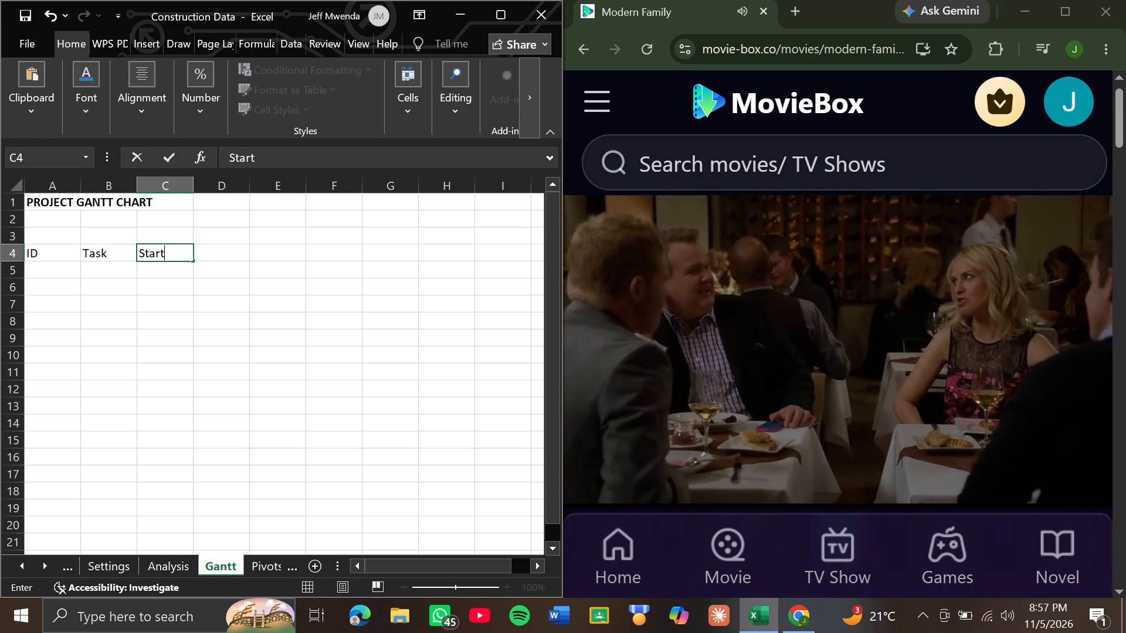
{"action": "type", "text": "inish"}
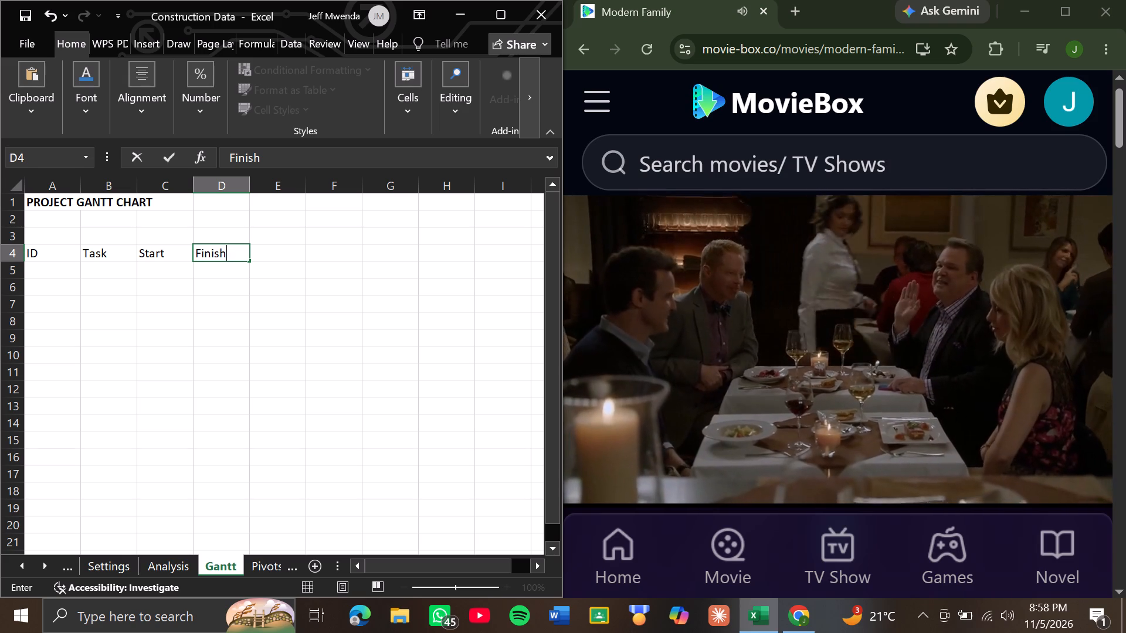
{"action": "key", "text": "Right"}
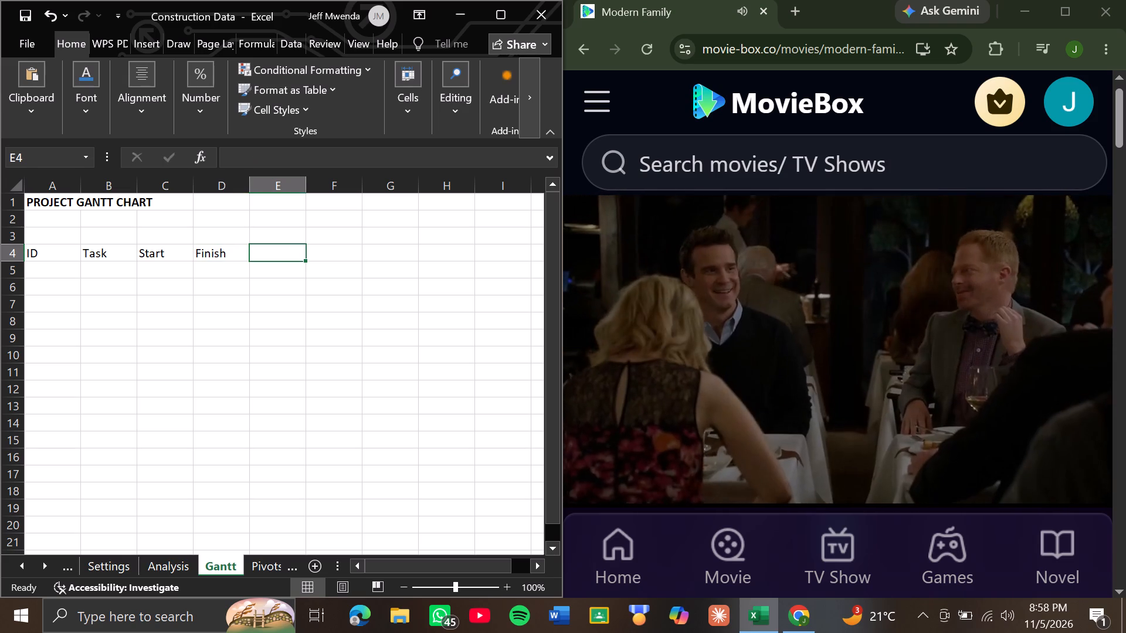
{"action": "key", "text": "shift+percent"}
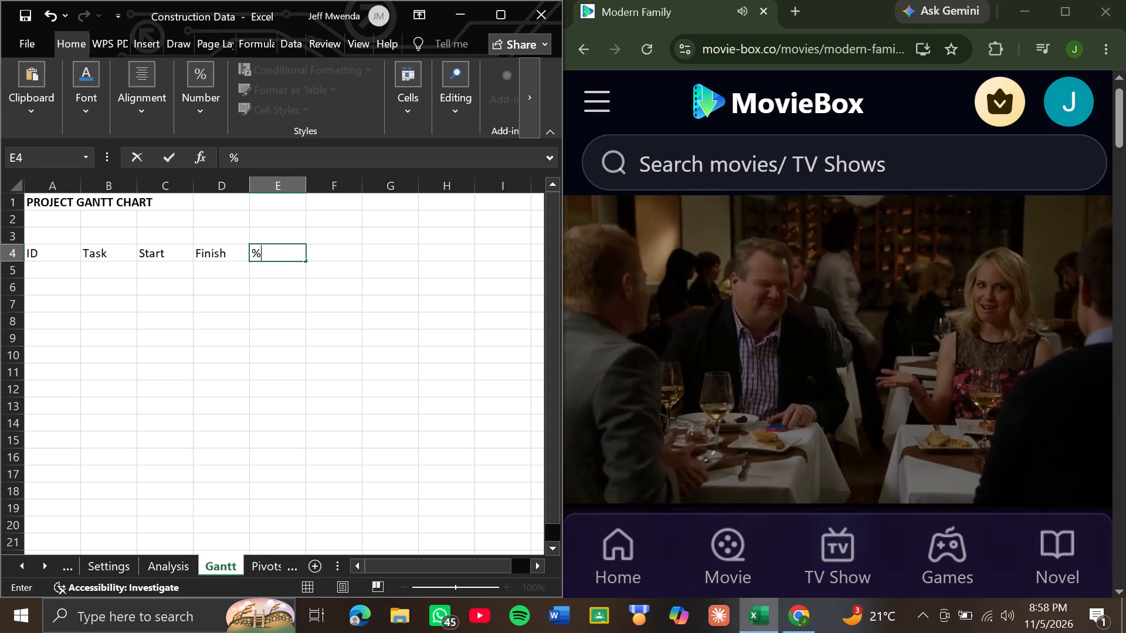
{"action": "key", "text": "d"}
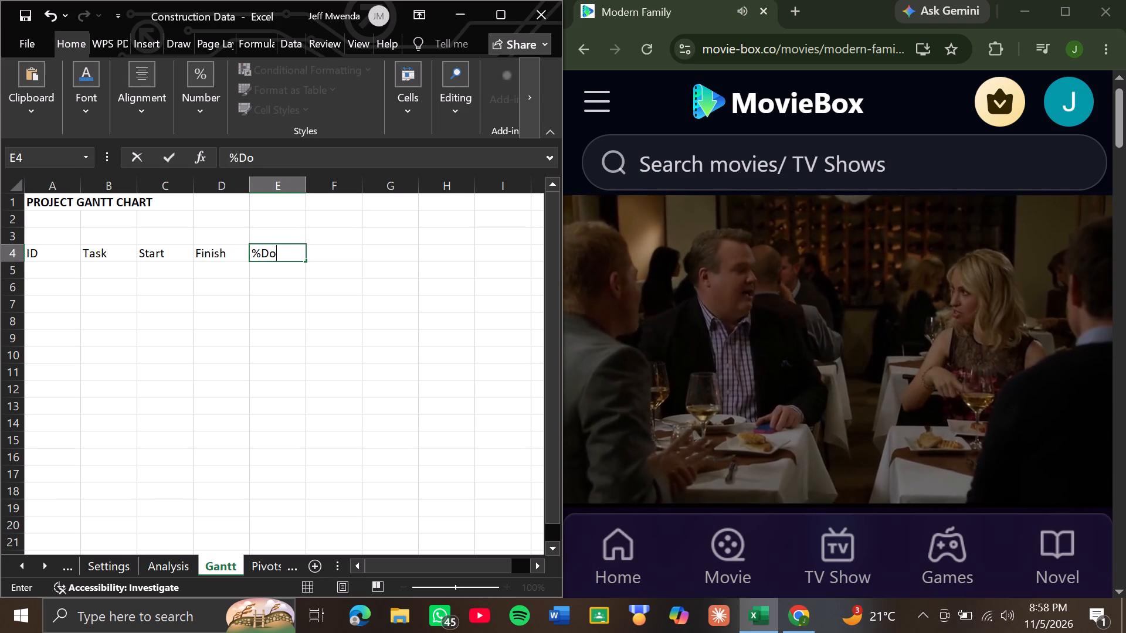
{"action": "key", "text": "Right"}
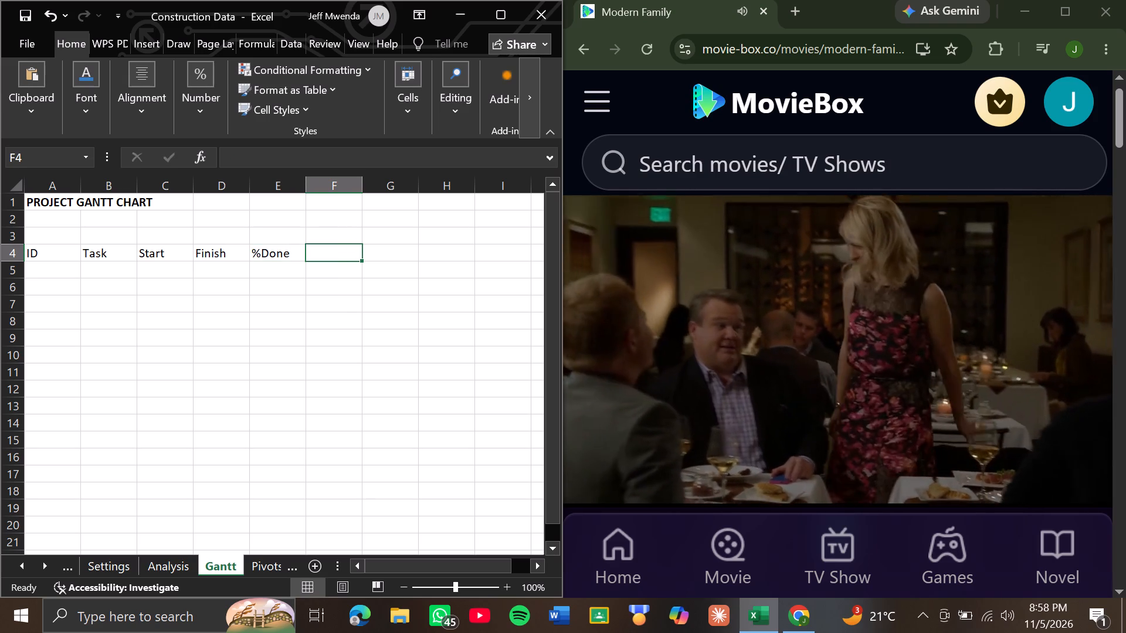
{"action": "key", "text": "s"}
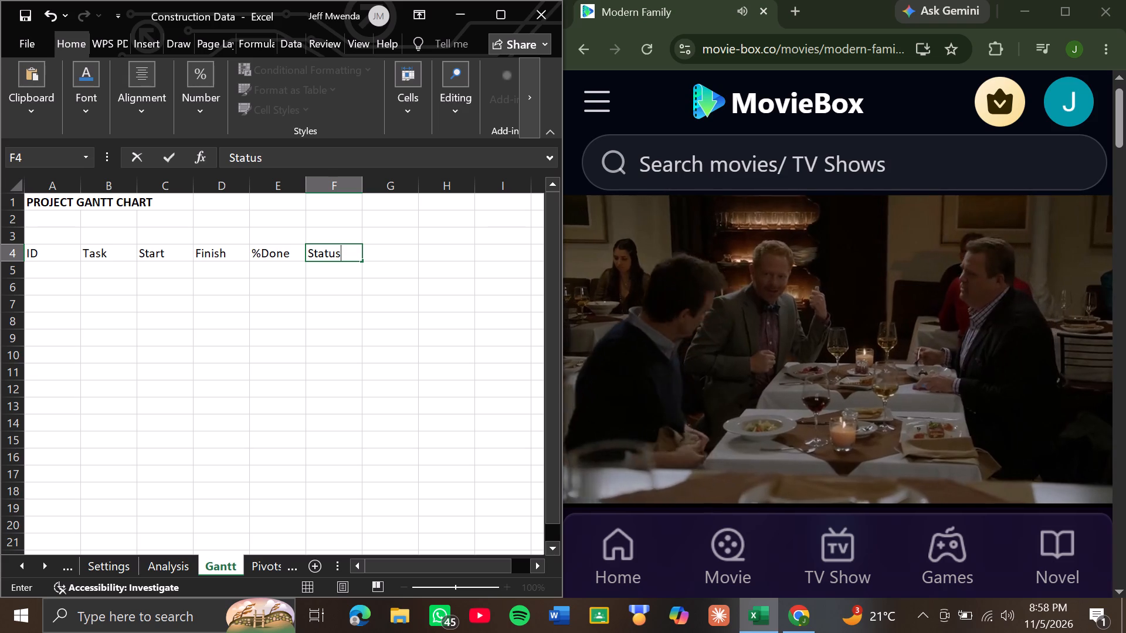
Make the header row A4:F4 bold, then select cell A5 below it.
{"action": "left_click_drag", "start_coordinate": [44, 254], "coordinate": [333, 257]}
{"action": "key", "text": "ctrl+b"}
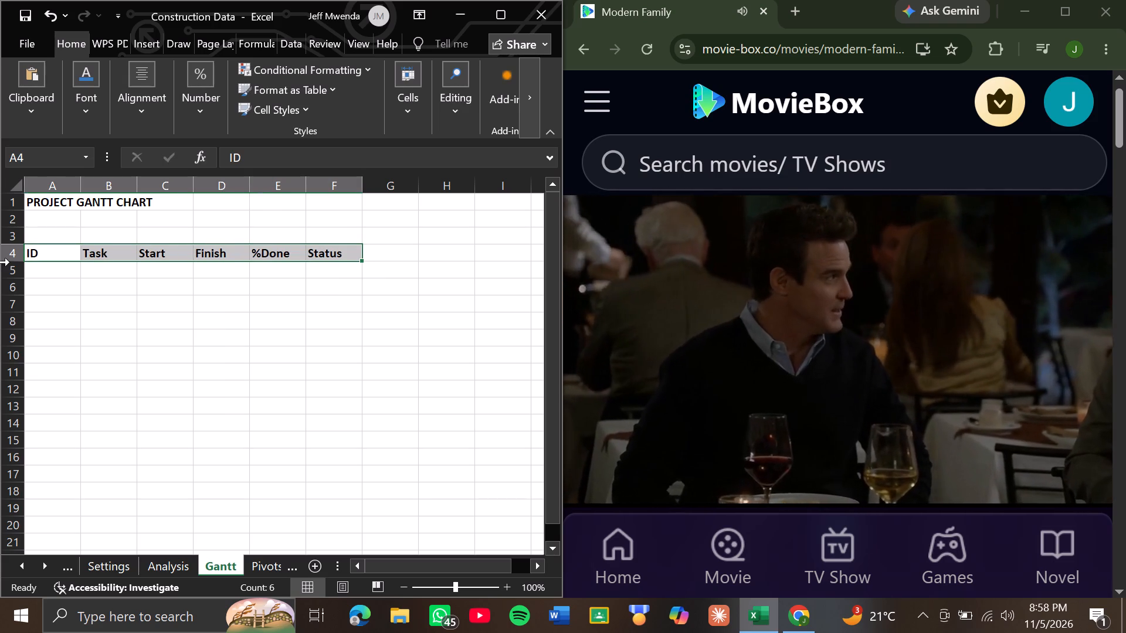
{"action": "left_click", "coordinate": [72, 267]}
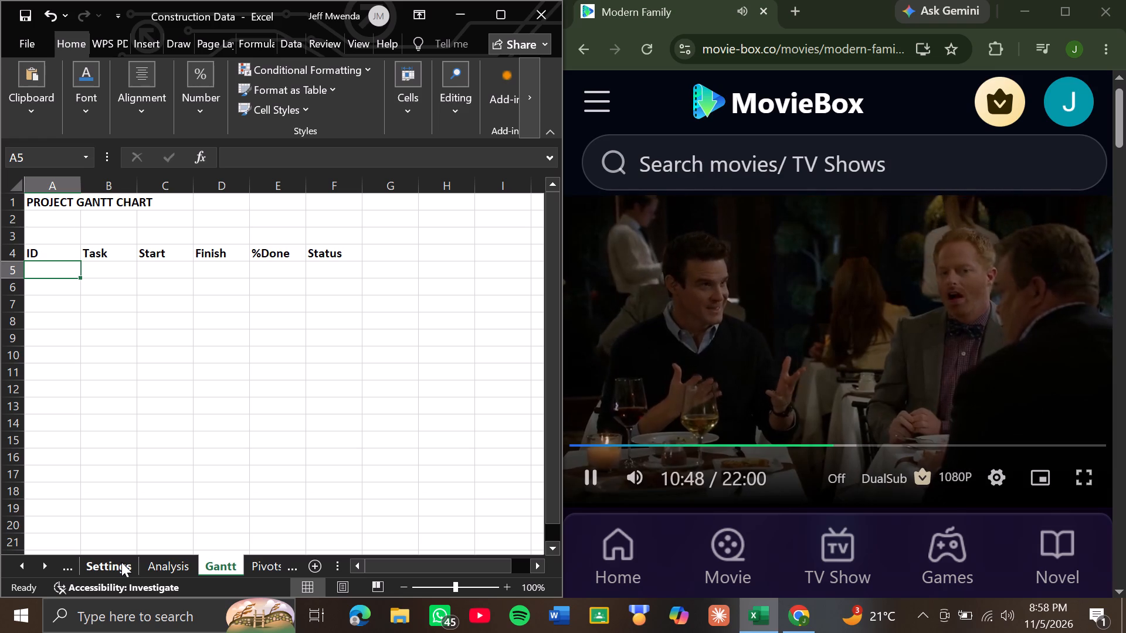
Pause the Modern Family video playing in the browser.
{"action": "left_click", "coordinate": [589, 479]}
Launch the recently added Kuro app again.
{"action": "left_click", "coordinate": [0, 632]}
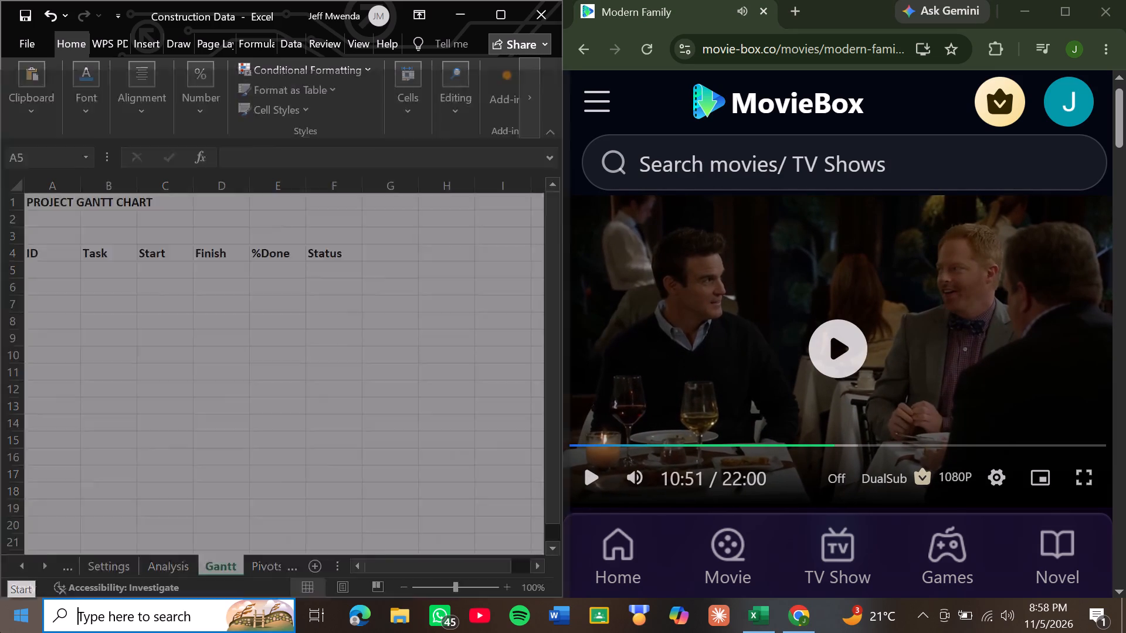
{"action": "left_click", "coordinate": [163, 87]}
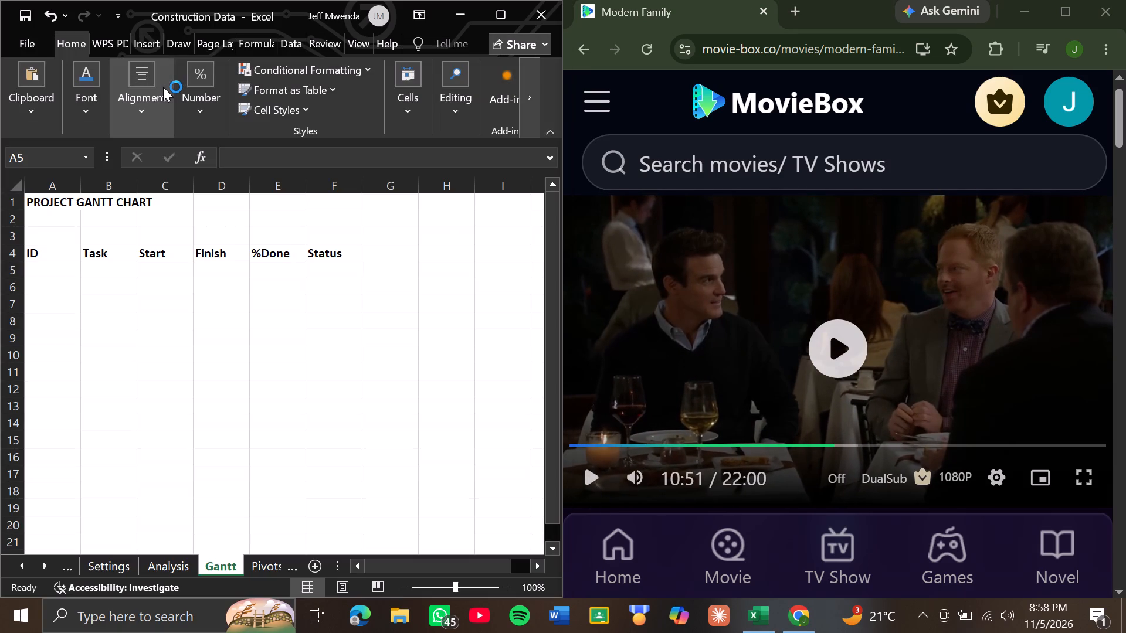